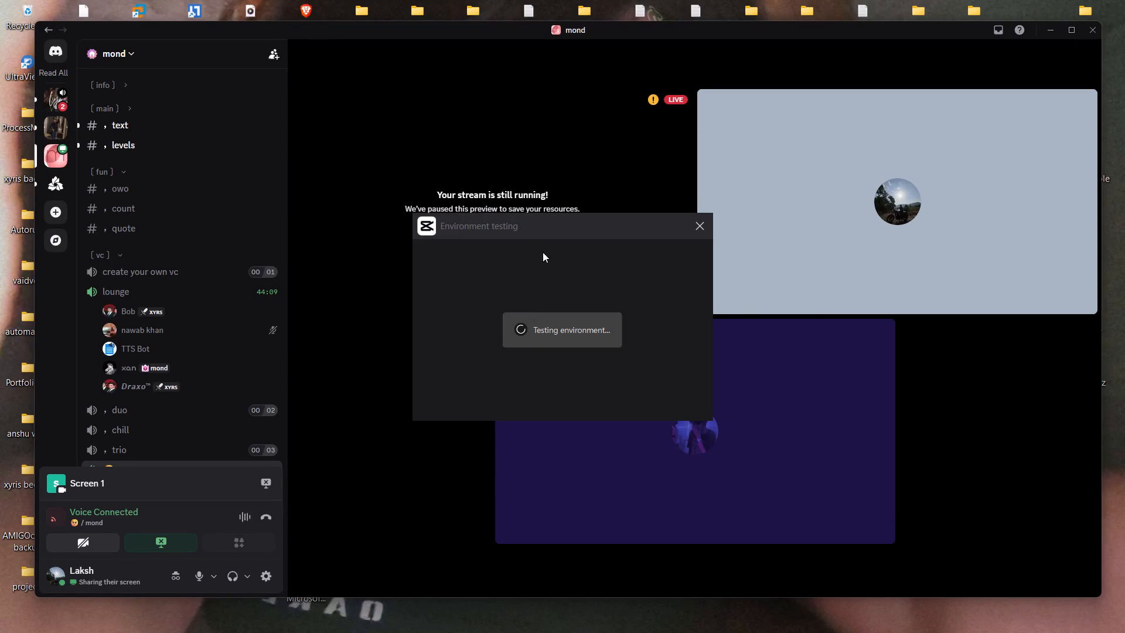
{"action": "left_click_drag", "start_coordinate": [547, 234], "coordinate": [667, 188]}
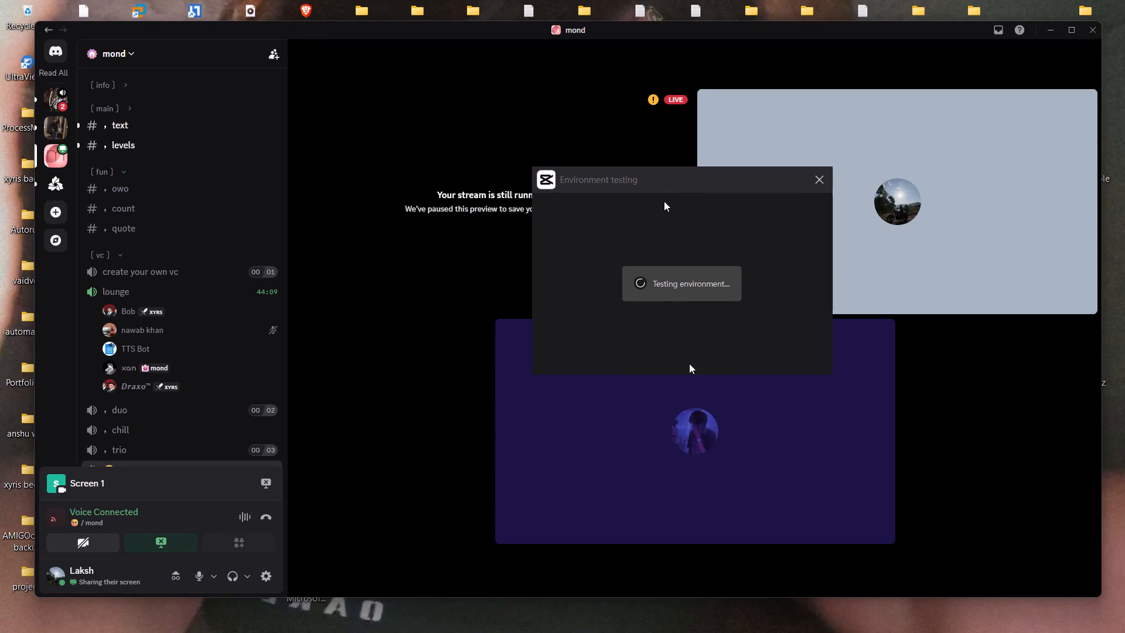
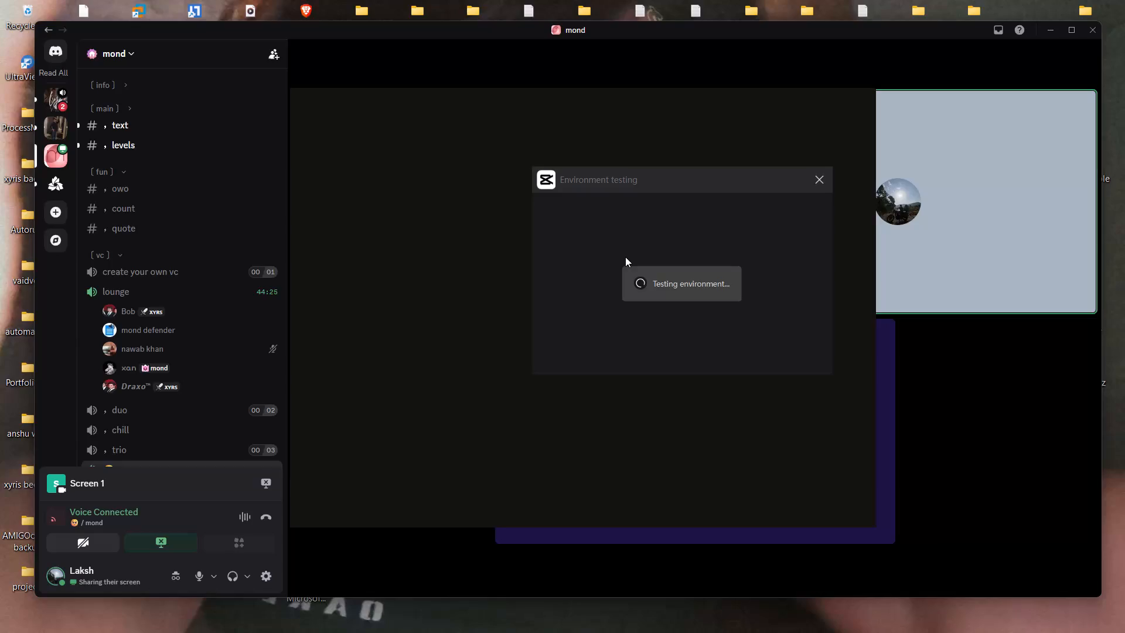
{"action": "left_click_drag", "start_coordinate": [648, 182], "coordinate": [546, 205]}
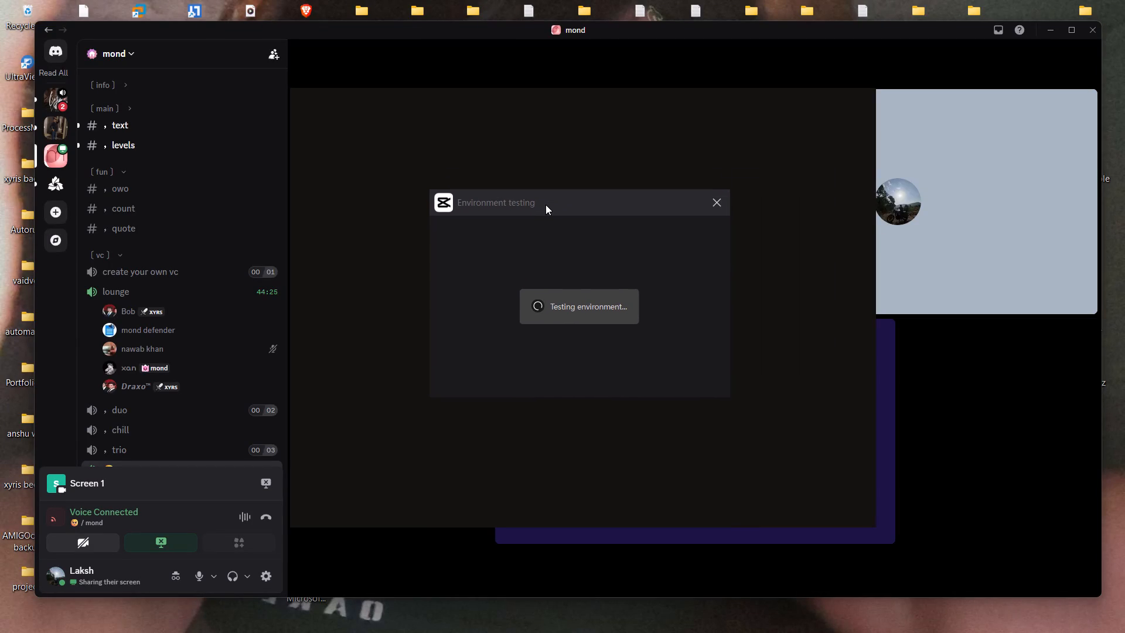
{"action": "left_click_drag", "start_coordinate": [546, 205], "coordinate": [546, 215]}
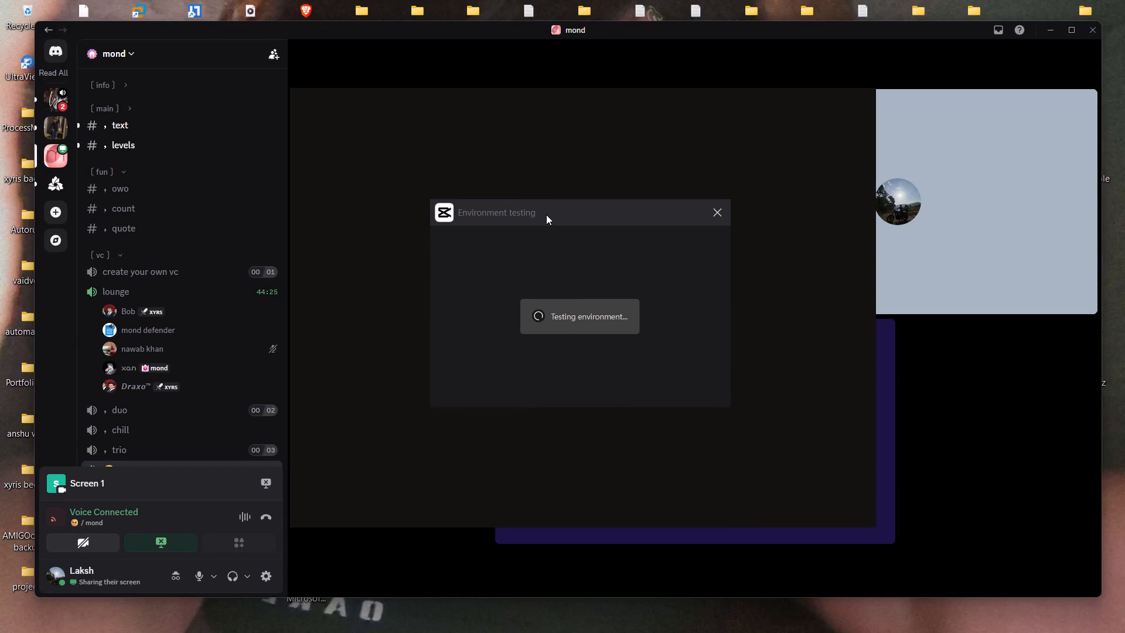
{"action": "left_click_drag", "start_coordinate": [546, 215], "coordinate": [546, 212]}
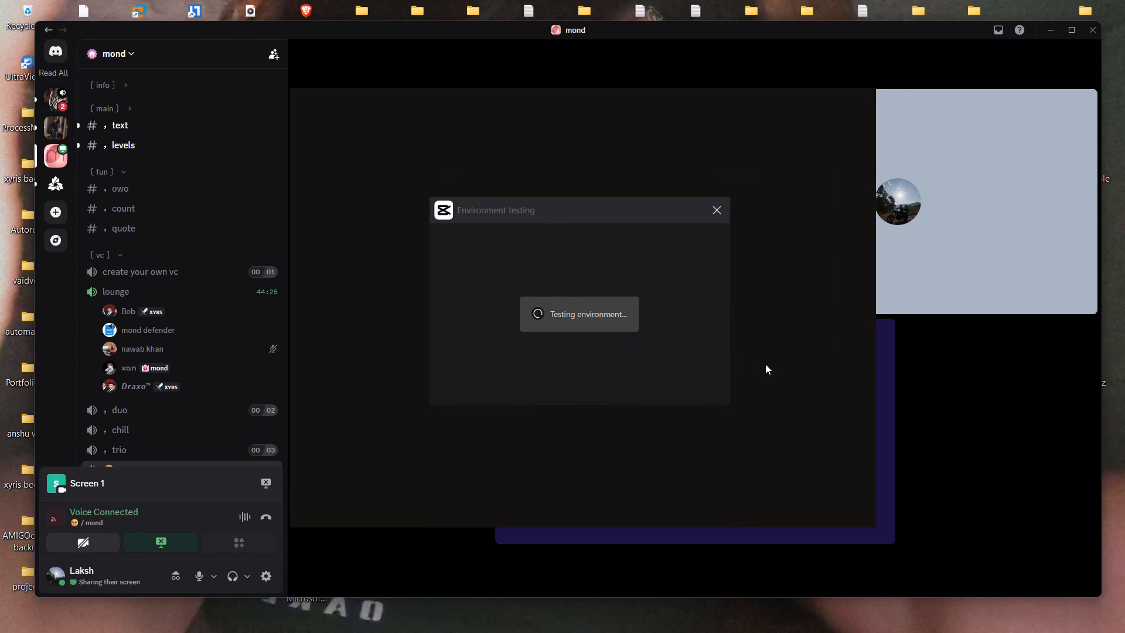
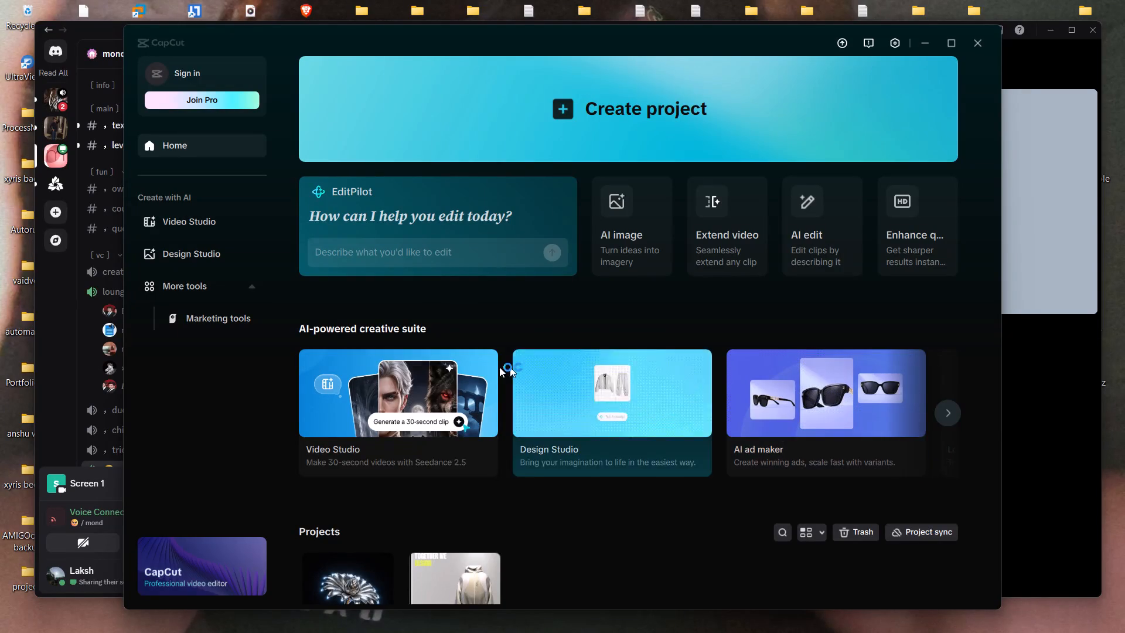
Look over the saved projects in the Projects section of the home page.
{"action": "scroll", "coordinate": [670, 494], "scroll_direction": "down", "scroll_amount": 4}
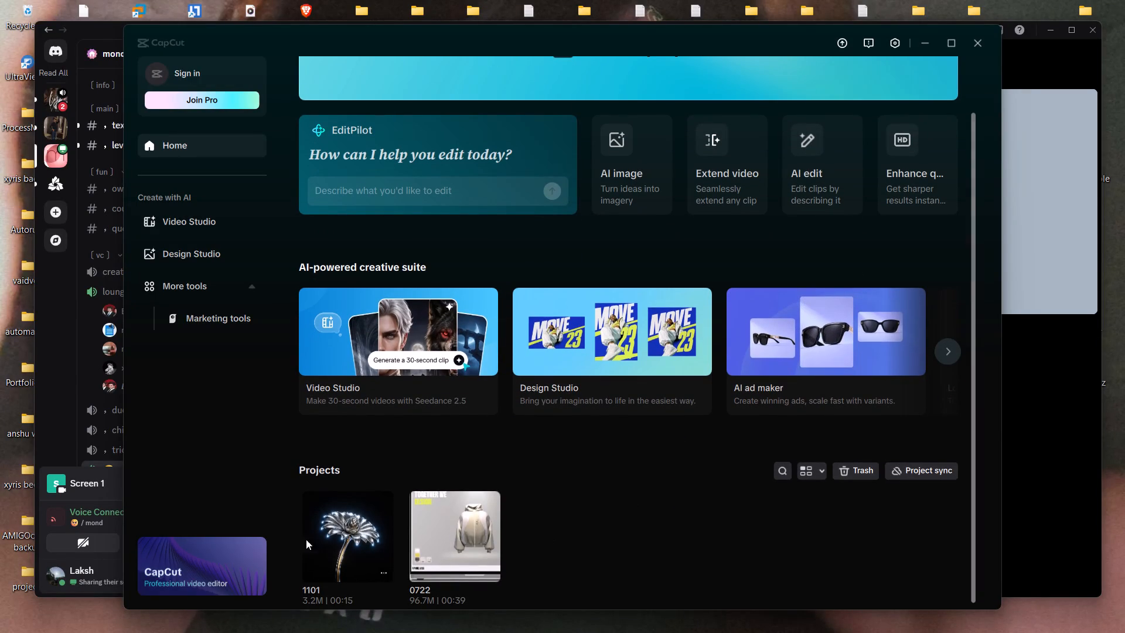
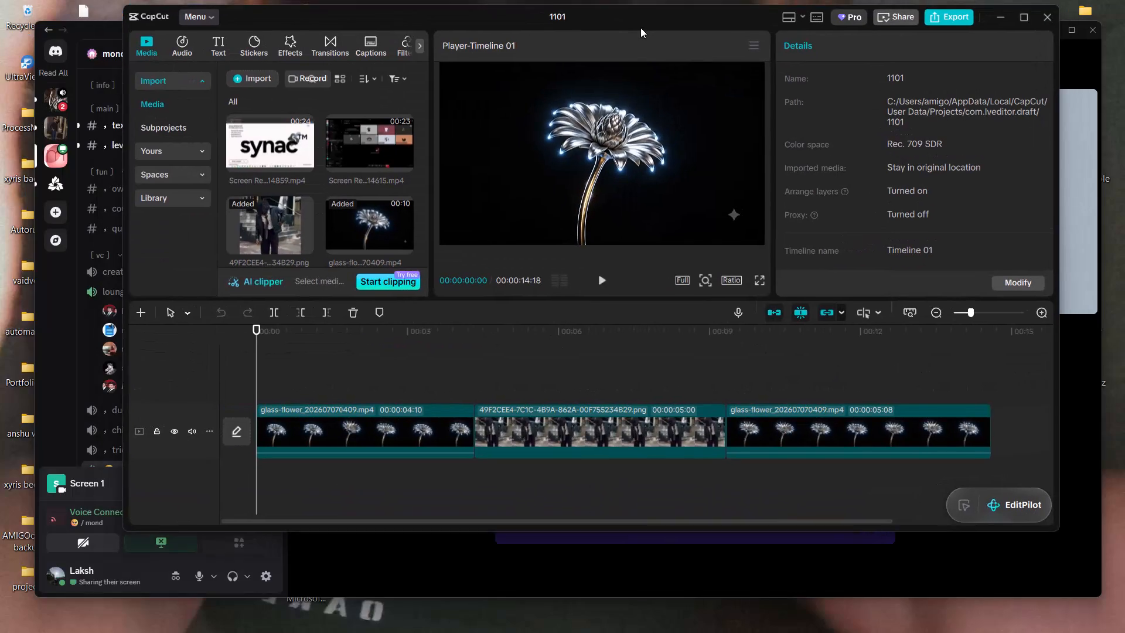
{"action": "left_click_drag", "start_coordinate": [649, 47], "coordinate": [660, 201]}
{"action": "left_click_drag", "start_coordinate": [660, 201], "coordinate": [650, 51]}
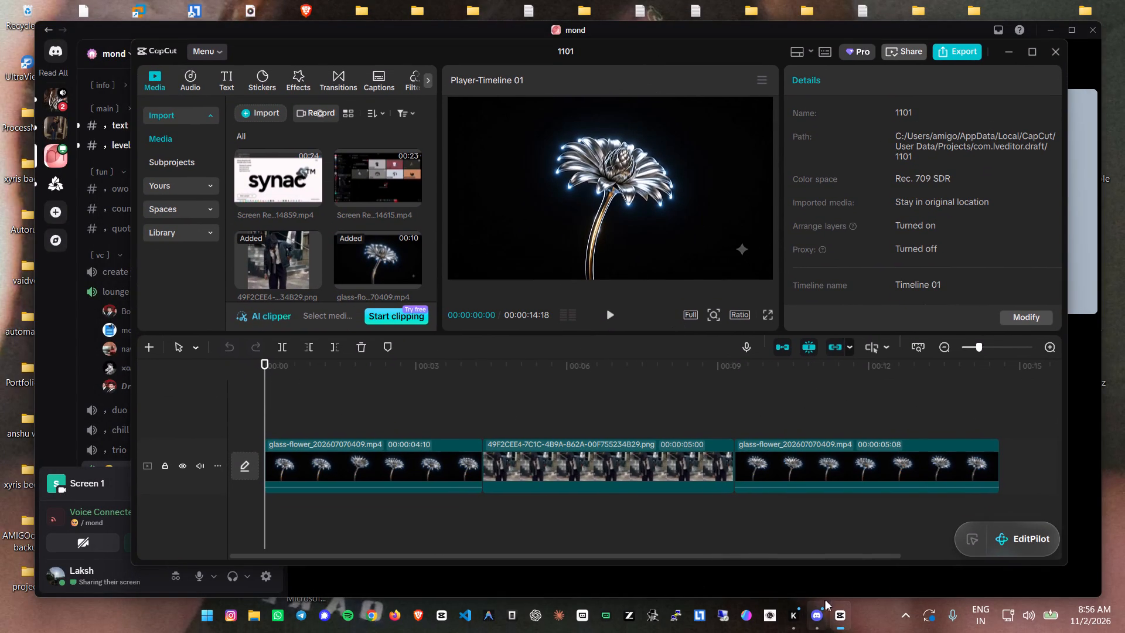
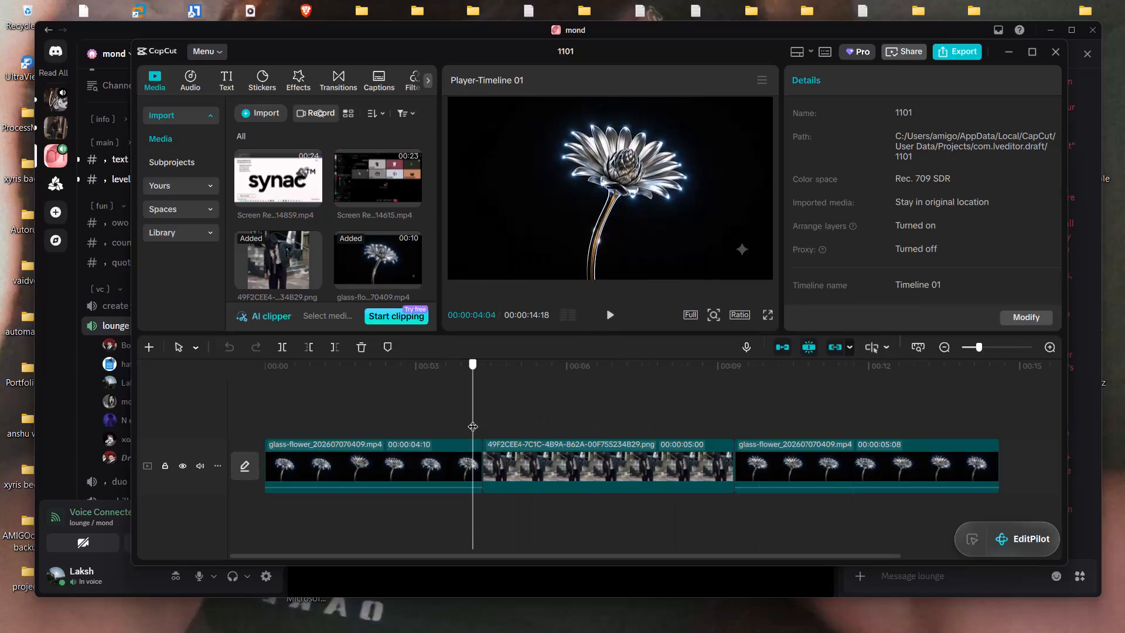
Select the PNG photo clip between the two glass-flower clips and place the playhead at 00:00:05:01 within it.
{"action": "left_click", "coordinate": [516, 458]}
{"action": "left_click_drag", "start_coordinate": [498, 377], "coordinate": [517, 380]}
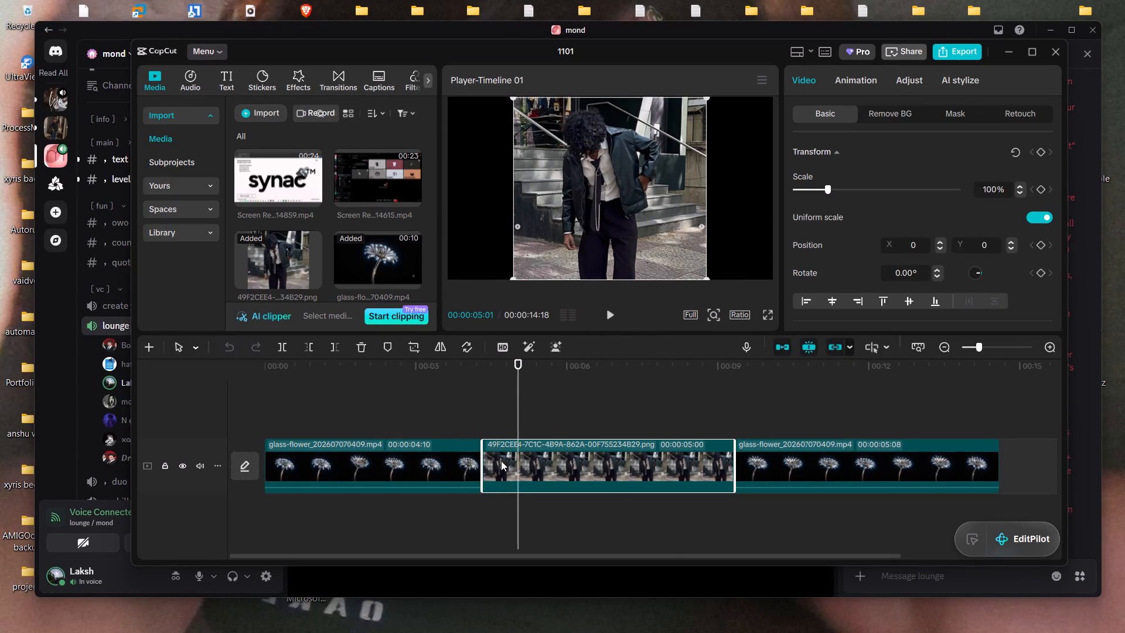
{"action": "triple_click", "coordinate": [517, 461]}
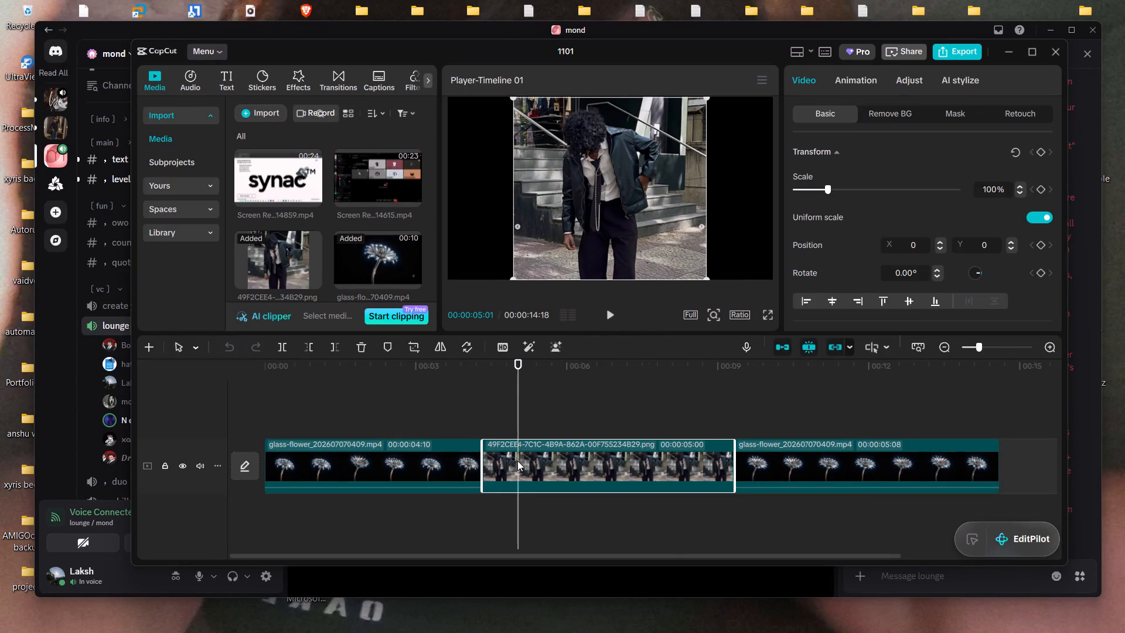
{"action": "double_click", "coordinate": [517, 461]}
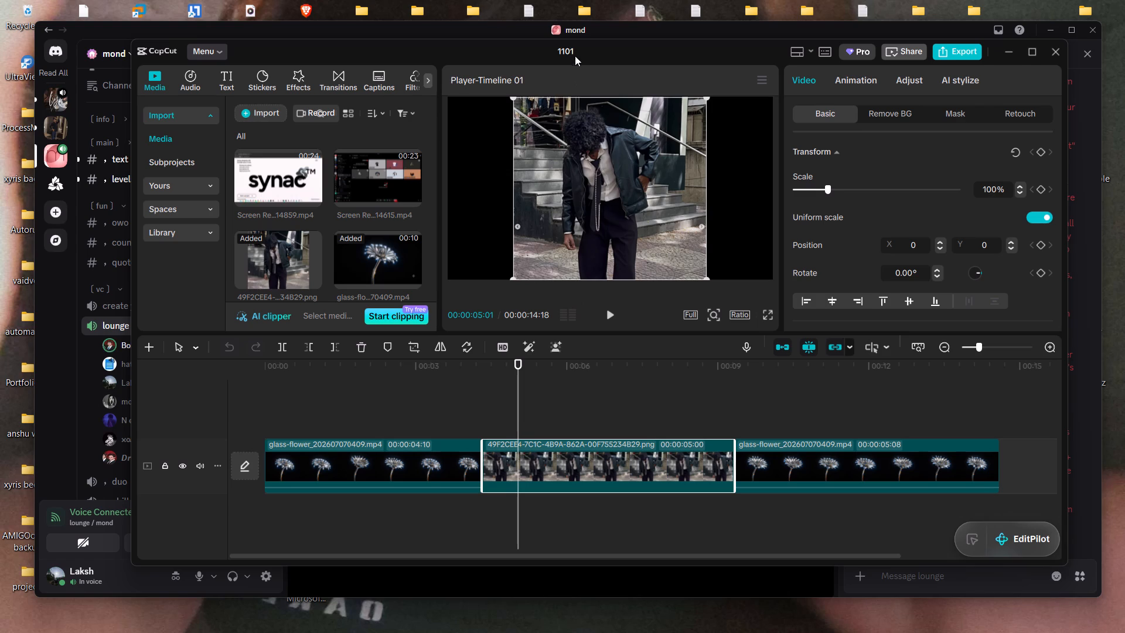
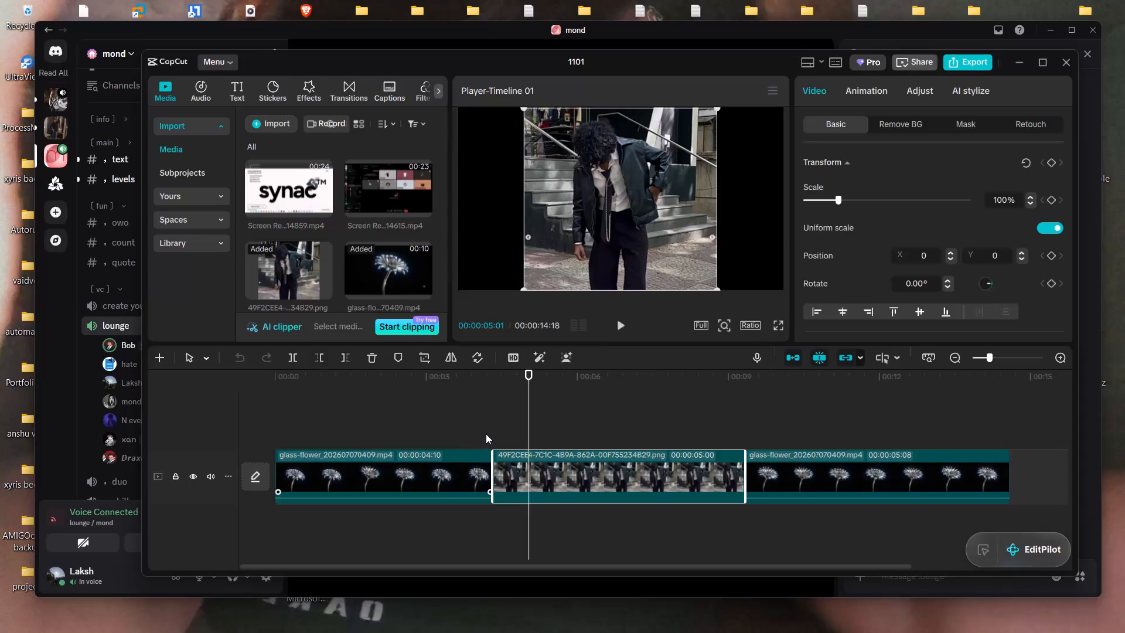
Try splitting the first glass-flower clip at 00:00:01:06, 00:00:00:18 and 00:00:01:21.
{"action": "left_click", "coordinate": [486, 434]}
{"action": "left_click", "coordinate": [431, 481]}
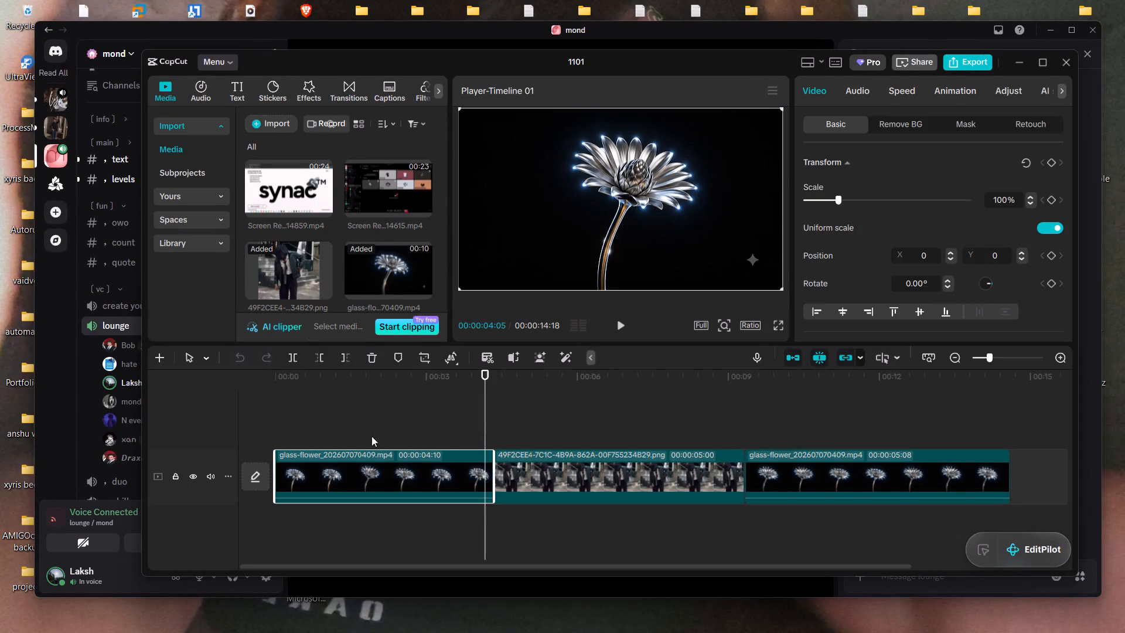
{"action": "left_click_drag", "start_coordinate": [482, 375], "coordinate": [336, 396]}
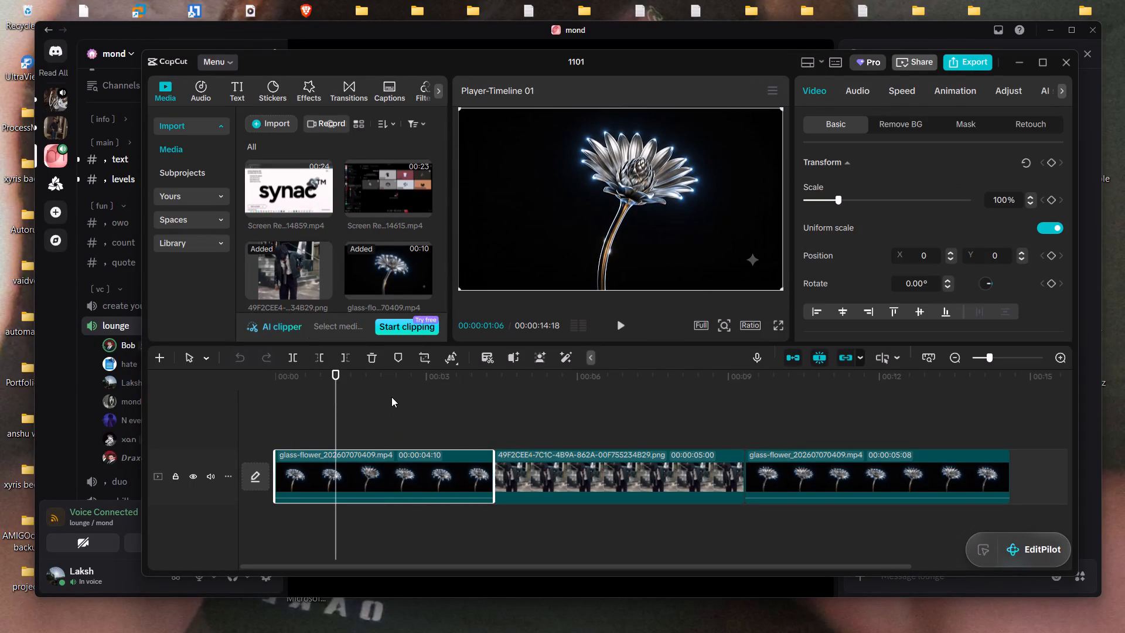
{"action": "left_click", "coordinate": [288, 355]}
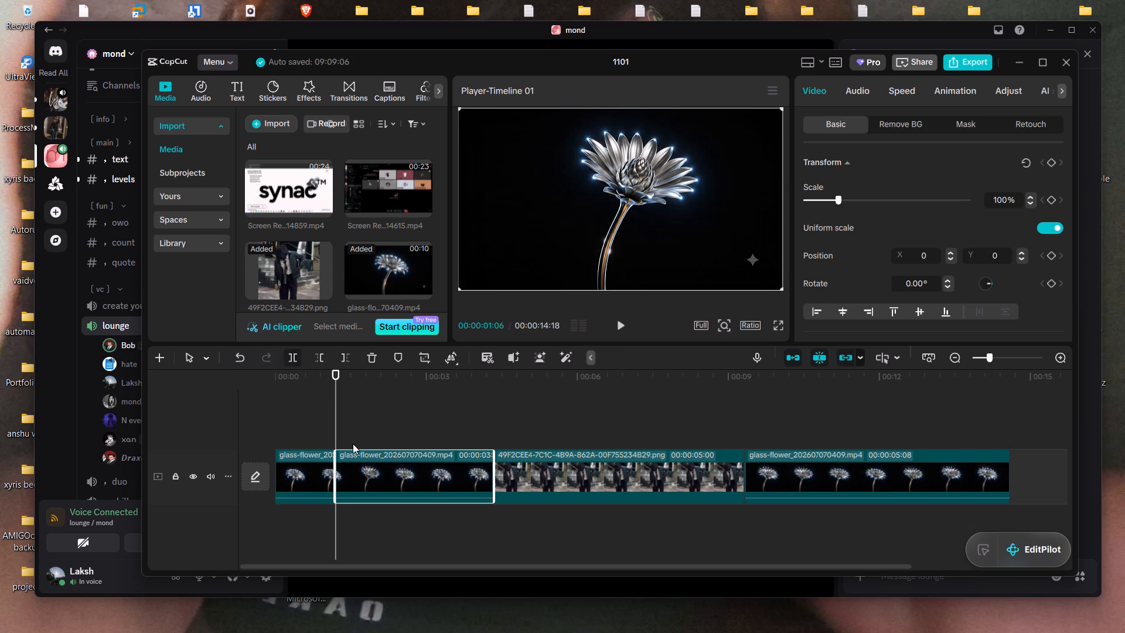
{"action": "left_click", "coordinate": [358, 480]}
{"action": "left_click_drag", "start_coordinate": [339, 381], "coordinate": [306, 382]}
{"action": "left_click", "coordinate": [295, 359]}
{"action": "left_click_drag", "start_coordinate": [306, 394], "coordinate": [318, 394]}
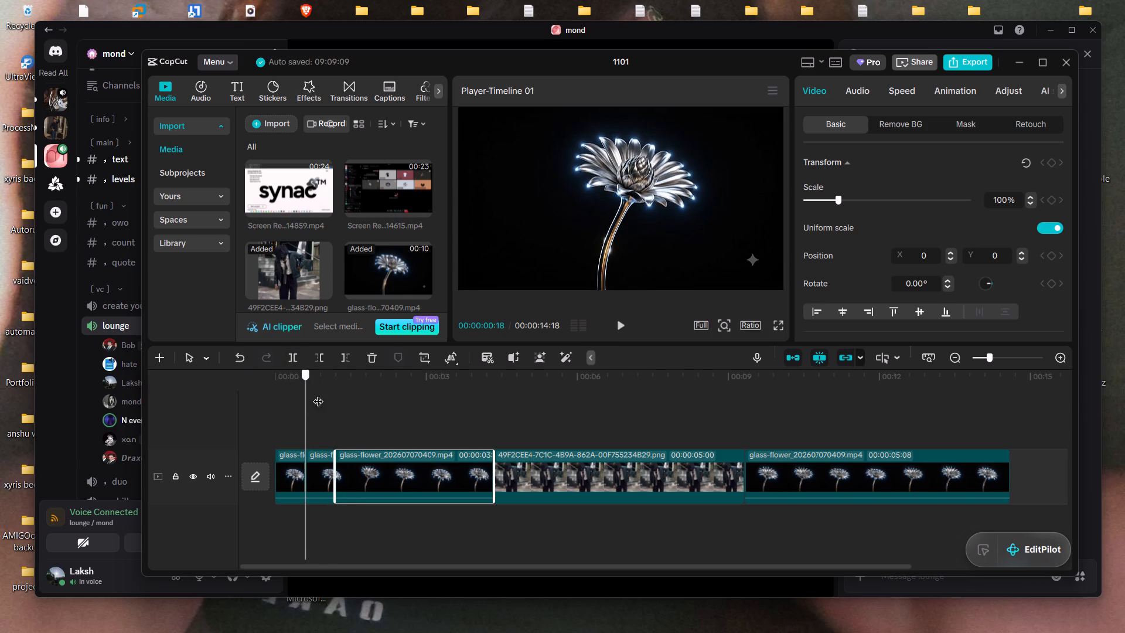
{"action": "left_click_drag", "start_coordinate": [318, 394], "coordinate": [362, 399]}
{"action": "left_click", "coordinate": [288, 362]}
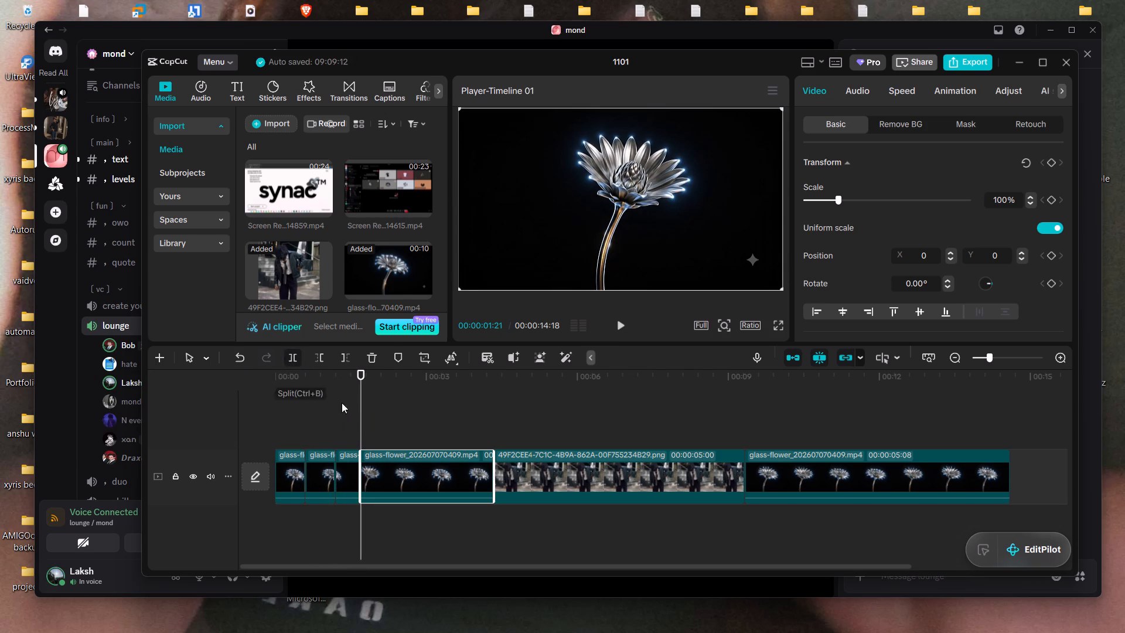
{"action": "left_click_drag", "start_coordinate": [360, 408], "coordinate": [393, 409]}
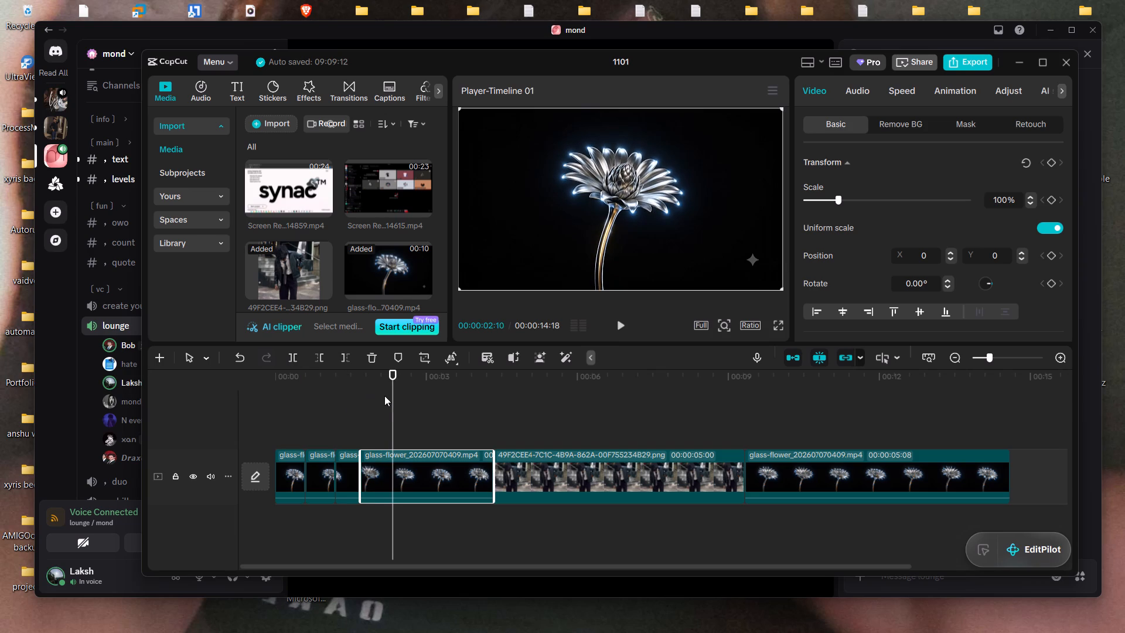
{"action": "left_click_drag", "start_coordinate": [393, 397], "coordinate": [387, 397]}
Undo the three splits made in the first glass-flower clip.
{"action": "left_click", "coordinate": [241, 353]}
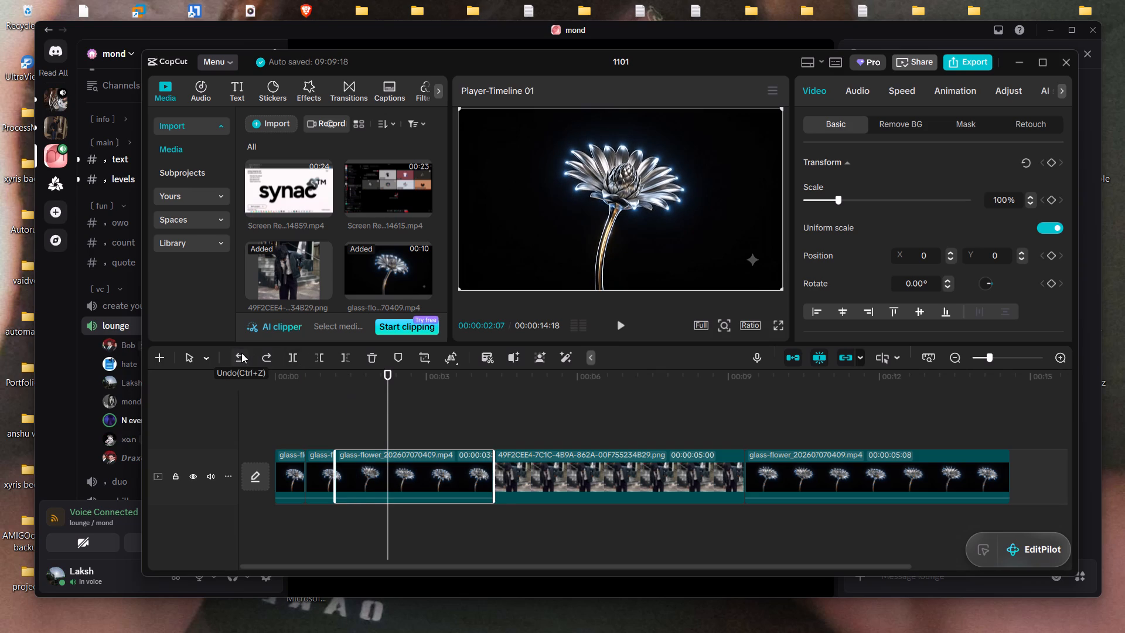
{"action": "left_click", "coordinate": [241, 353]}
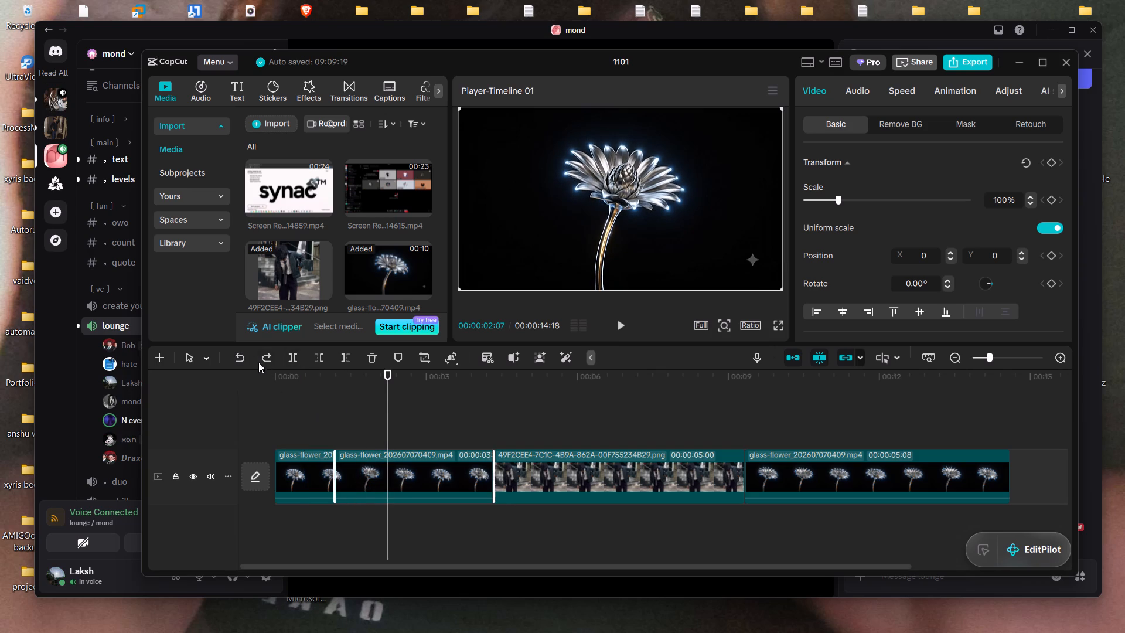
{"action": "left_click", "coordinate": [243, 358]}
Split the first glass-flower clip into six roughly equal pieces, with the first two cuts at 00:00:00:23 and 00:00:01:15.
{"action": "left_click_drag", "start_coordinate": [389, 388], "coordinate": [340, 393]}
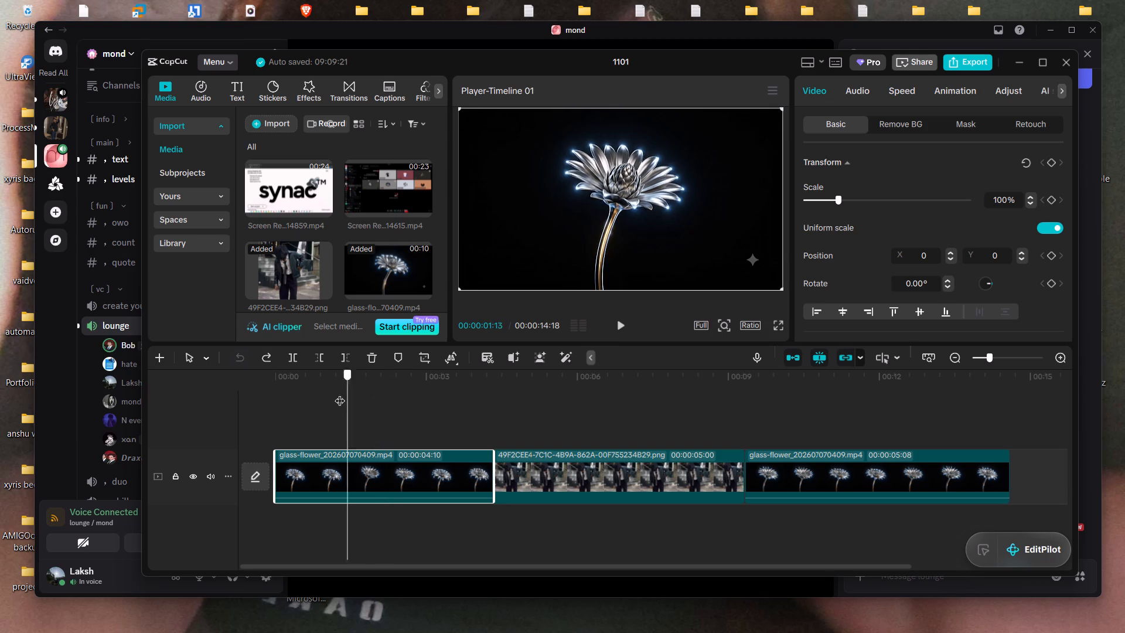
{"action": "left_click_drag", "start_coordinate": [340, 393], "coordinate": [313, 396]}
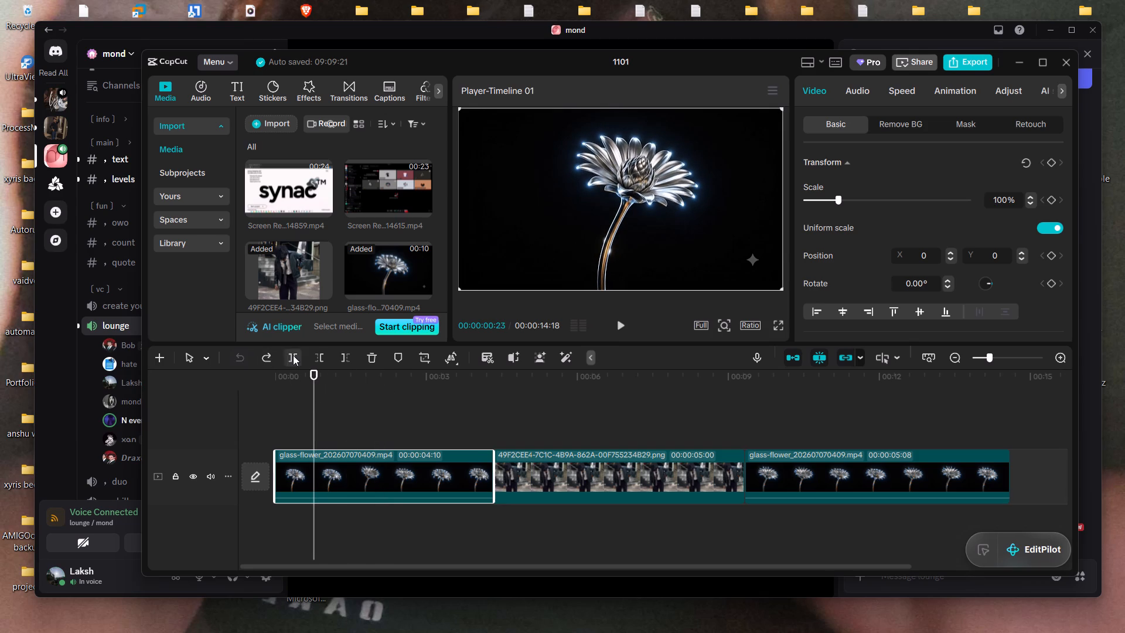
{"action": "left_click", "coordinate": [293, 355]}
{"action": "left_click_drag", "start_coordinate": [315, 418], "coordinate": [349, 418]}
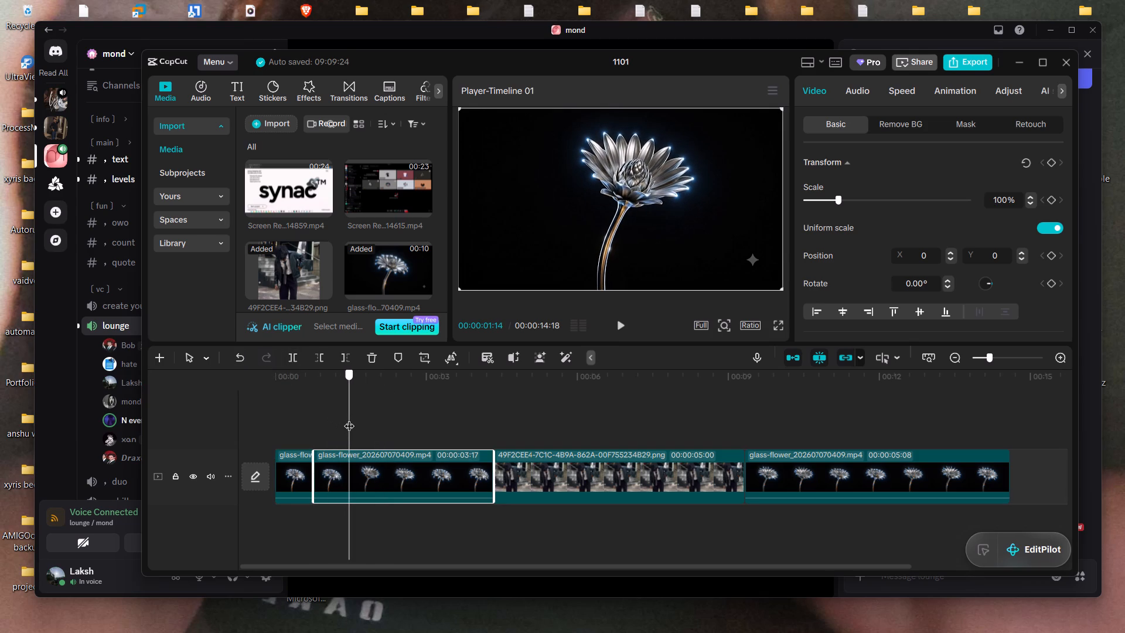
{"action": "left_click_drag", "start_coordinate": [349, 418], "coordinate": [351, 418]}
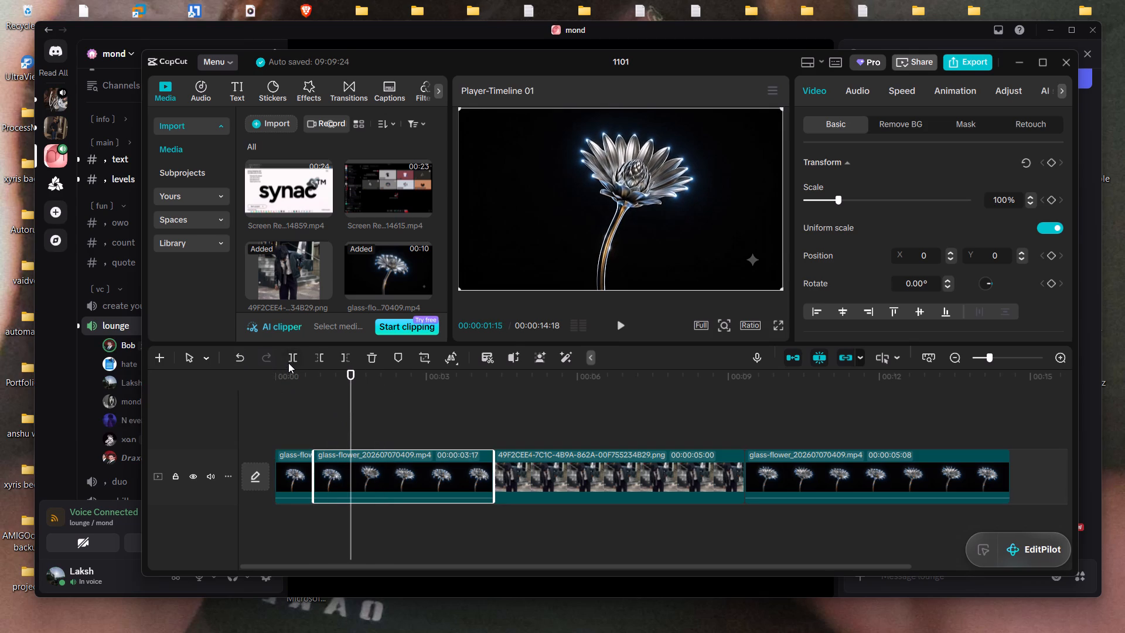
{"action": "left_click", "coordinate": [289, 363]}
{"action": "left_click_drag", "start_coordinate": [350, 420], "coordinate": [387, 420]}
{"action": "left_click", "coordinate": [289, 359]}
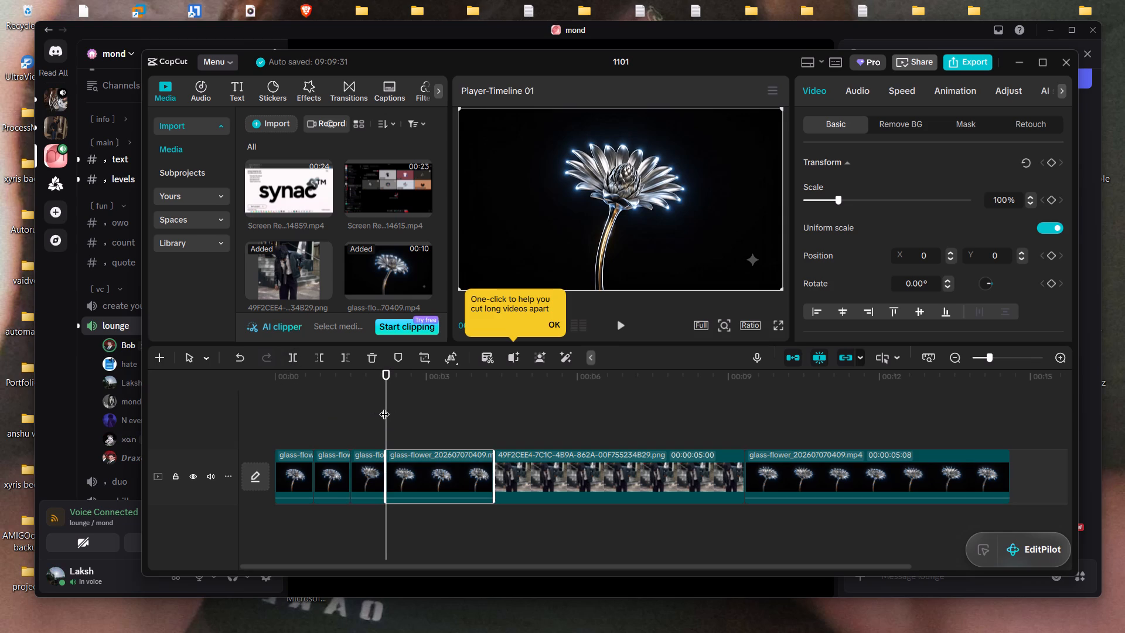
{"action": "left_click_drag", "start_coordinate": [384, 407], "coordinate": [422, 407]}
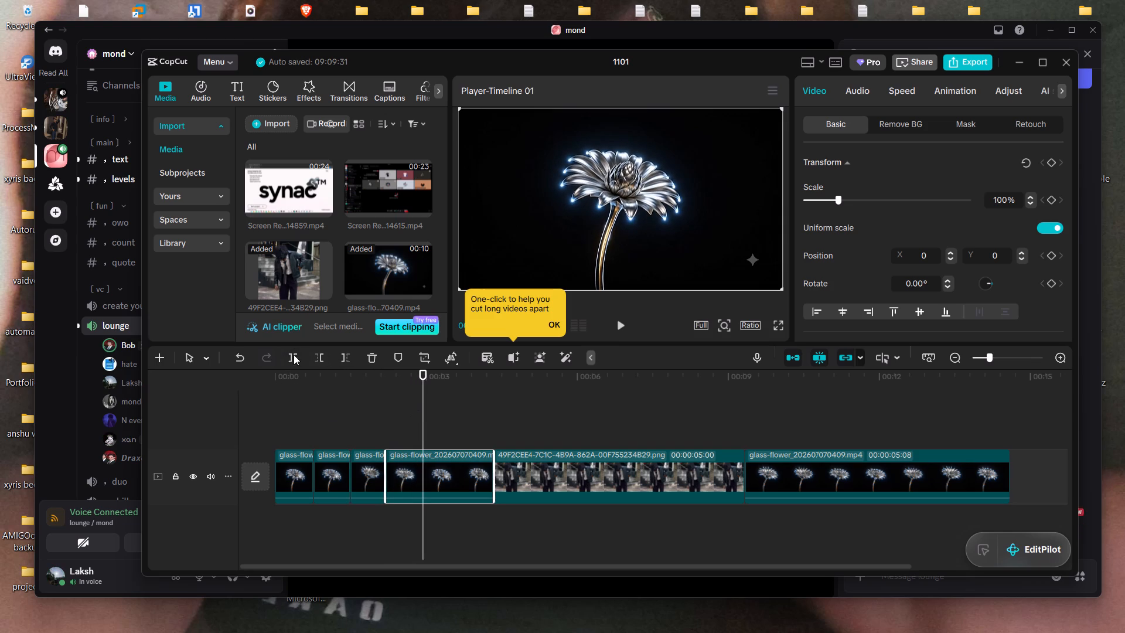
{"action": "left_click", "coordinate": [290, 356]}
{"action": "left_click_drag", "start_coordinate": [422, 401], "coordinate": [468, 404]}
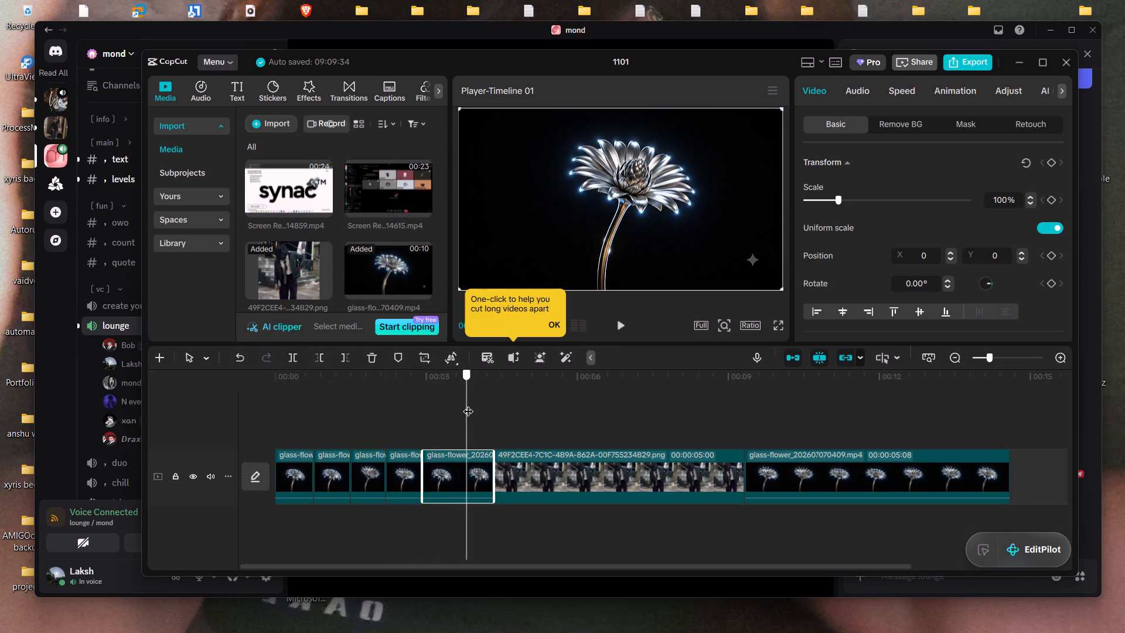
{"action": "left_click_drag", "start_coordinate": [468, 404], "coordinate": [461, 404]}
{"action": "left_click", "coordinate": [298, 356]}
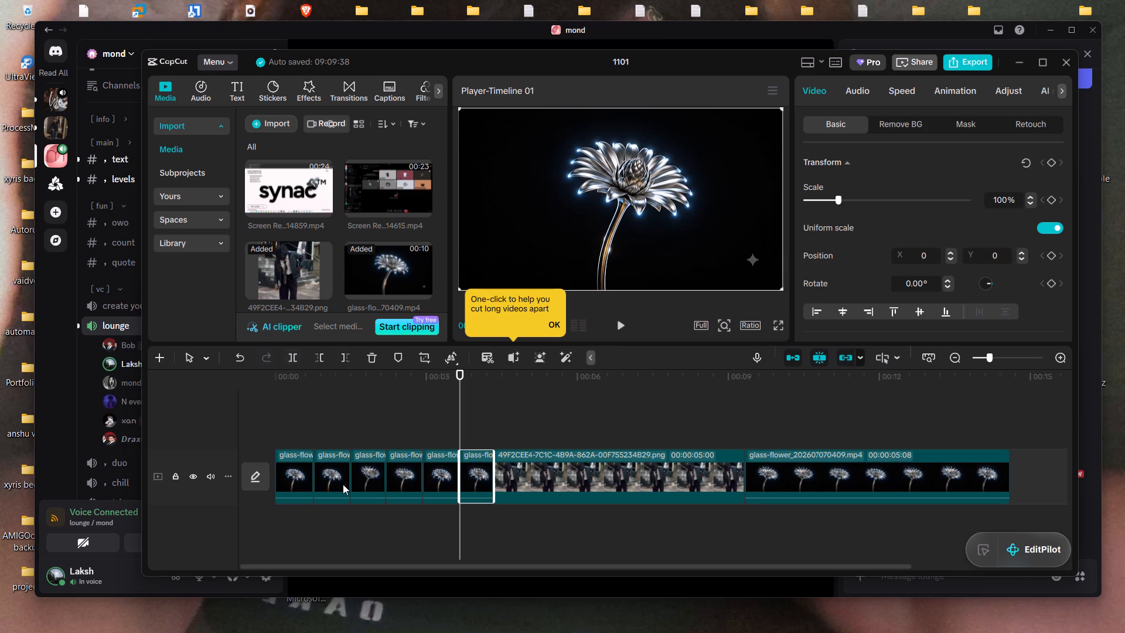
Split the PNG photo clip into six pieces about as long as the flower pieces plus a short remainder, making the last cut at 00:00:08:28.
{"action": "left_click_drag", "start_coordinate": [456, 397], "coordinate": [534, 397]}
{"action": "left_click", "coordinate": [296, 356]}
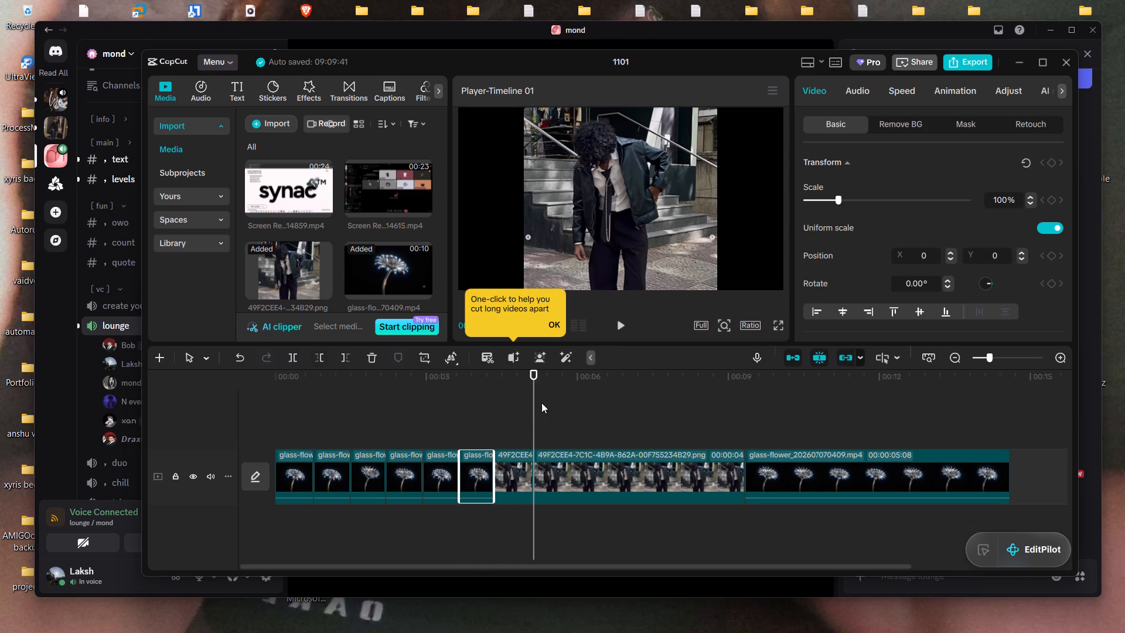
{"action": "left_click_drag", "start_coordinate": [533, 406], "coordinate": [574, 409]}
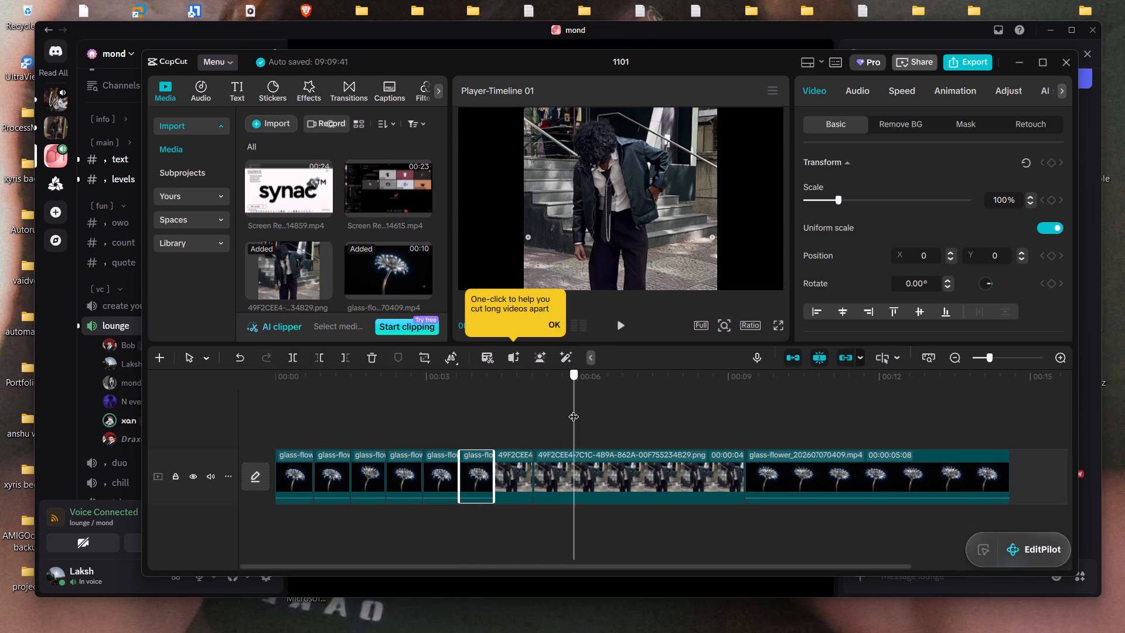
{"action": "left_click_drag", "start_coordinate": [574, 409], "coordinate": [574, 410]}
{"action": "left_click", "coordinate": [298, 357]}
{"action": "left_click_drag", "start_coordinate": [578, 416], "coordinate": [583, 416]}
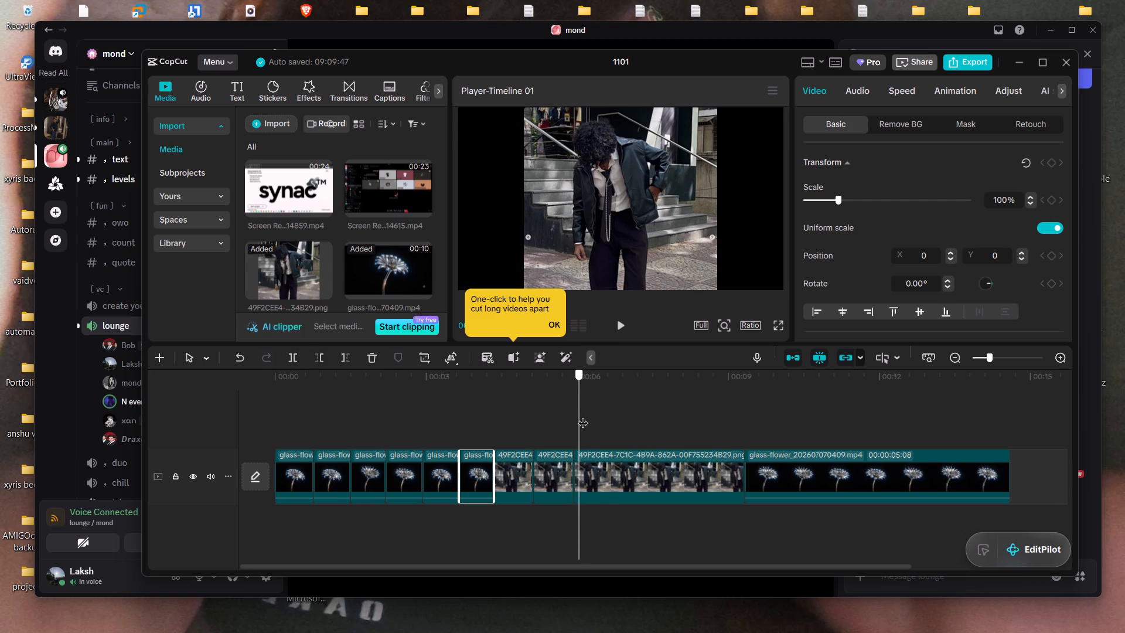
{"action": "left_click_drag", "start_coordinate": [583, 416], "coordinate": [611, 418]}
{"action": "left_click", "coordinate": [294, 356]}
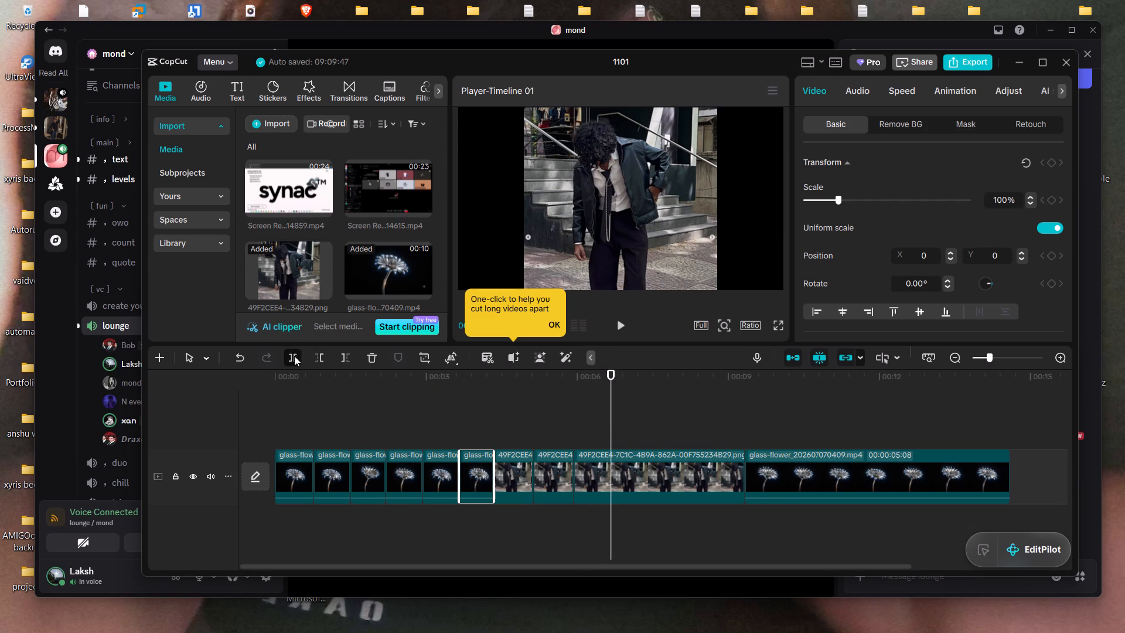
{"action": "left_click_drag", "start_coordinate": [612, 414], "coordinate": [643, 415]}
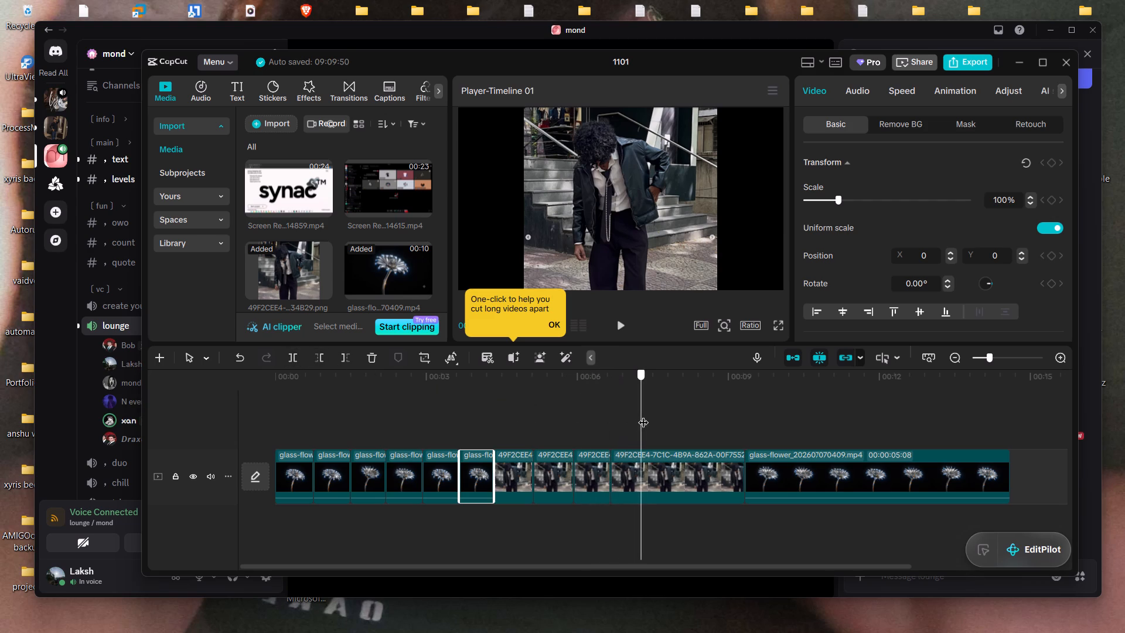
{"action": "left_click_drag", "start_coordinate": [643, 415], "coordinate": [648, 415]}
{"action": "left_click", "coordinate": [292, 353]}
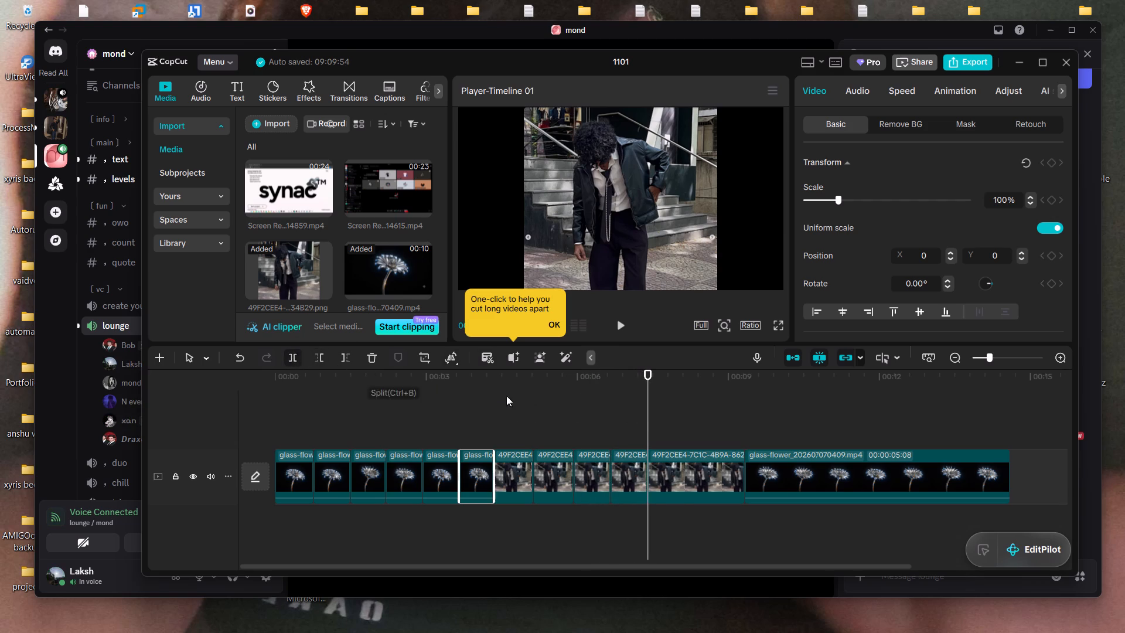
{"action": "left_click_drag", "start_coordinate": [649, 409], "coordinate": [686, 413]}
{"action": "left_click", "coordinate": [293, 353]}
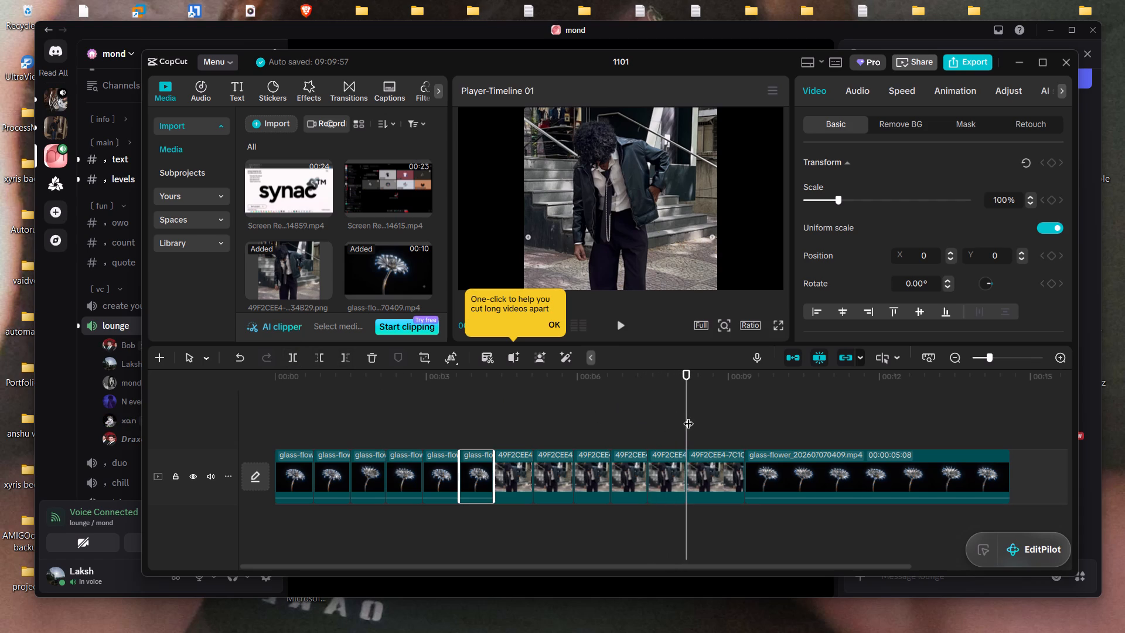
{"action": "left_click_drag", "start_coordinate": [688, 416], "coordinate": [724, 417]}
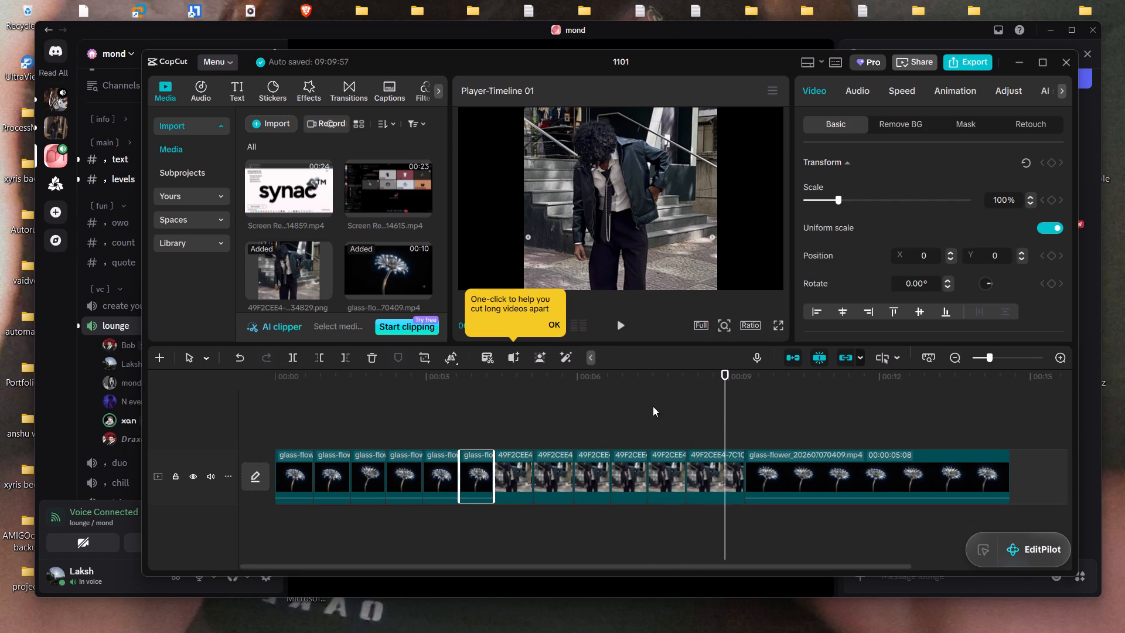
{"action": "left_click", "coordinate": [298, 353]}
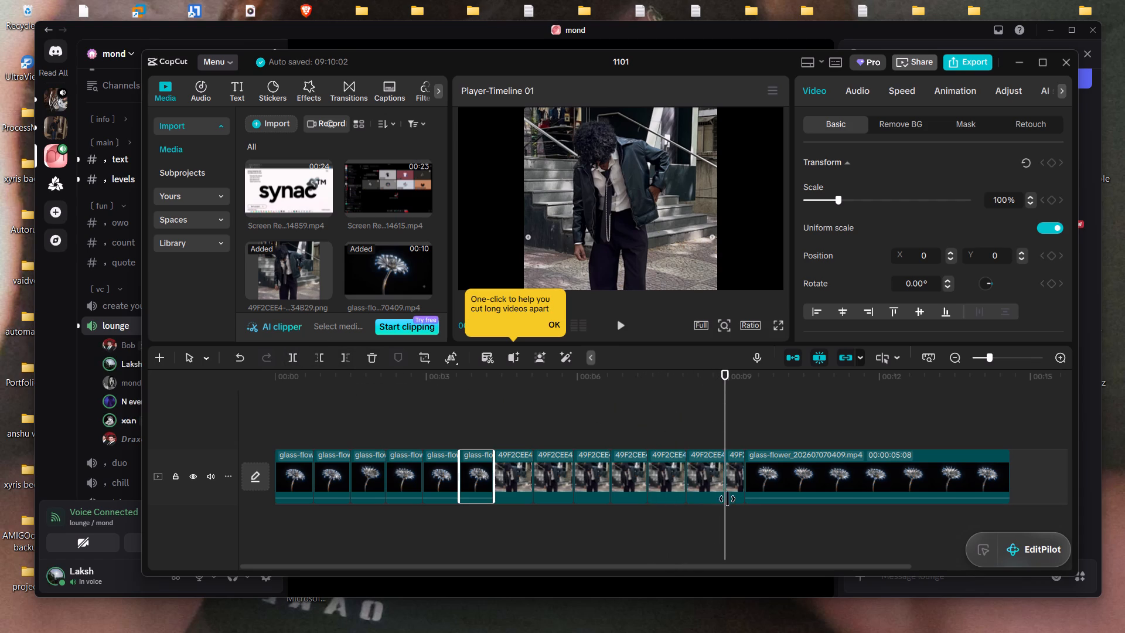
Delete the short leftover photo piece just before the last glass-flower clip.
{"action": "left_click", "coordinate": [737, 488]}
{"action": "left_click", "coordinate": [744, 480]}
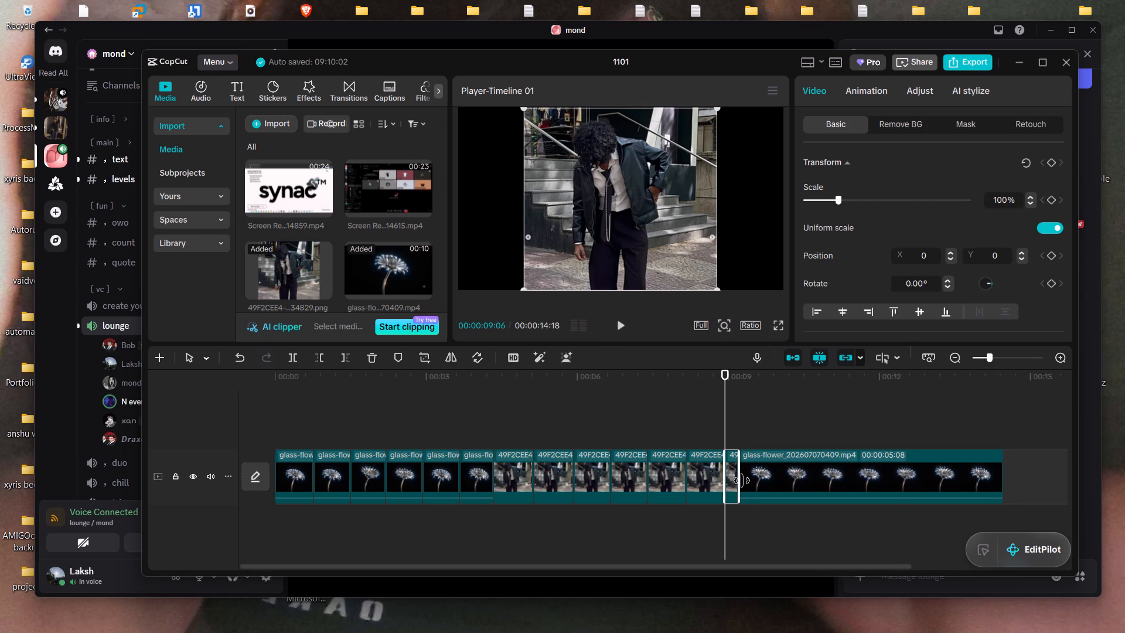
{"action": "left_click", "coordinate": [374, 357]}
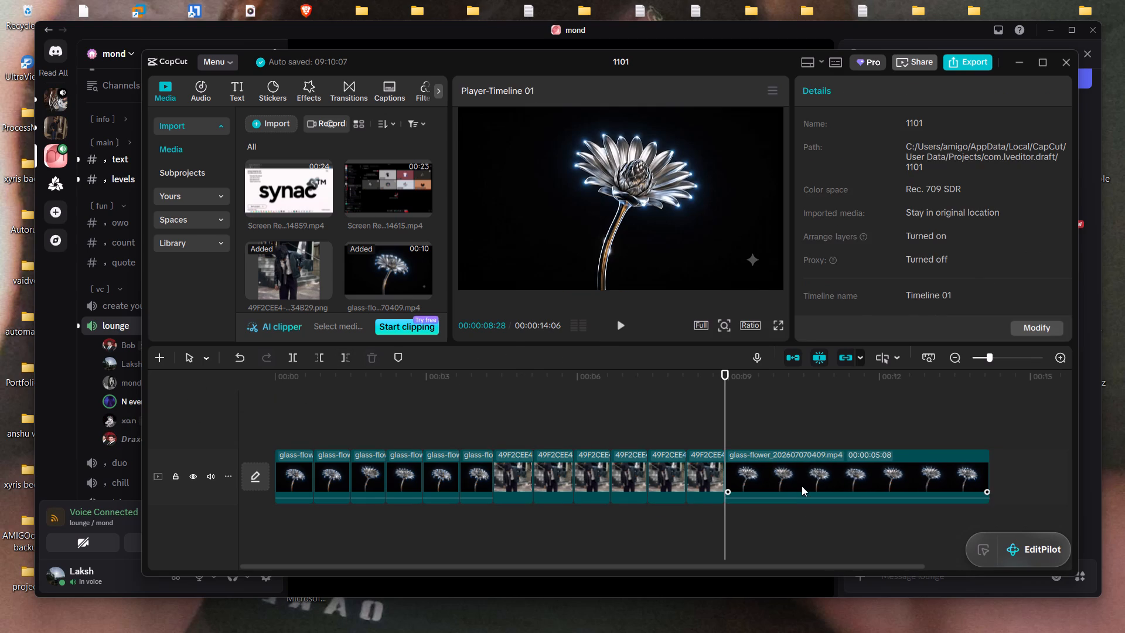
Split the last glass-flower clip into seven roughly equal pieces, about as long as the earlier flower and photo pieces.
{"action": "left_click", "coordinate": [800, 482]}
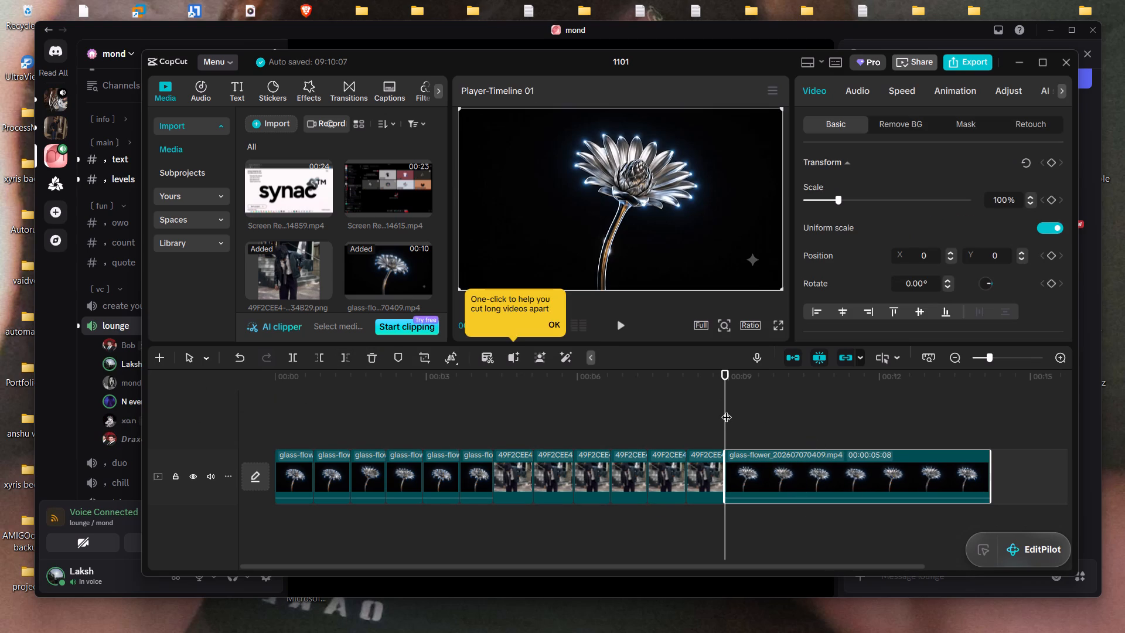
{"action": "left_click_drag", "start_coordinate": [725, 389], "coordinate": [759, 389]}
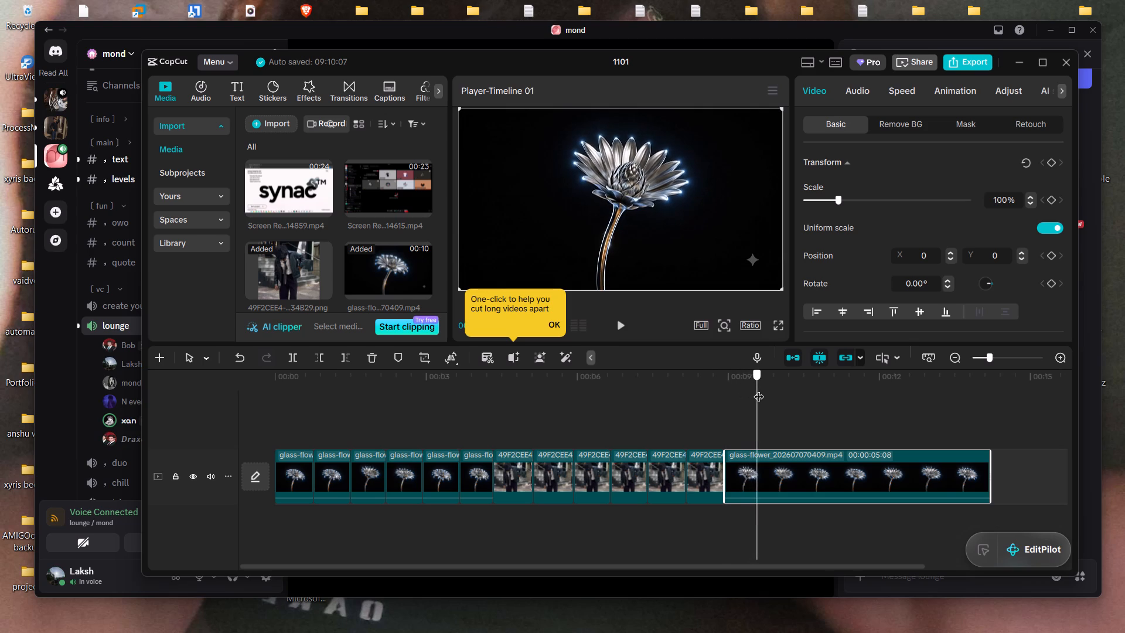
{"action": "left_click_drag", "start_coordinate": [759, 389], "coordinate": [765, 389]}
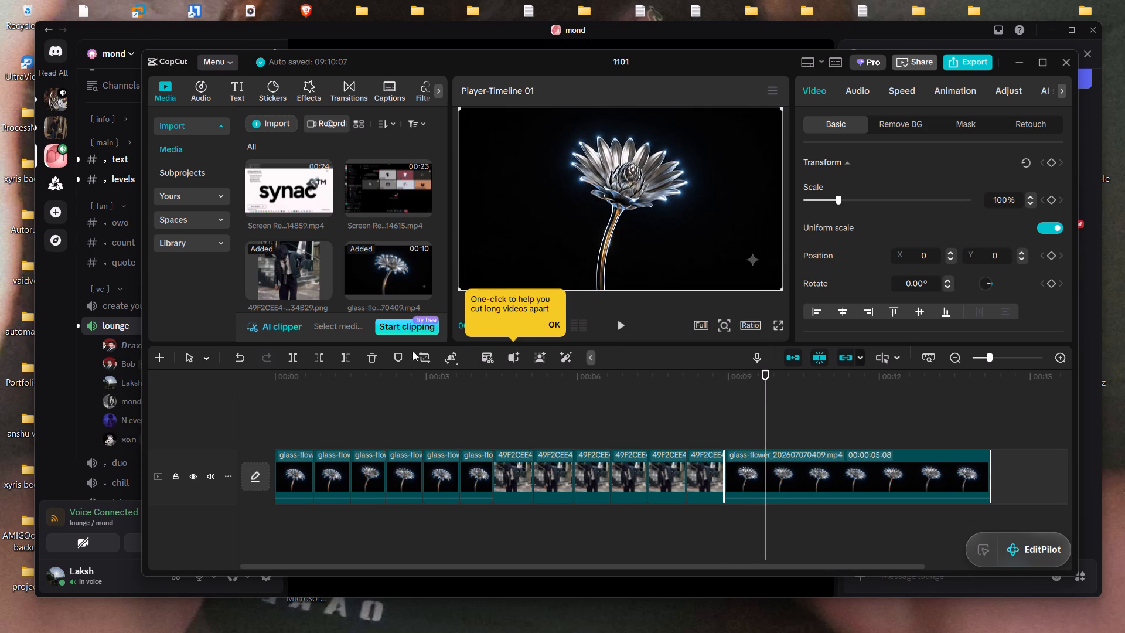
{"action": "left_click", "coordinate": [291, 361]}
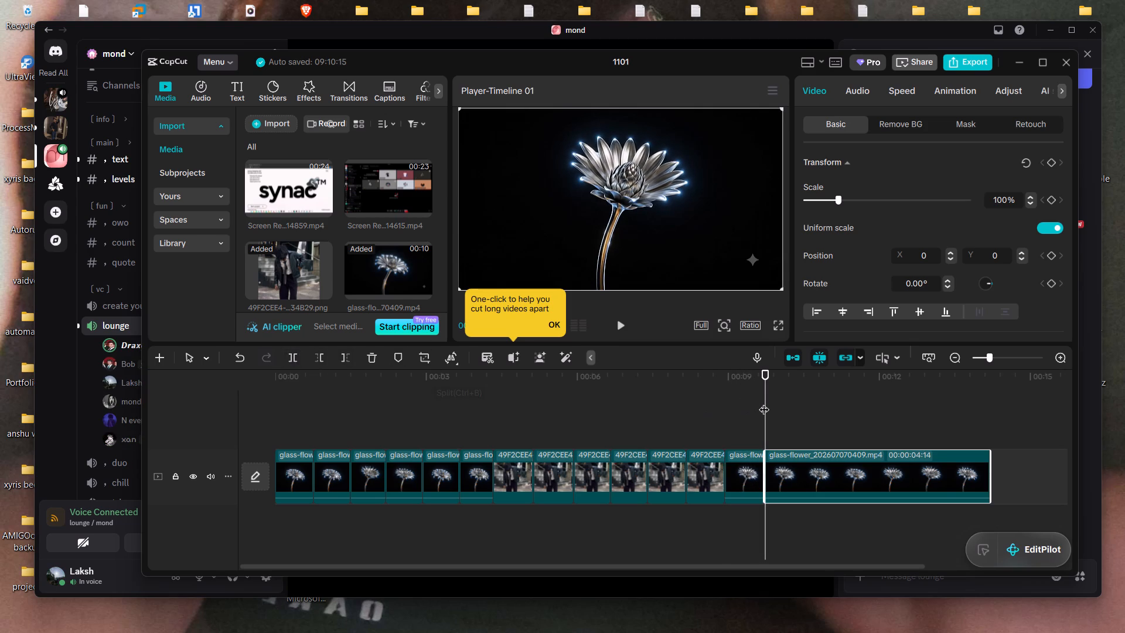
{"action": "left_click_drag", "start_coordinate": [764, 402], "coordinate": [802, 404]}
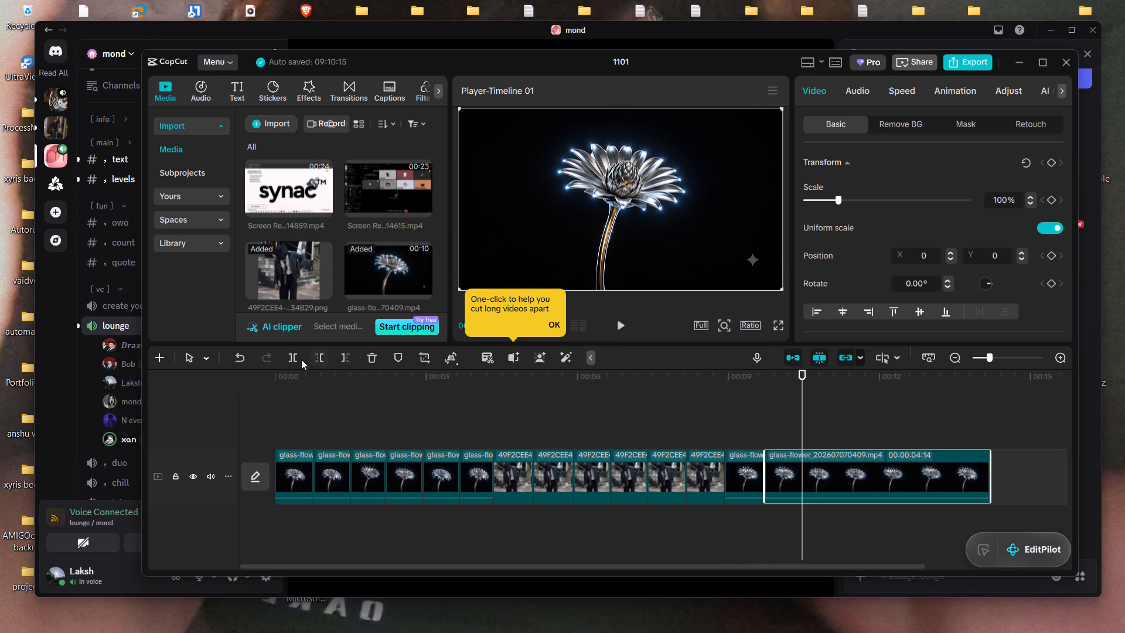
{"action": "left_click", "coordinate": [297, 358]}
{"action": "left_click_drag", "start_coordinate": [804, 421], "coordinate": [842, 424]}
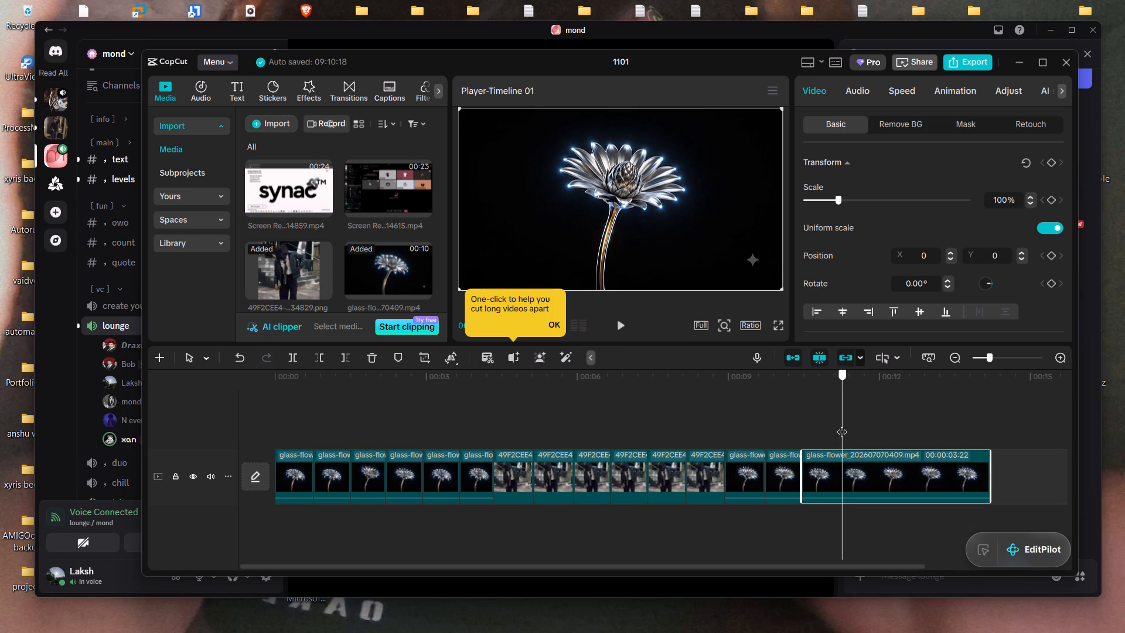
{"action": "left_click_drag", "start_coordinate": [842, 424], "coordinate": [837, 426]}
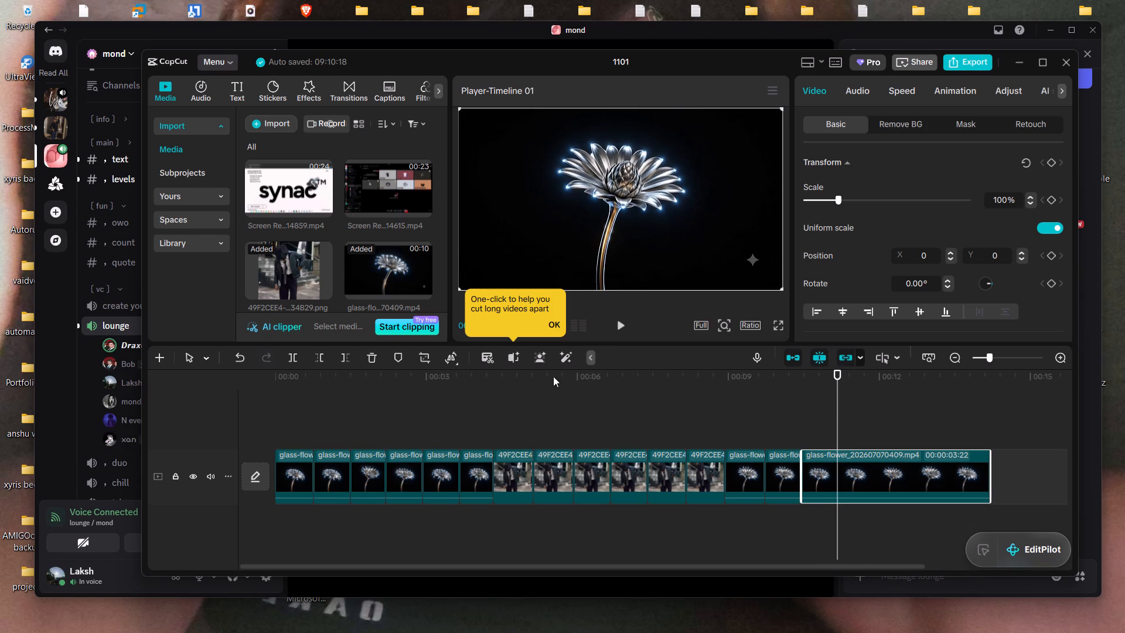
{"action": "left_click", "coordinate": [289, 355]}
{"action": "left_click_drag", "start_coordinate": [836, 386], "coordinate": [875, 390]}
{"action": "left_click", "coordinate": [294, 362]}
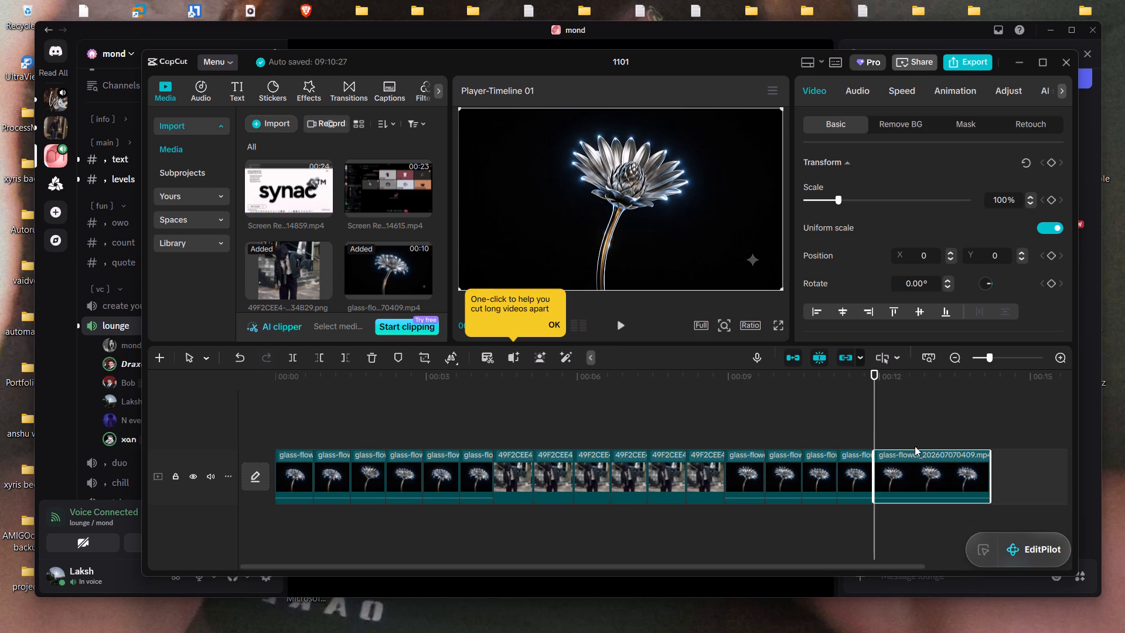
{"action": "left_click_drag", "start_coordinate": [873, 409], "coordinate": [915, 409]}
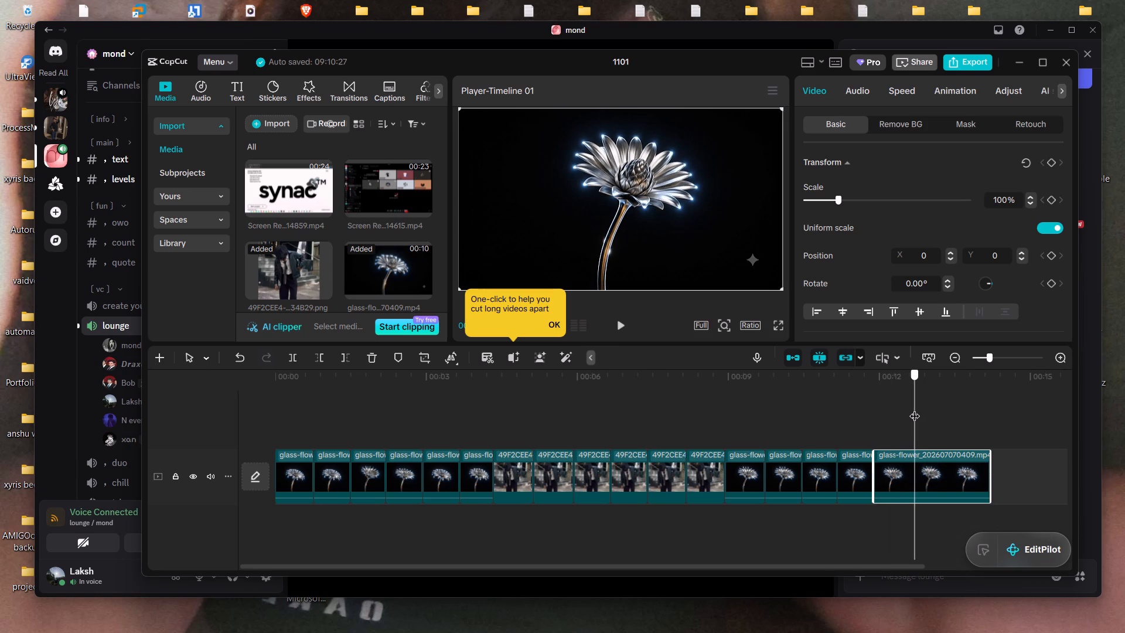
{"action": "left_click_drag", "start_coordinate": [915, 409], "coordinate": [912, 409]}
{"action": "left_click", "coordinate": [289, 355]}
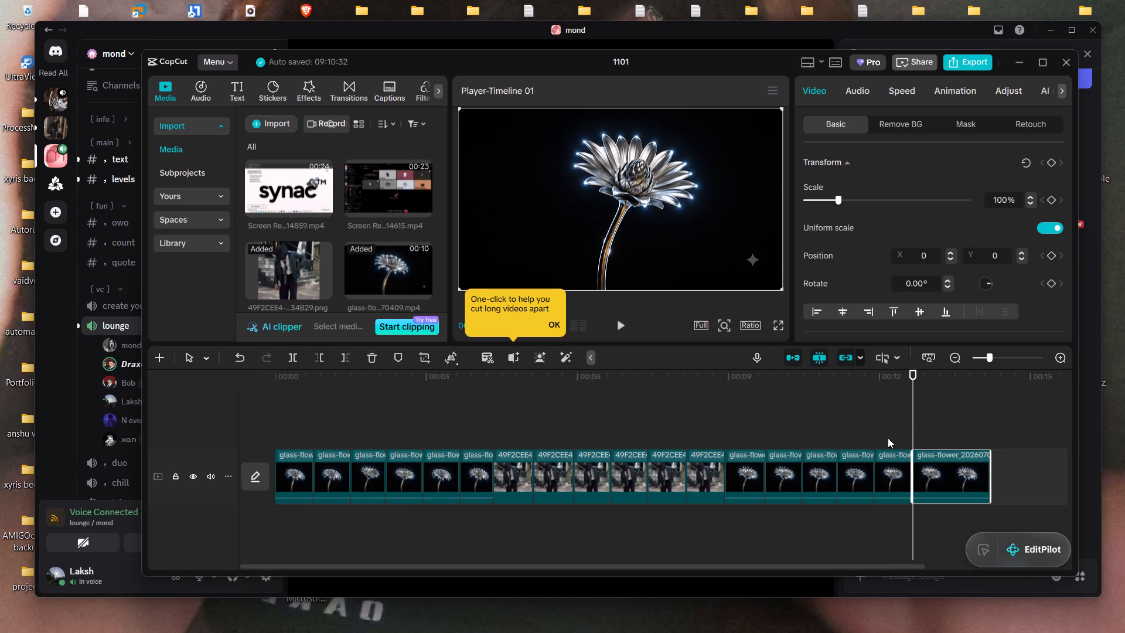
{"action": "left_click_drag", "start_coordinate": [916, 431], "coordinate": [949, 431]}
{"action": "left_click", "coordinate": [291, 355]}
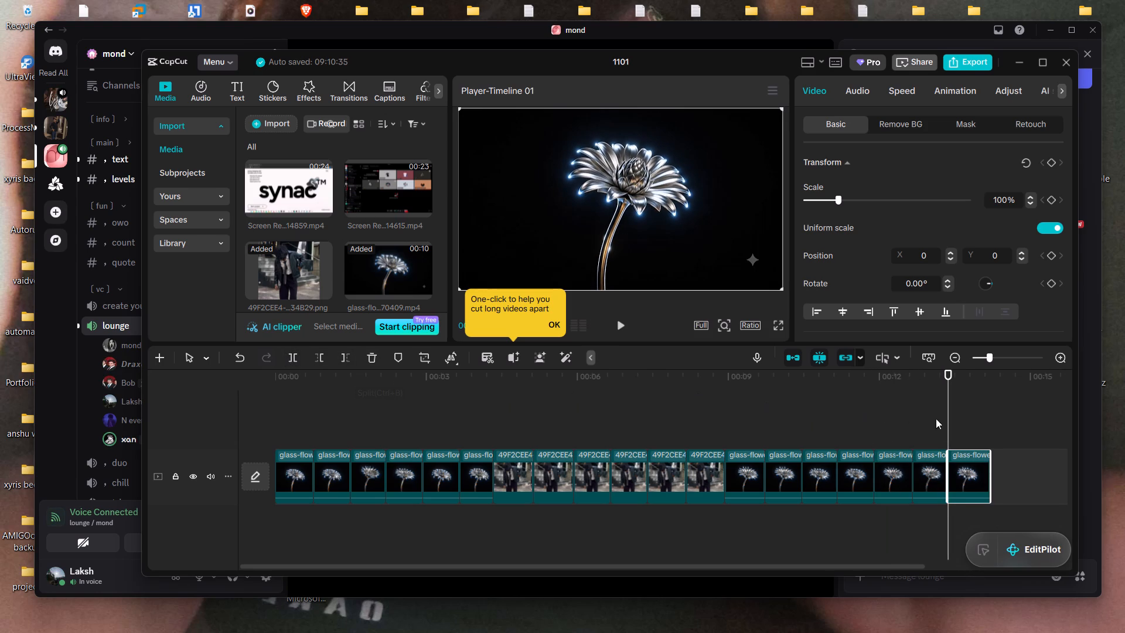
Trim the end of the last glass-flower piece so that the timeline ends at 00:00:14:01.
{"action": "left_click_drag", "start_coordinate": [990, 471], "coordinate": [983, 472]}
{"action": "left_click", "coordinate": [1010, 416]}
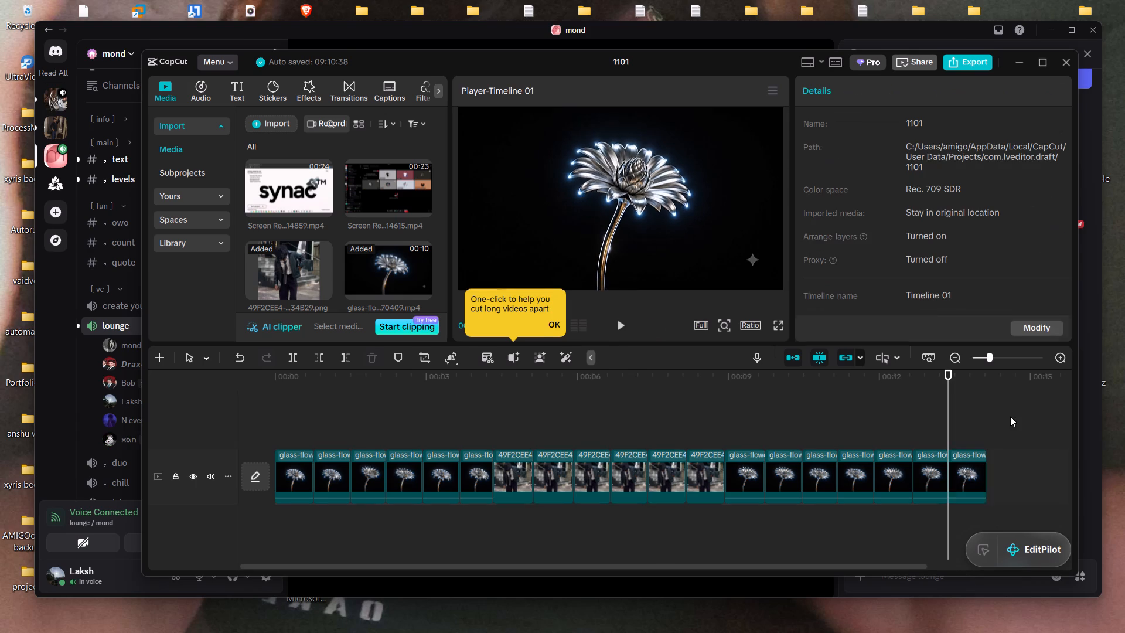
{"action": "left_click", "coordinate": [961, 467]}
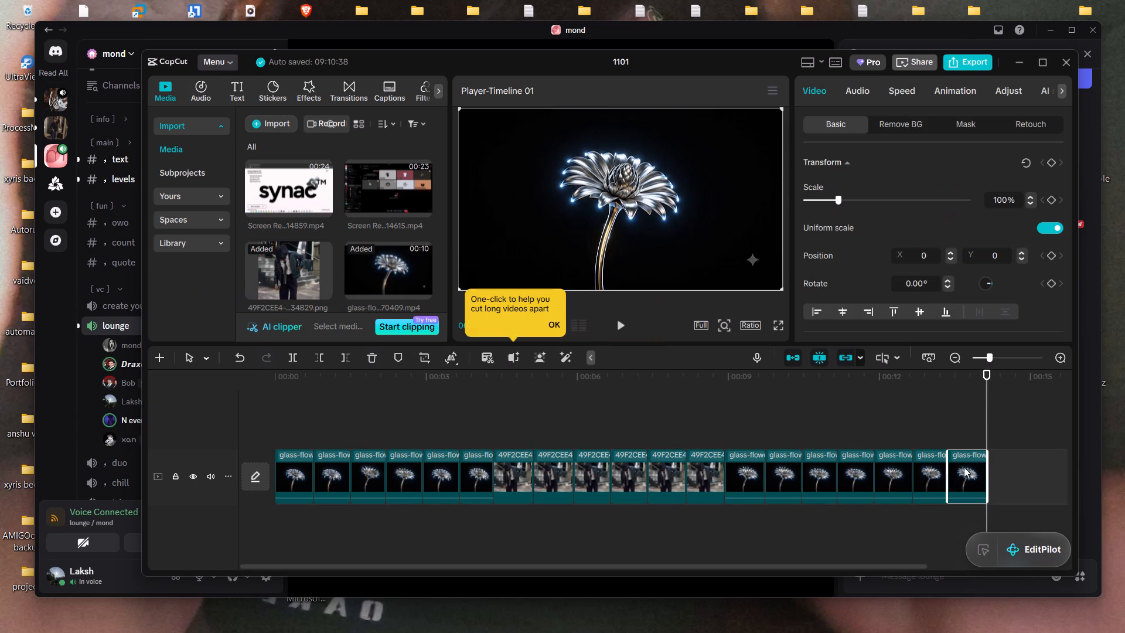
{"action": "left_click_drag", "start_coordinate": [987, 471], "coordinate": [979, 472]}
{"action": "left_click", "coordinate": [1011, 411]}
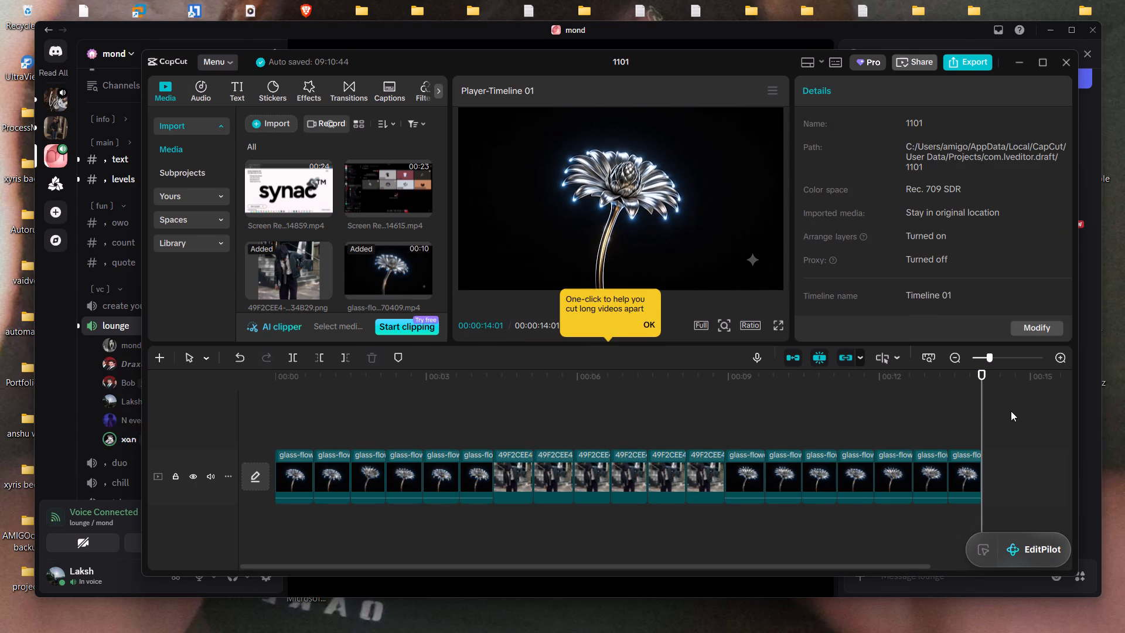
Return the playhead to the start of the timeline at 00:00:00:00.
{"action": "left_click_drag", "start_coordinate": [981, 395], "coordinate": [284, 393]}
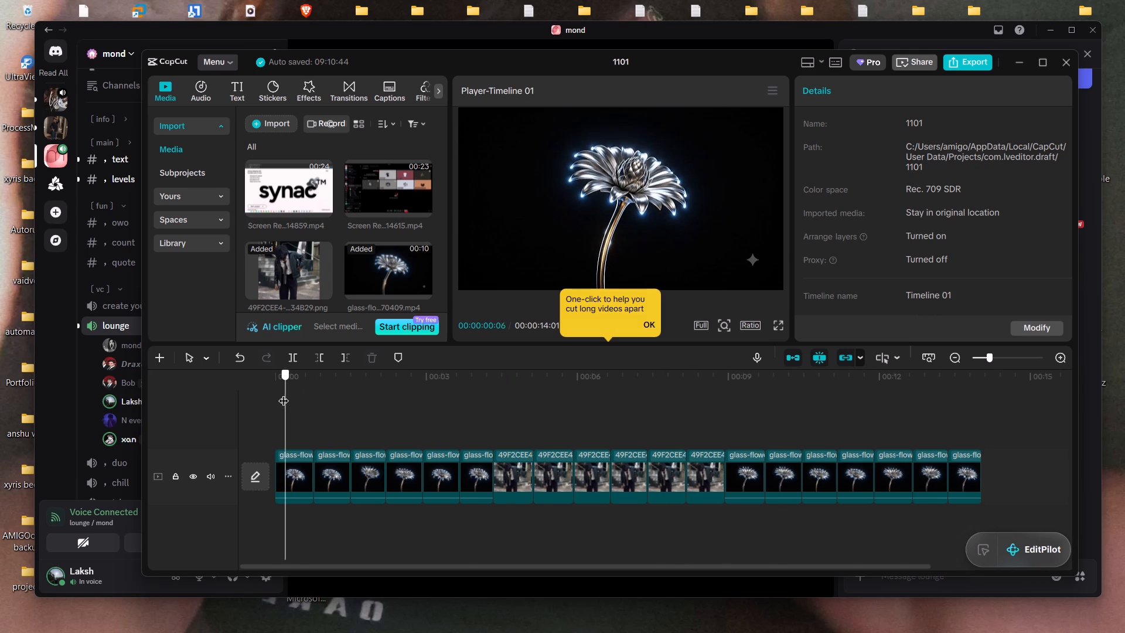
{"action": "left_click_drag", "start_coordinate": [284, 393], "coordinate": [271, 391]}
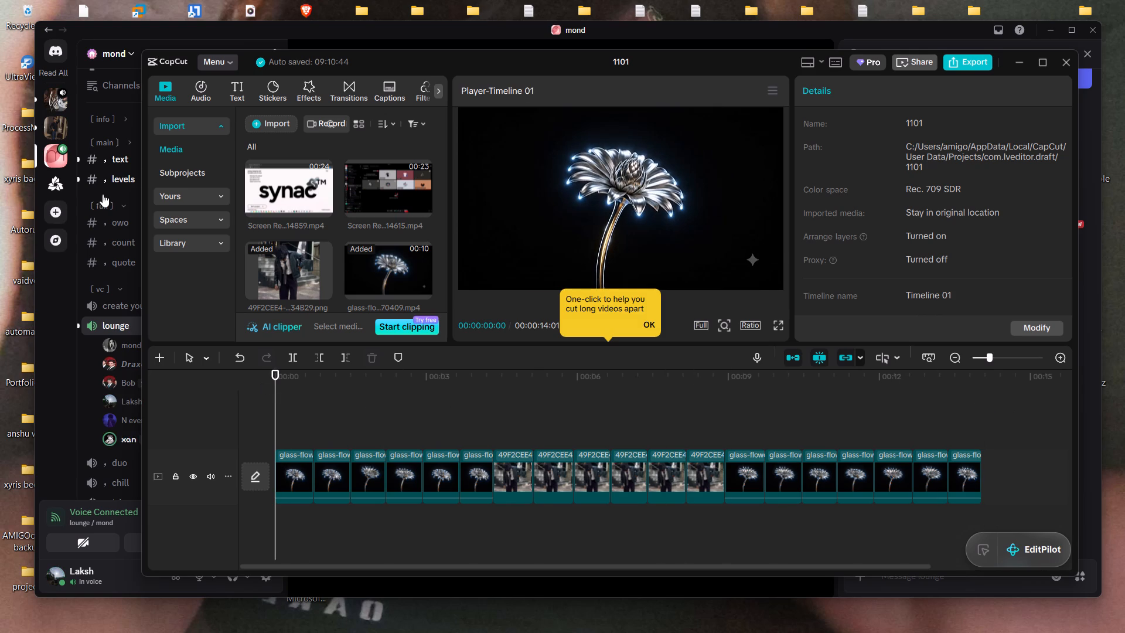
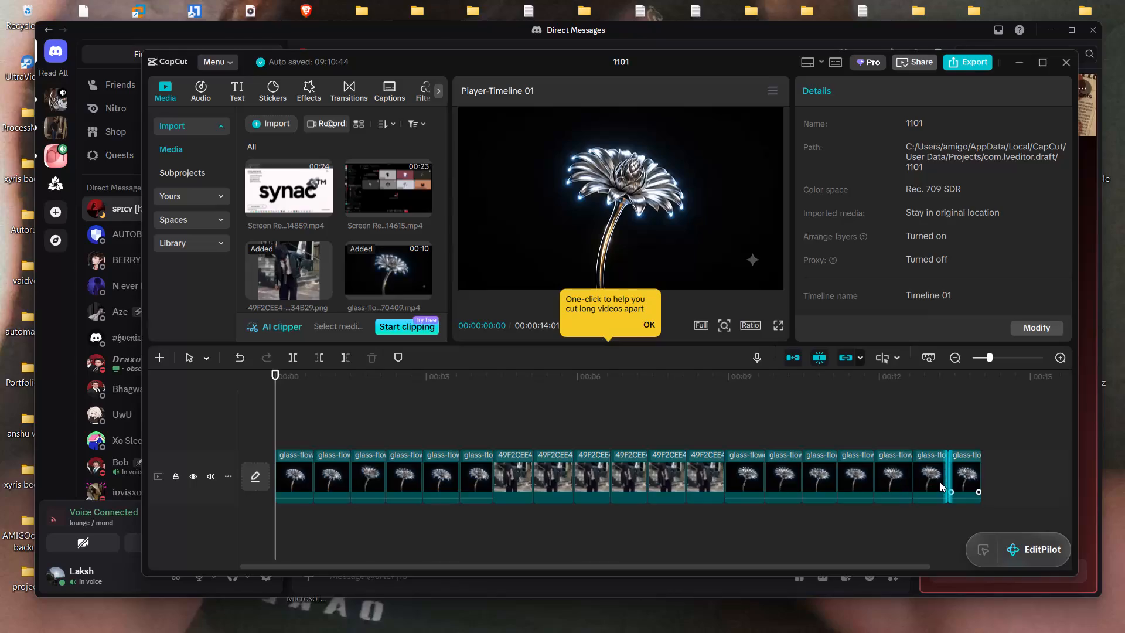
Extend the audio fade-ins on the last two glass-flower pieces across their full length.
{"action": "left_click_drag", "start_coordinate": [954, 494], "coordinate": [953, 477]}
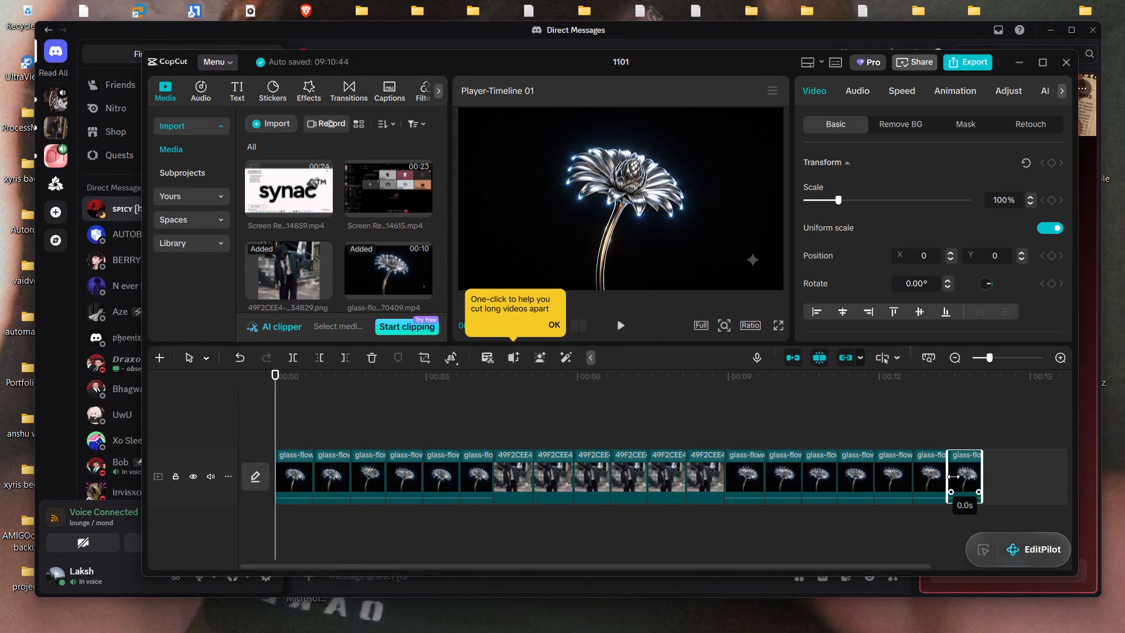
{"action": "left_click_drag", "start_coordinate": [953, 477], "coordinate": [973, 497]}
{"action": "left_click", "coordinate": [973, 512]}
{"action": "left_click", "coordinate": [928, 480]}
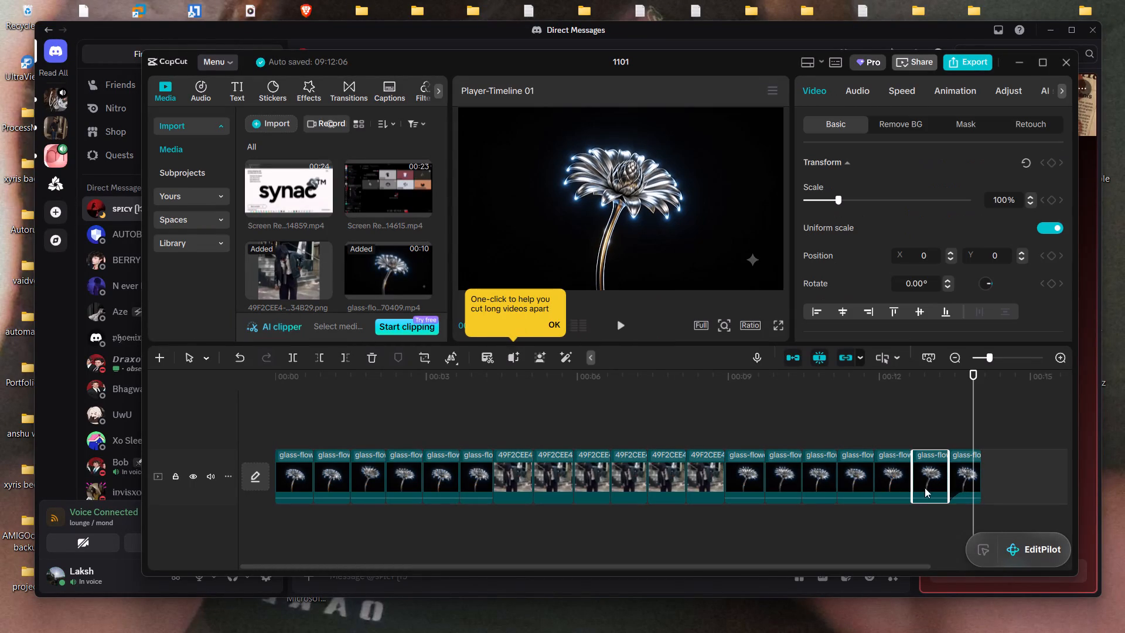
{"action": "left_click_drag", "start_coordinate": [916, 492], "coordinate": [933, 492]}
{"action": "left_click", "coordinate": [928, 512]}
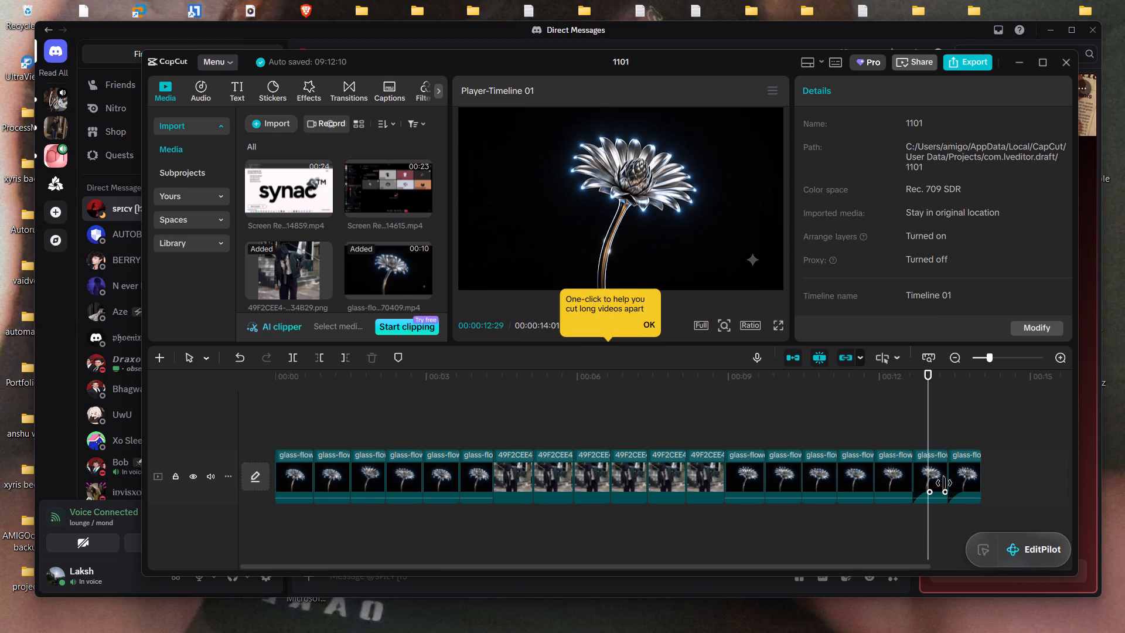
{"action": "left_click", "coordinate": [963, 473]}
{"action": "left_click", "coordinate": [968, 467]}
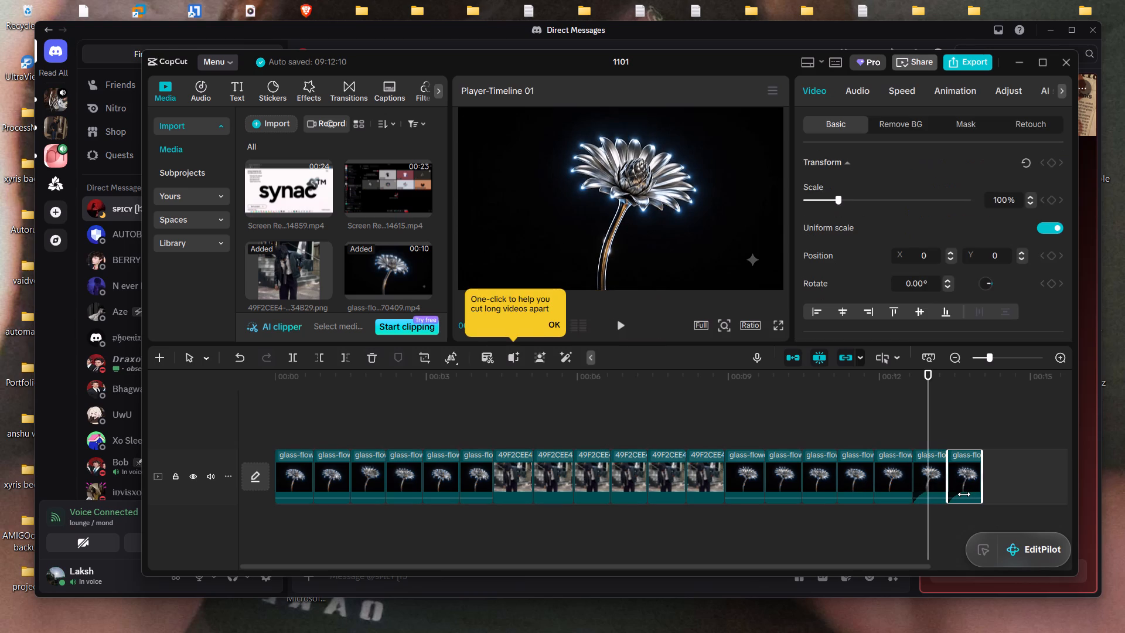
{"action": "left_click_drag", "start_coordinate": [965, 494], "coordinate": [978, 494]}
{"action": "left_click", "coordinate": [970, 529]}
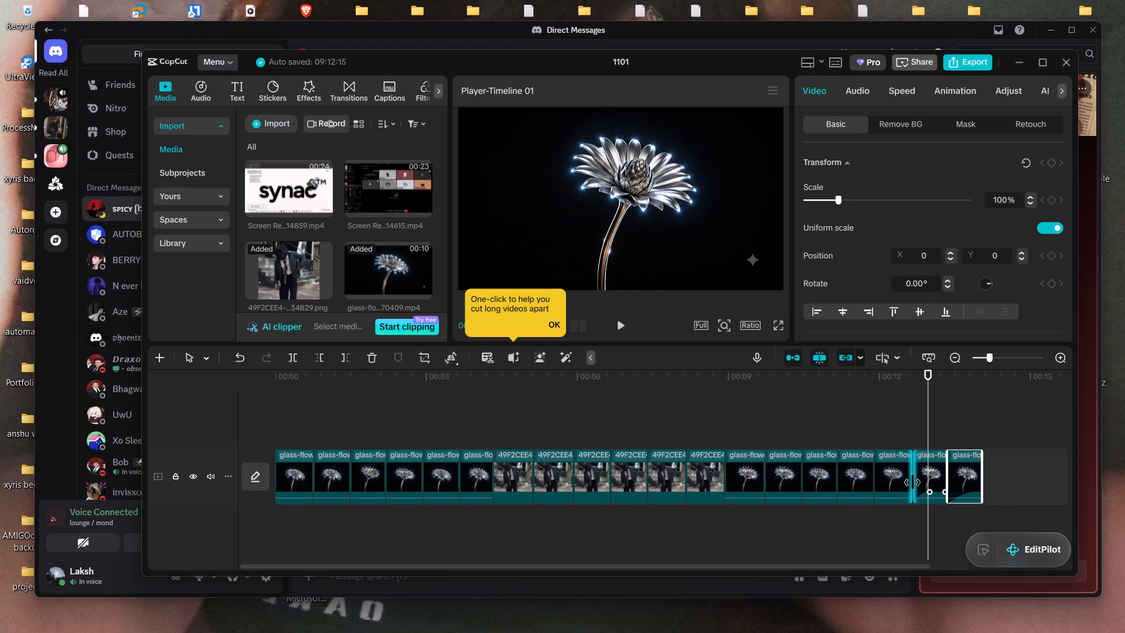
{"action": "left_click", "coordinate": [924, 475]}
{"action": "left_click", "coordinate": [930, 477]}
{"action": "left_click", "coordinate": [926, 504]}
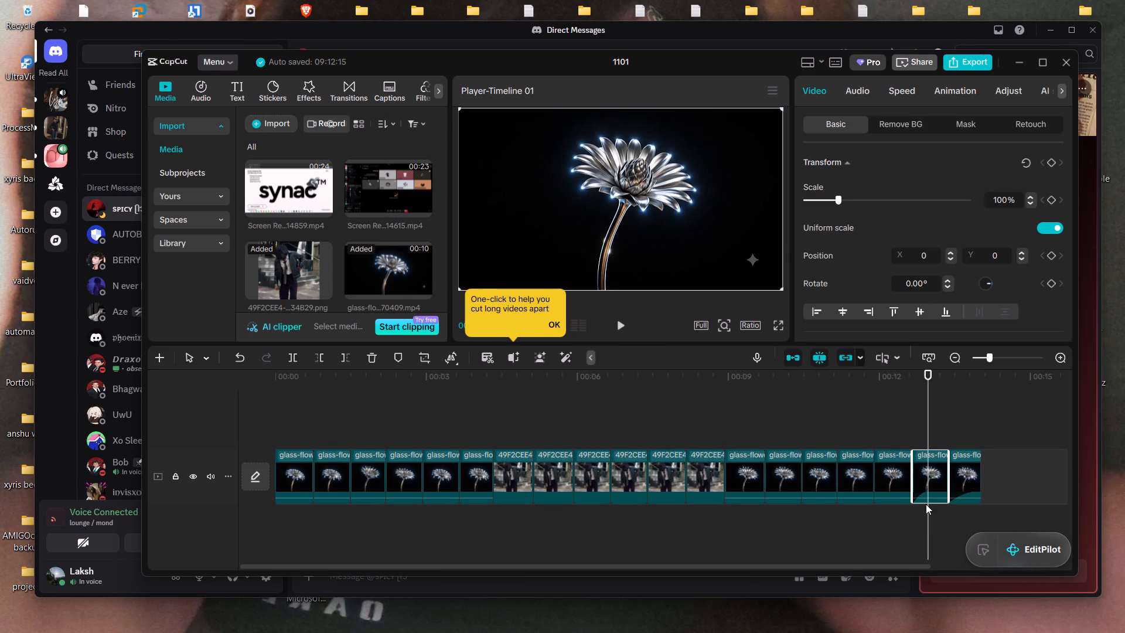
{"action": "left_click", "coordinate": [935, 481]}
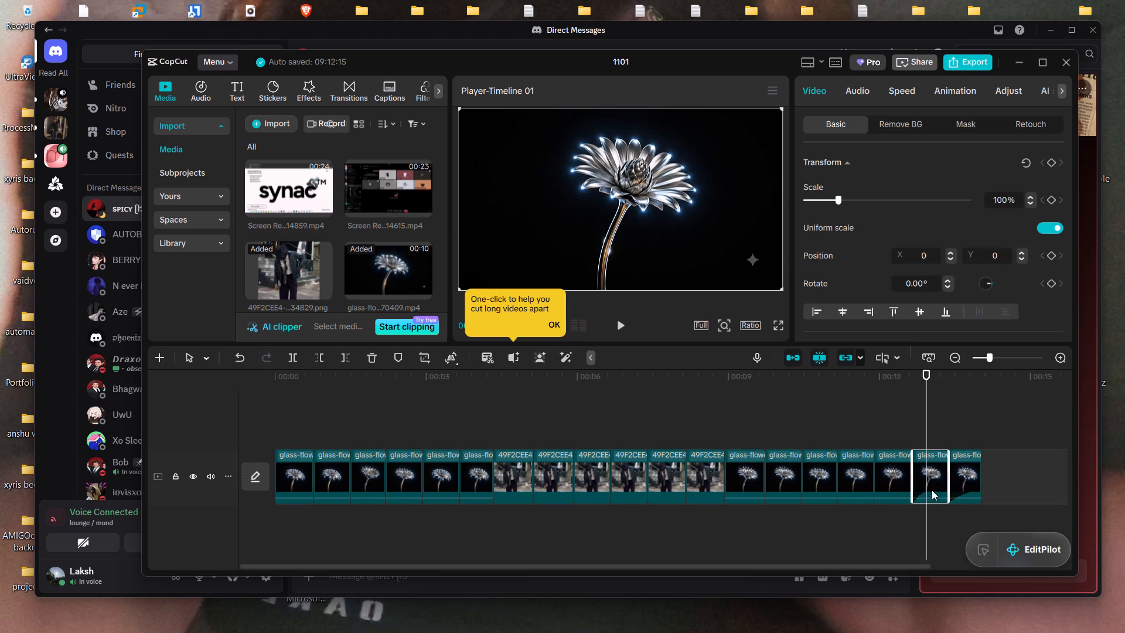
{"action": "left_click_drag", "start_coordinate": [933, 490], "coordinate": [955, 492]}
{"action": "left_click", "coordinate": [949, 521]}
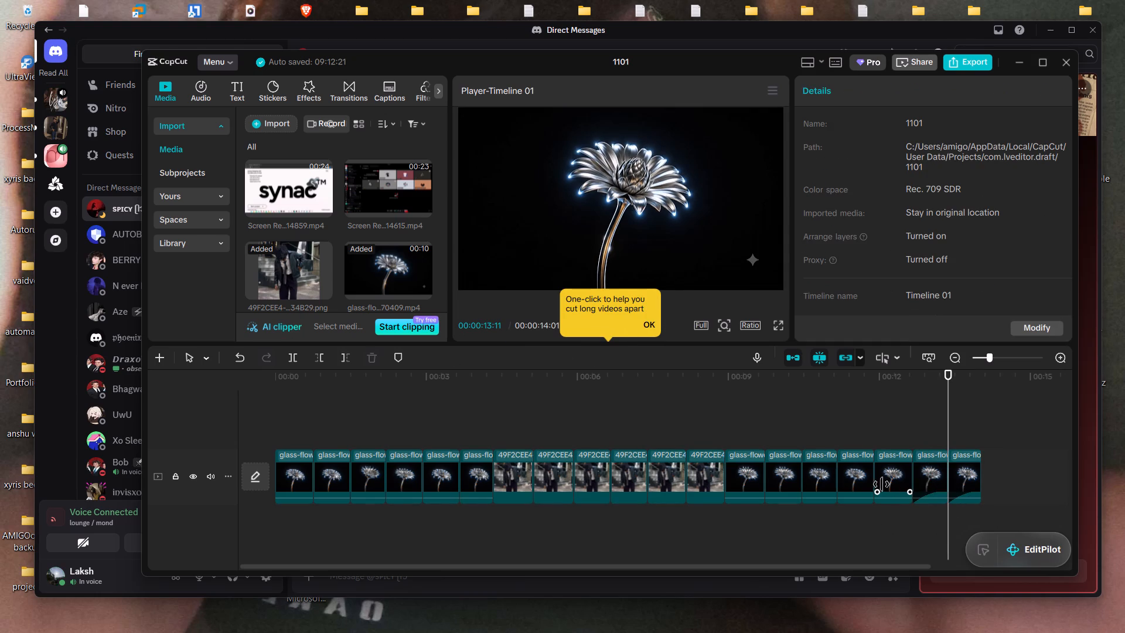
Add full-length audio fade-ins to the other five glass-flower pieces that follow the photo pieces.
{"action": "left_click_drag", "start_coordinate": [879, 491], "coordinate": [921, 492]}
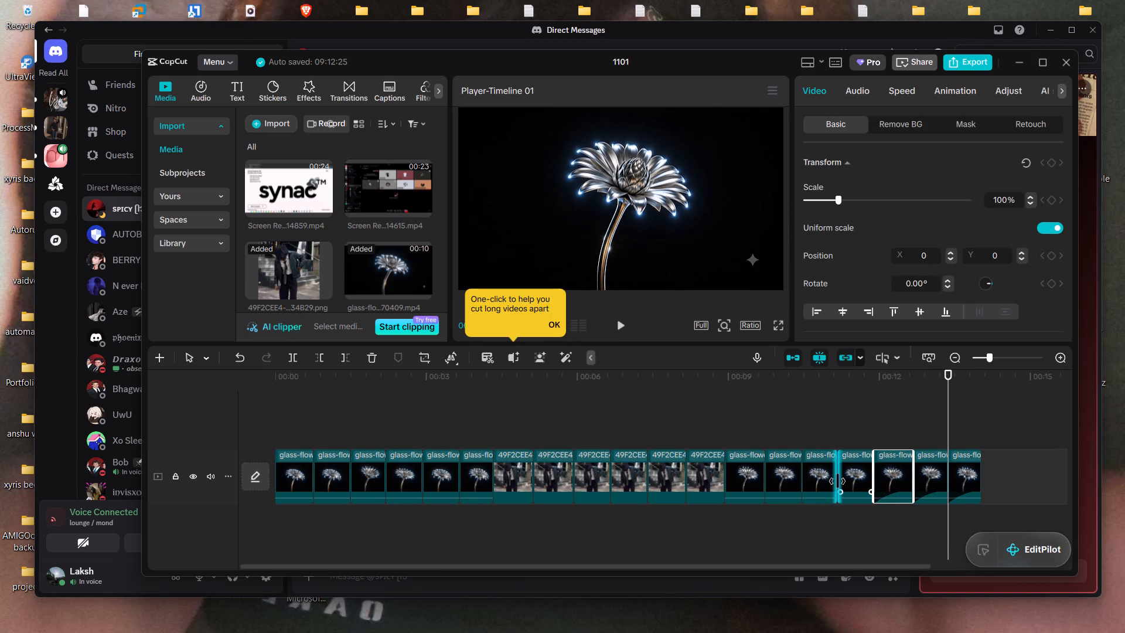
{"action": "left_click_drag", "start_coordinate": [843, 492], "coordinate": [887, 498]}
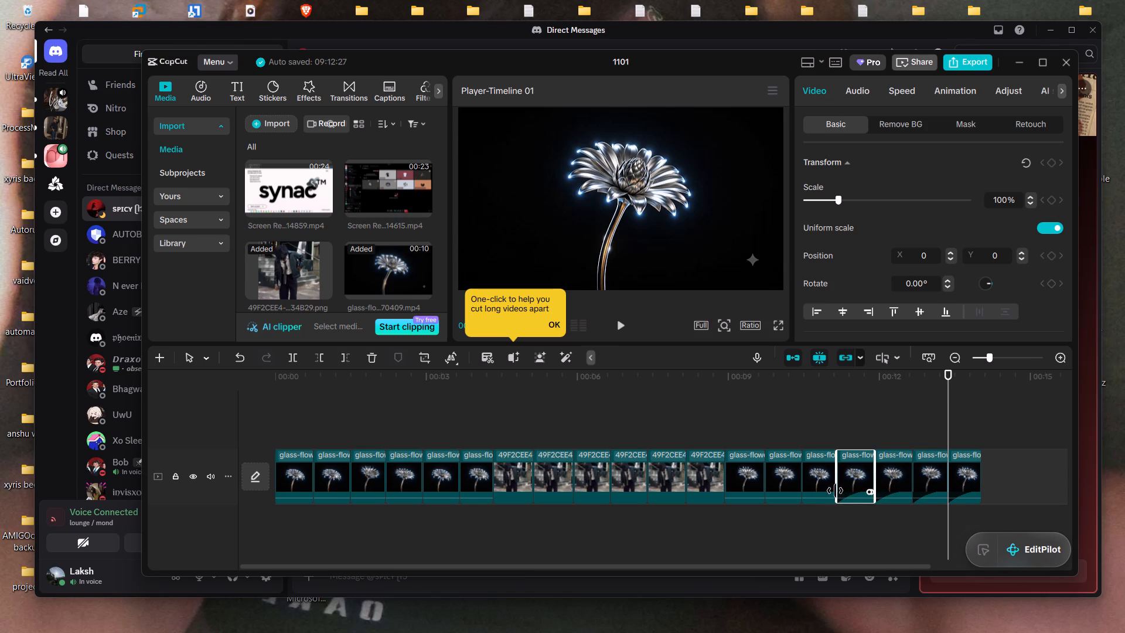
{"action": "left_click_drag", "start_coordinate": [809, 491], "coordinate": [852, 498]}
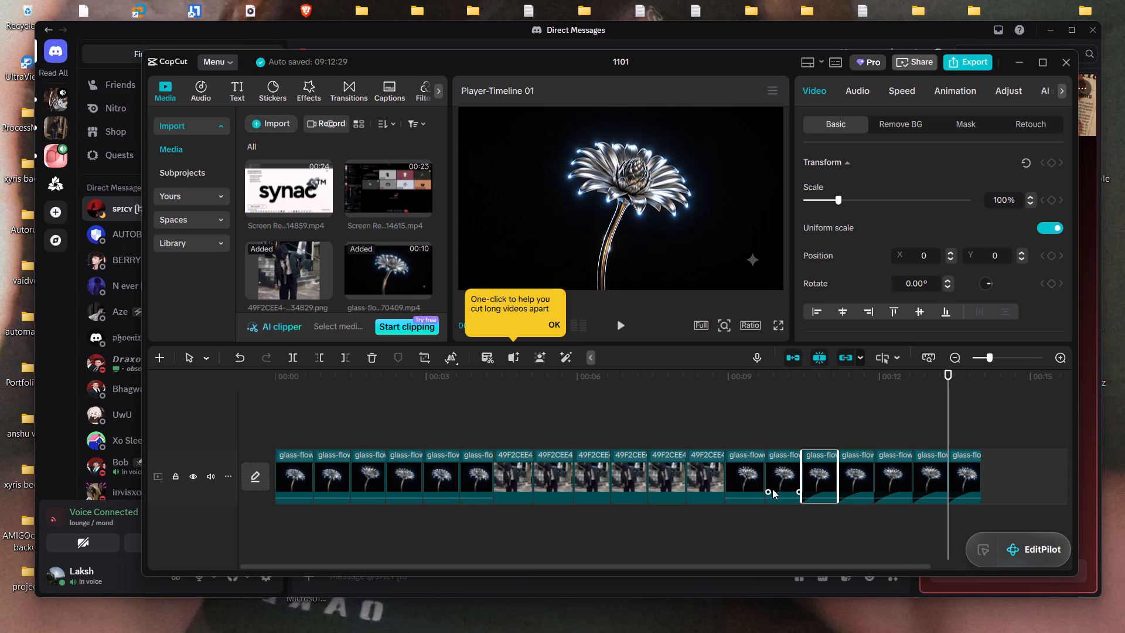
{"action": "left_click", "coordinate": [766, 489]}
{"action": "left_click_drag", "start_coordinate": [769, 491], "coordinate": [797, 492]}
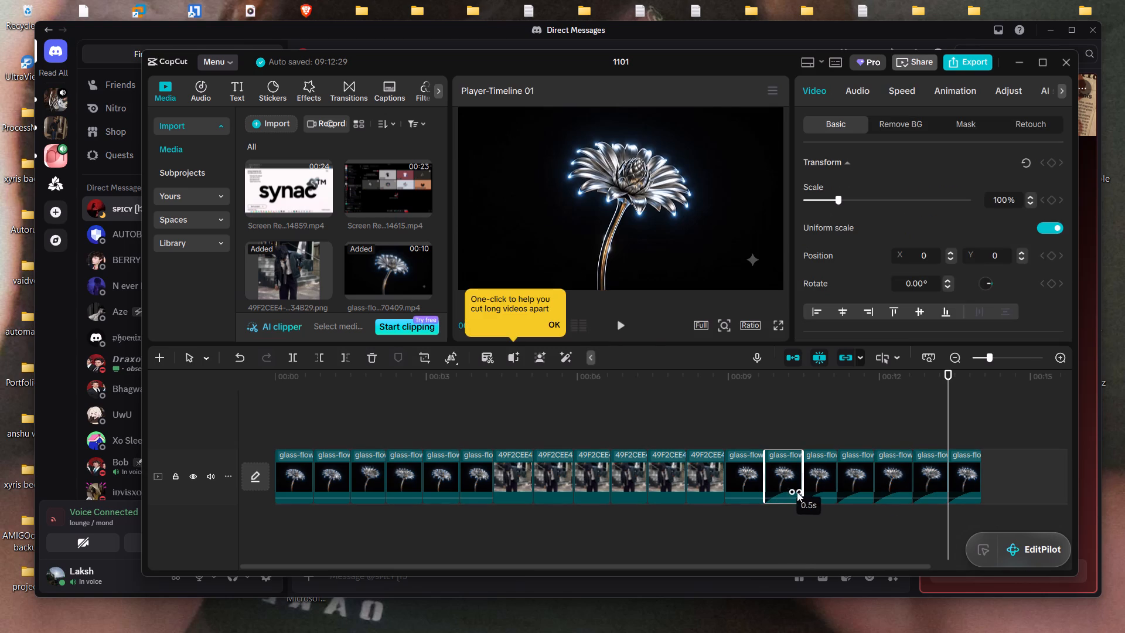
{"action": "left_click_drag", "start_coordinate": [797, 492], "coordinate": [815, 496]}
{"action": "left_click", "coordinate": [739, 484]}
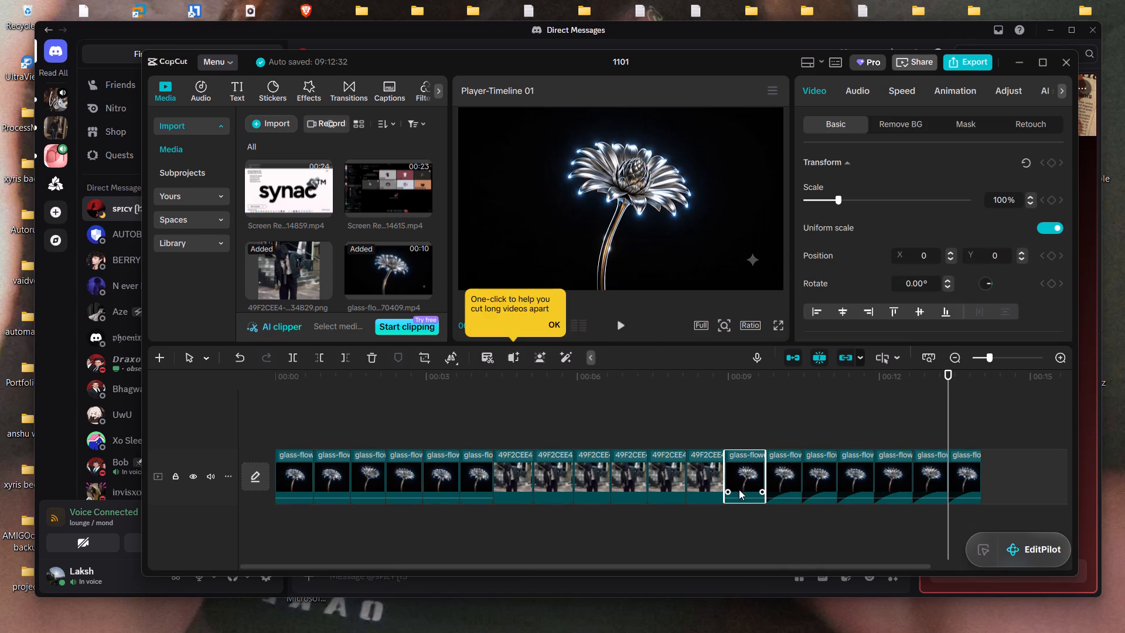
{"action": "left_click_drag", "start_coordinate": [730, 492], "coordinate": [786, 492]}
{"action": "left_click", "coordinate": [708, 481]}
{"action": "left_click", "coordinate": [704, 494]}
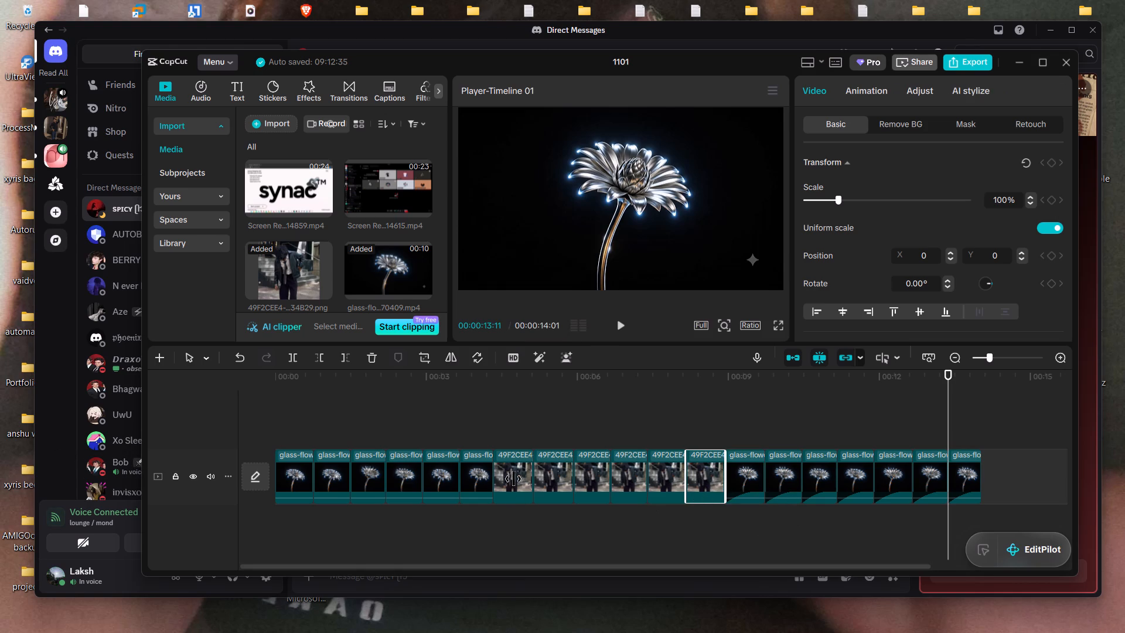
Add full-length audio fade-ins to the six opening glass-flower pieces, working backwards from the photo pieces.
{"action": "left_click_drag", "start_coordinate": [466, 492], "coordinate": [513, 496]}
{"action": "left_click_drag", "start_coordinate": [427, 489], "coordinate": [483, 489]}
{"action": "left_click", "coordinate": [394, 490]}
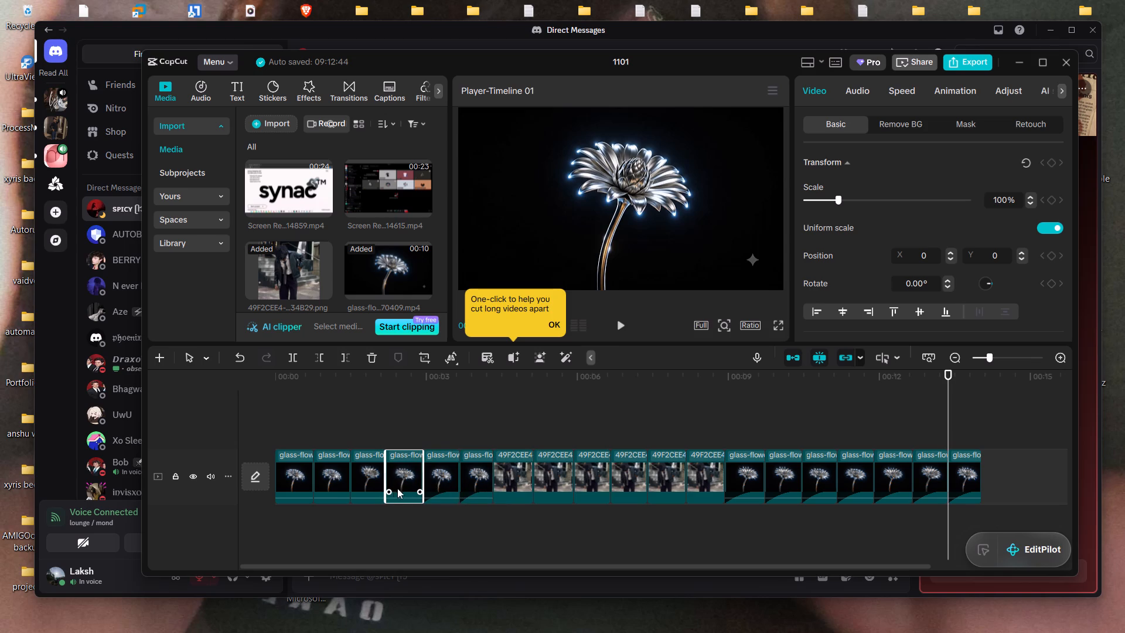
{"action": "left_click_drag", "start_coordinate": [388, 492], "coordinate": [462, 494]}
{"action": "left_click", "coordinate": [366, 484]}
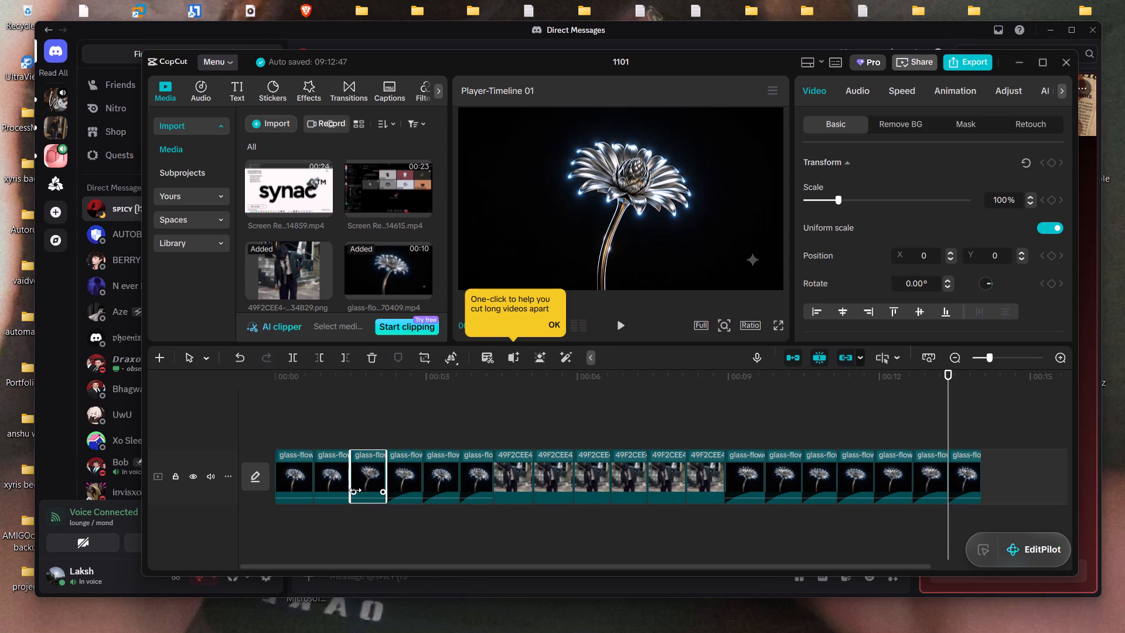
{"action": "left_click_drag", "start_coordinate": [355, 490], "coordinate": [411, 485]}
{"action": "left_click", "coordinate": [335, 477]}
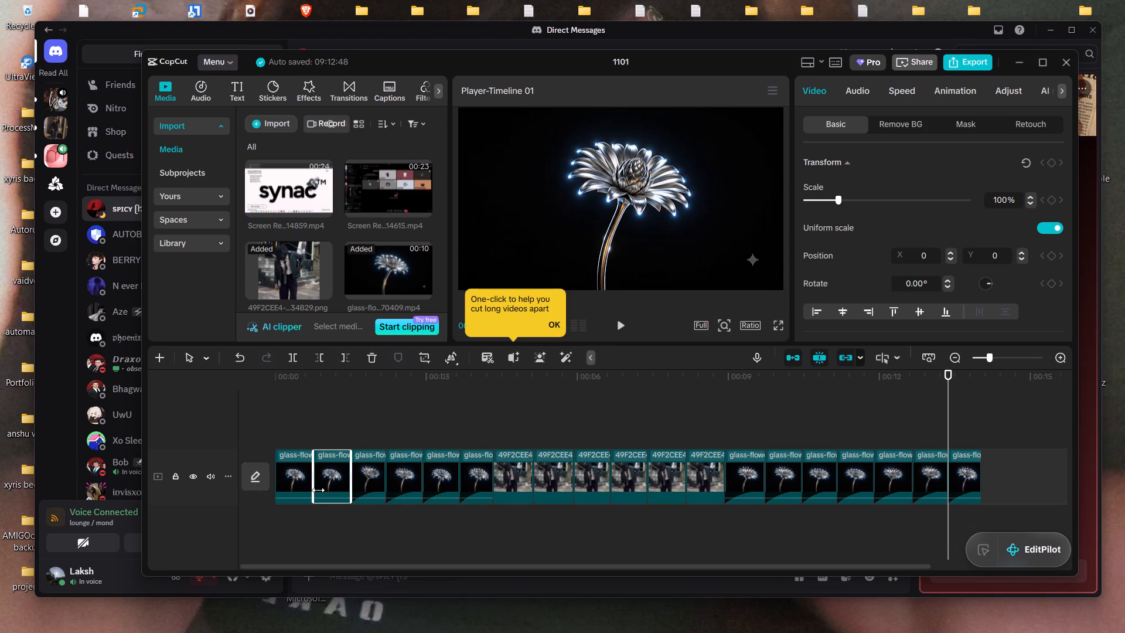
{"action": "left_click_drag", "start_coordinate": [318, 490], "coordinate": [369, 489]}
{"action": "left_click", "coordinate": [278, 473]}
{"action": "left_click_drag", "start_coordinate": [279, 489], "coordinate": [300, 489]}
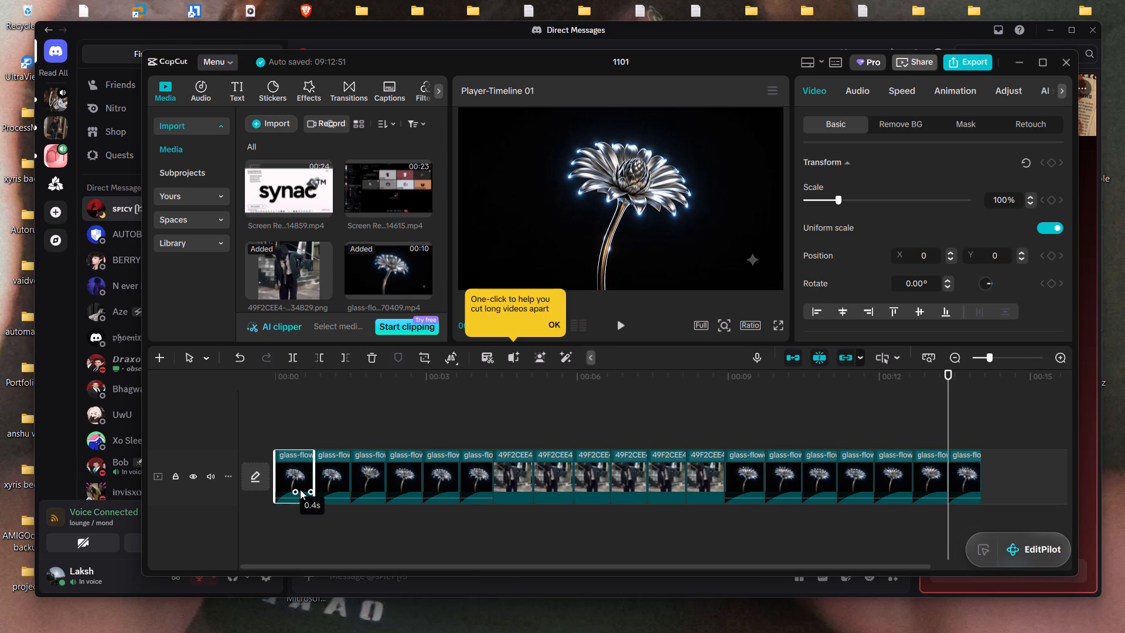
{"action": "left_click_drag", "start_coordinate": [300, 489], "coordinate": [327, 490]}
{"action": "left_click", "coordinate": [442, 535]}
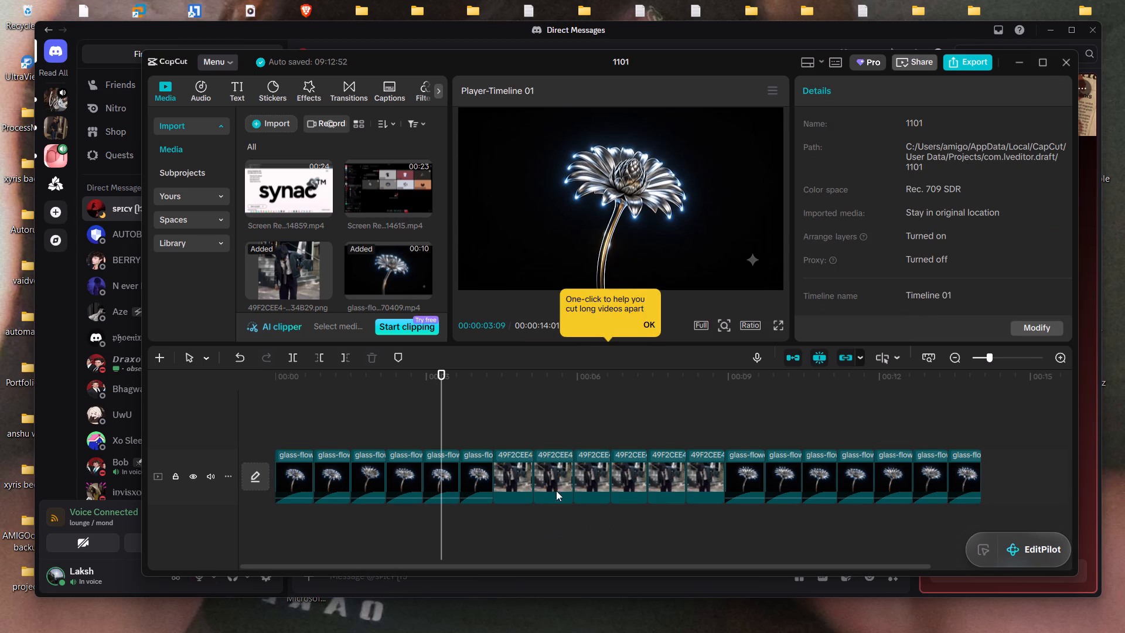
Replace the audio fade-ins on the sixth, fifth and fourth glass-flower pieces with full-length fade-outs.
{"action": "left_click", "coordinate": [475, 477]}
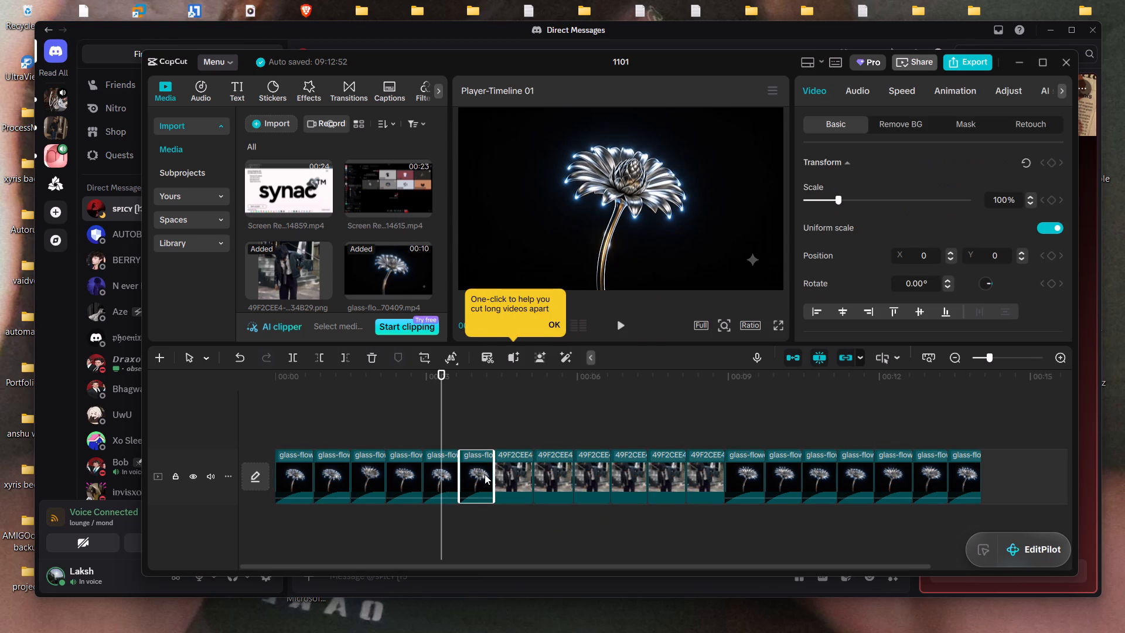
{"action": "left_click", "coordinate": [485, 474]}
{"action": "left_click", "coordinate": [485, 488]}
{"action": "left_click_drag", "start_coordinate": [486, 491], "coordinate": [448, 494]}
{"action": "left_click_drag", "start_coordinate": [489, 491], "coordinate": [433, 488]}
{"action": "left_click", "coordinate": [438, 482]}
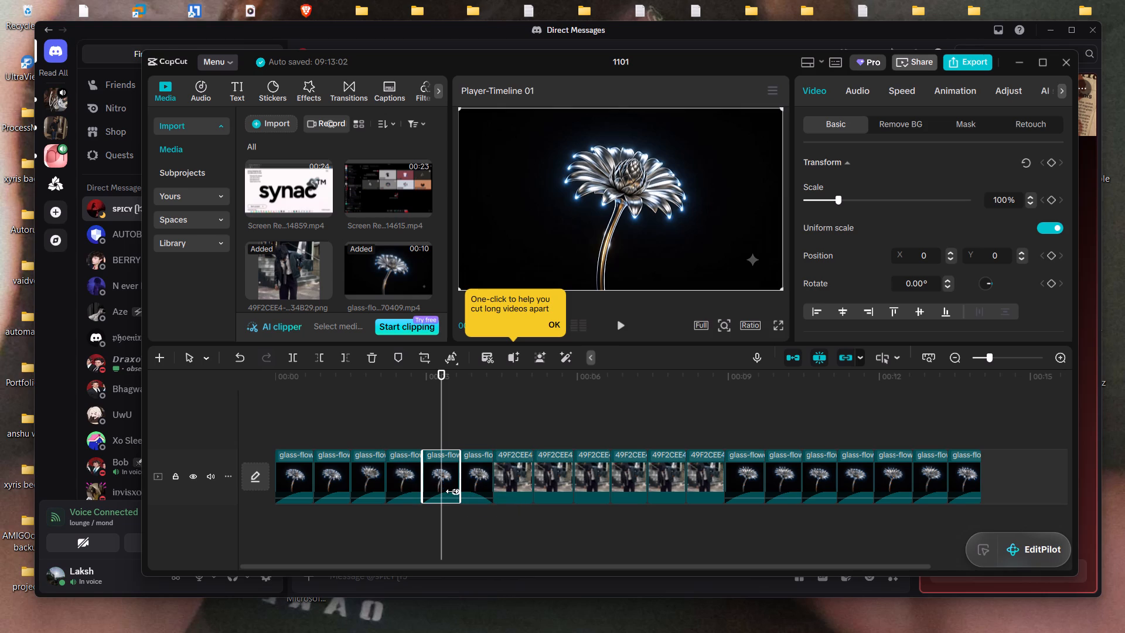
{"action": "left_click_drag", "start_coordinate": [452, 491], "coordinate": [405, 494]}
{"action": "left_click_drag", "start_coordinate": [459, 493], "coordinate": [383, 488]}
{"action": "left_click_drag", "start_coordinate": [417, 489], "coordinate": [377, 491]}
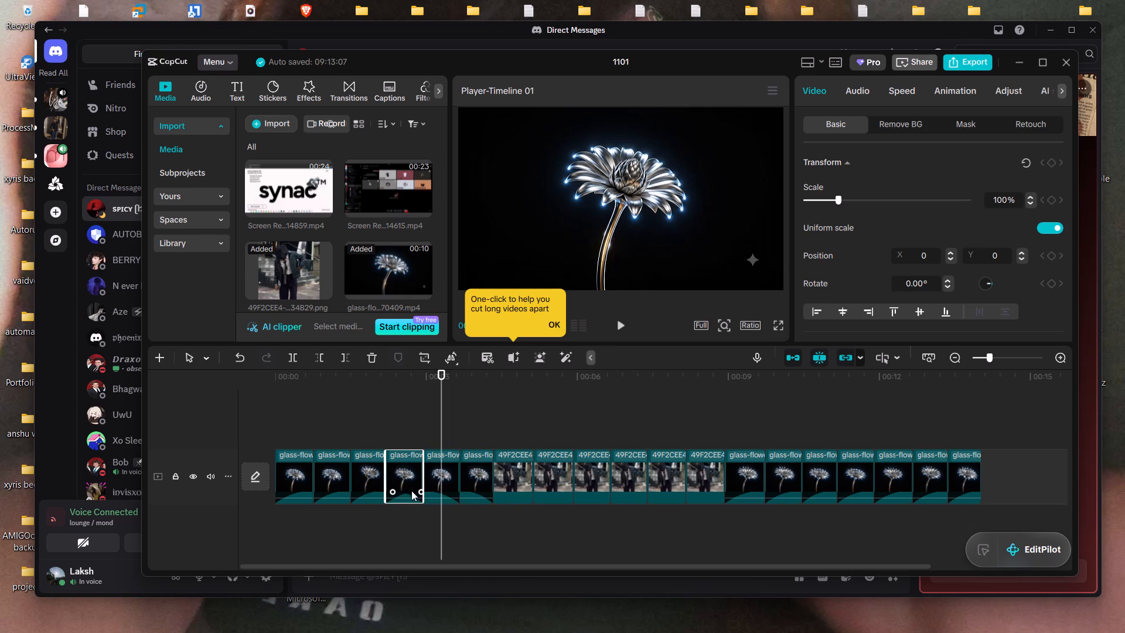
{"action": "left_click_drag", "start_coordinate": [422, 490], "coordinate": [354, 490]}
Replace the audio fade-ins on the third, second and first glass-flower pieces with full-length fade-outs of about 0.7 s.
{"action": "left_click_drag", "start_coordinate": [378, 489], "coordinate": [332, 489]}
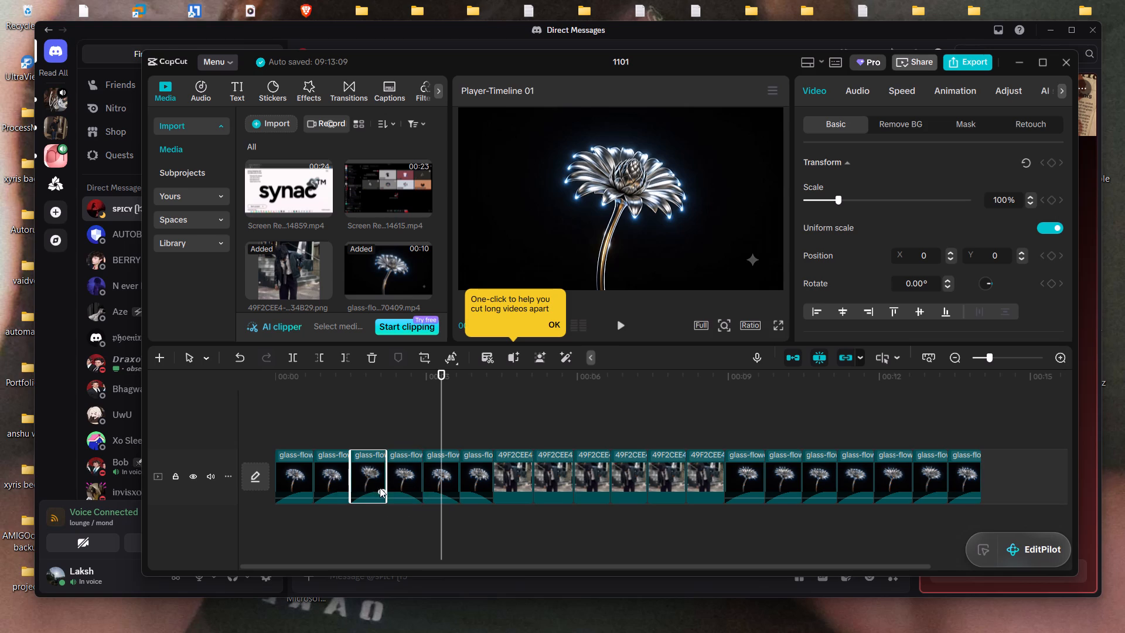
{"action": "left_click_drag", "start_coordinate": [379, 494], "coordinate": [335, 498]}
{"action": "left_click_drag", "start_coordinate": [383, 491], "coordinate": [319, 494]}
{"action": "left_click_drag", "start_coordinate": [343, 492], "coordinate": [308, 498]}
{"action": "left_click_drag", "start_coordinate": [345, 491], "coordinate": [302, 491]}
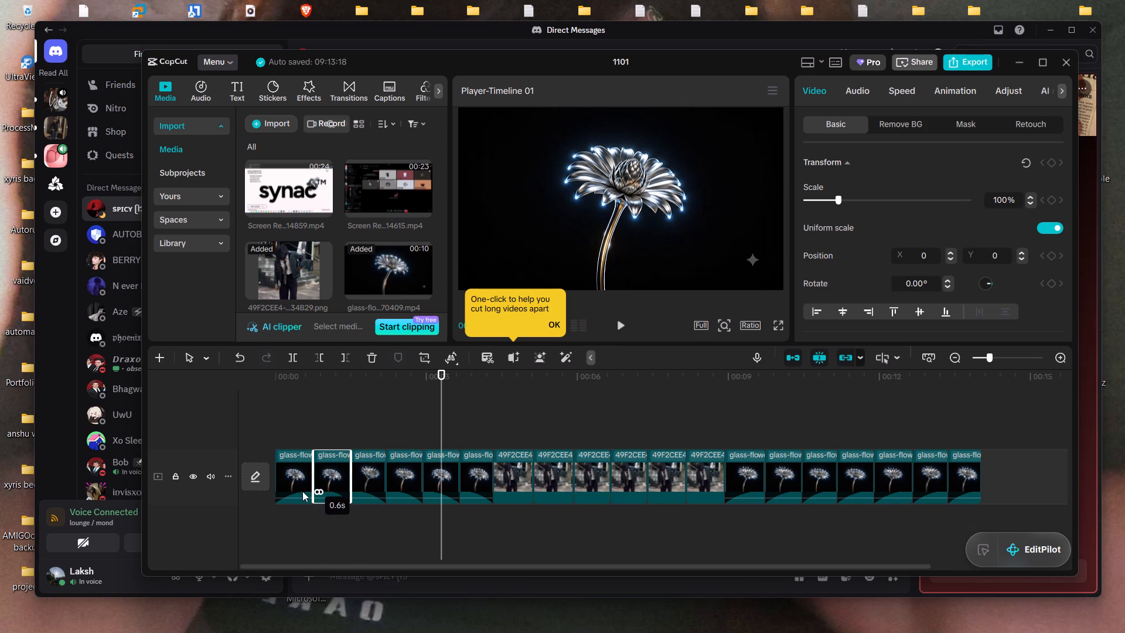
{"action": "left_click_drag", "start_coordinate": [302, 491], "coordinate": [291, 492]}
{"action": "left_click_drag", "start_coordinate": [309, 492], "coordinate": [301, 492]}
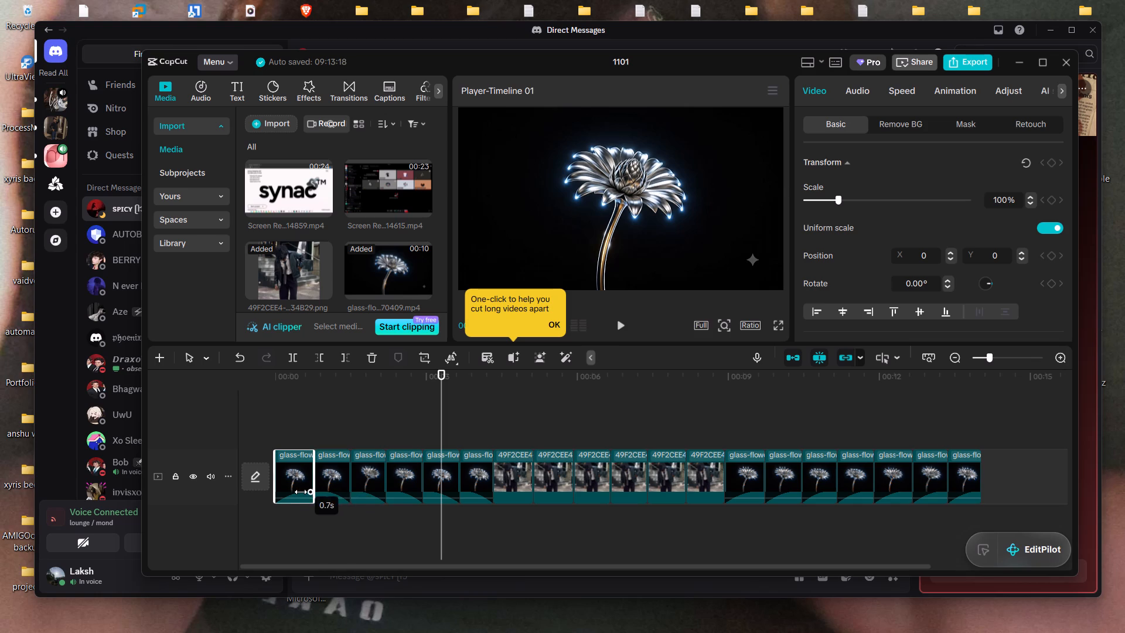
{"action": "left_click_drag", "start_coordinate": [301, 492], "coordinate": [265, 492]}
{"action": "left_click_drag", "start_coordinate": [311, 492], "coordinate": [259, 490]}
{"action": "left_click_drag", "start_coordinate": [259, 490], "coordinate": [228, 490]}
{"action": "left_click", "coordinate": [359, 513]}
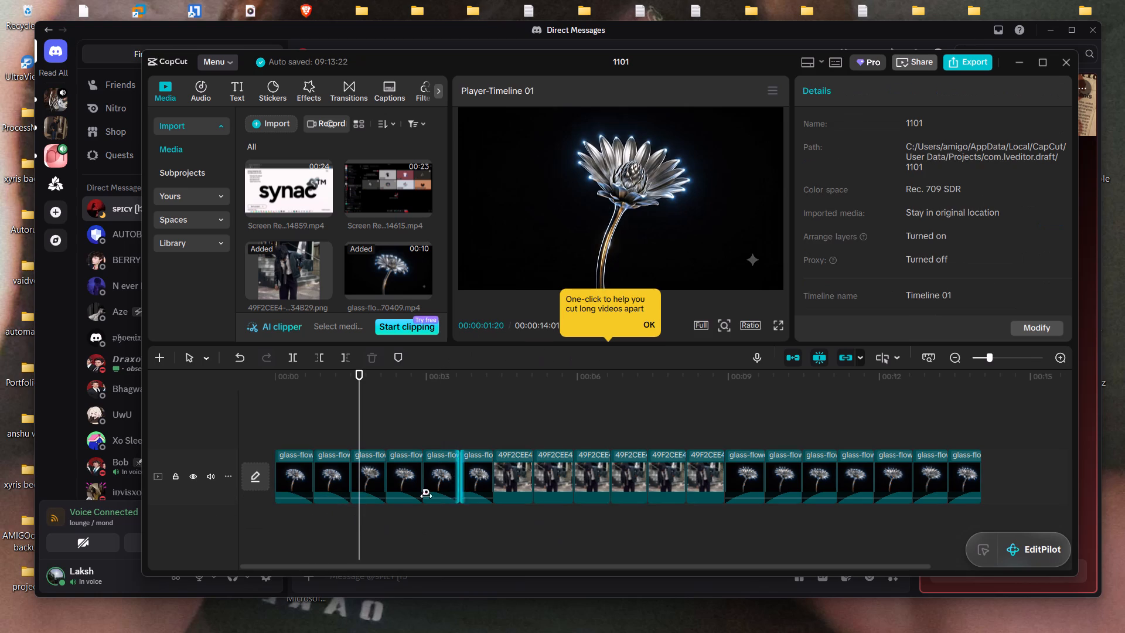
Delete the third photo piece, closing the gap so five photo pieces sit between the flower groups.
{"action": "left_click", "coordinate": [599, 474]}
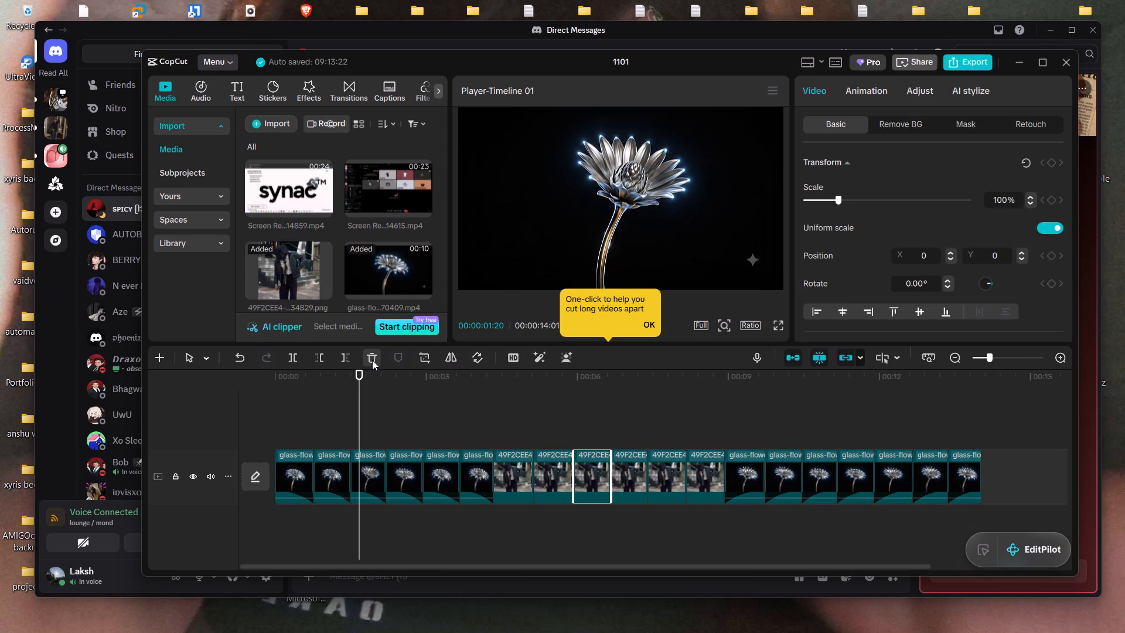
{"action": "key", "text": "Delete"}
{"action": "left_click", "coordinate": [587, 526]}
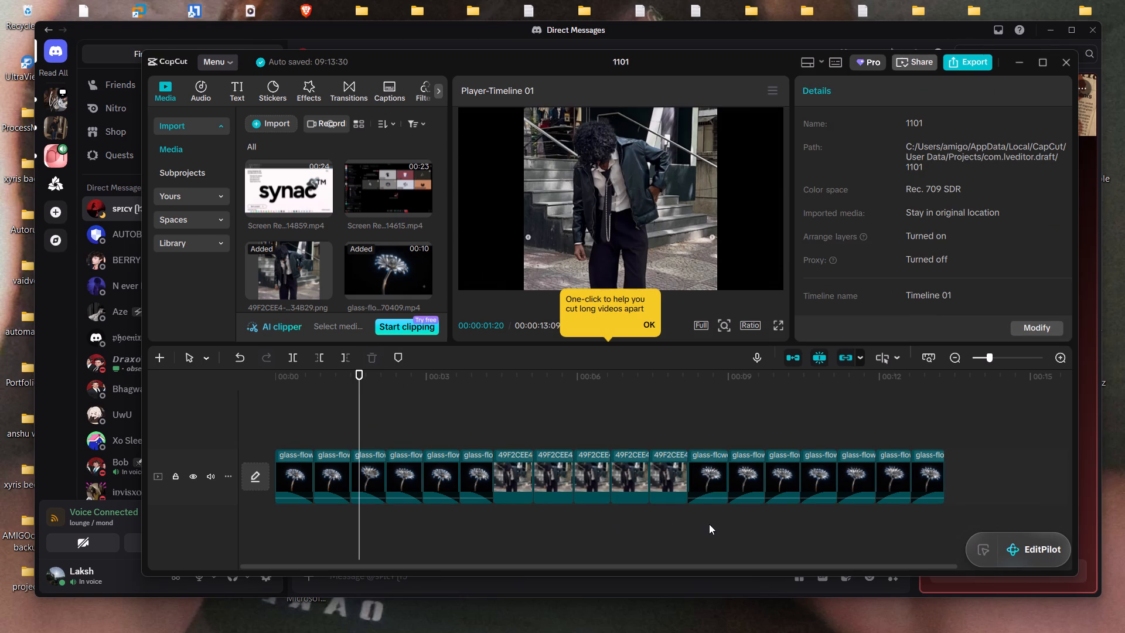
Go through the glass-flower pieces before and after the photo pieces one by one to compare the two groups.
{"action": "left_click", "coordinate": [590, 472]}
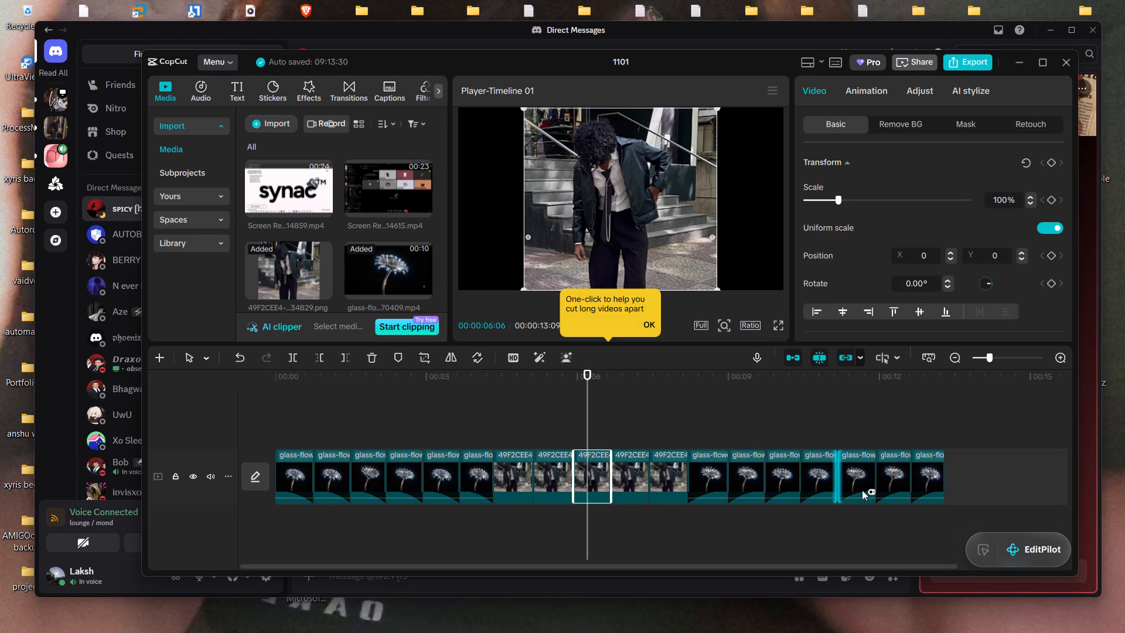
{"action": "left_click", "coordinate": [932, 476]}
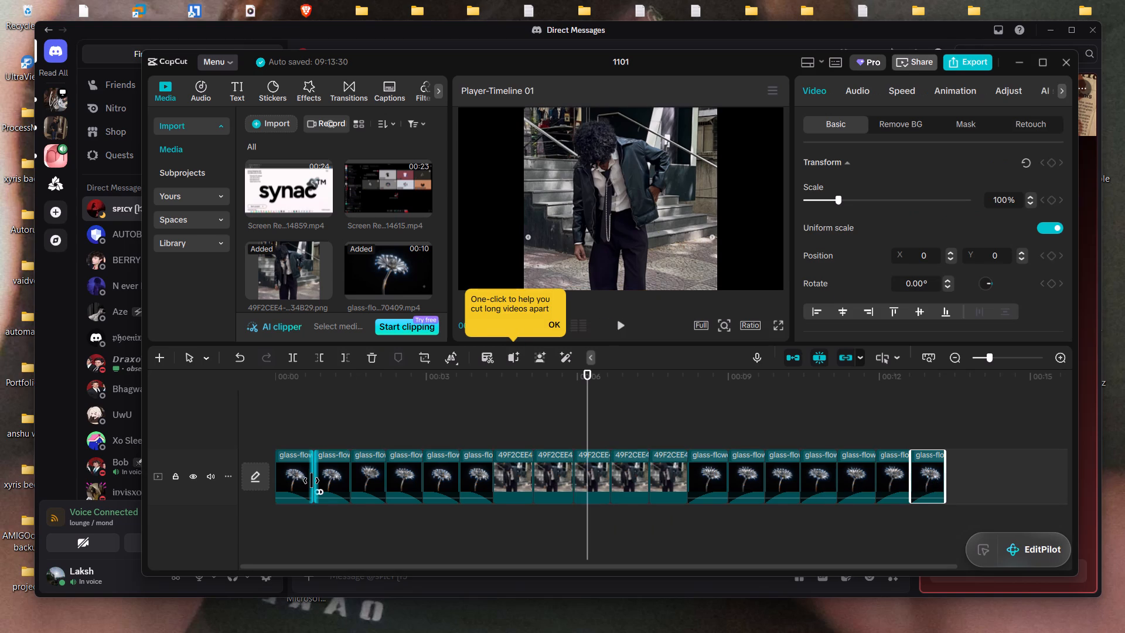
{"action": "left_click", "coordinate": [311, 481]}
{"action": "left_click", "coordinate": [304, 472]}
{"action": "left_click", "coordinate": [343, 472]}
{"action": "left_click", "coordinate": [369, 472]}
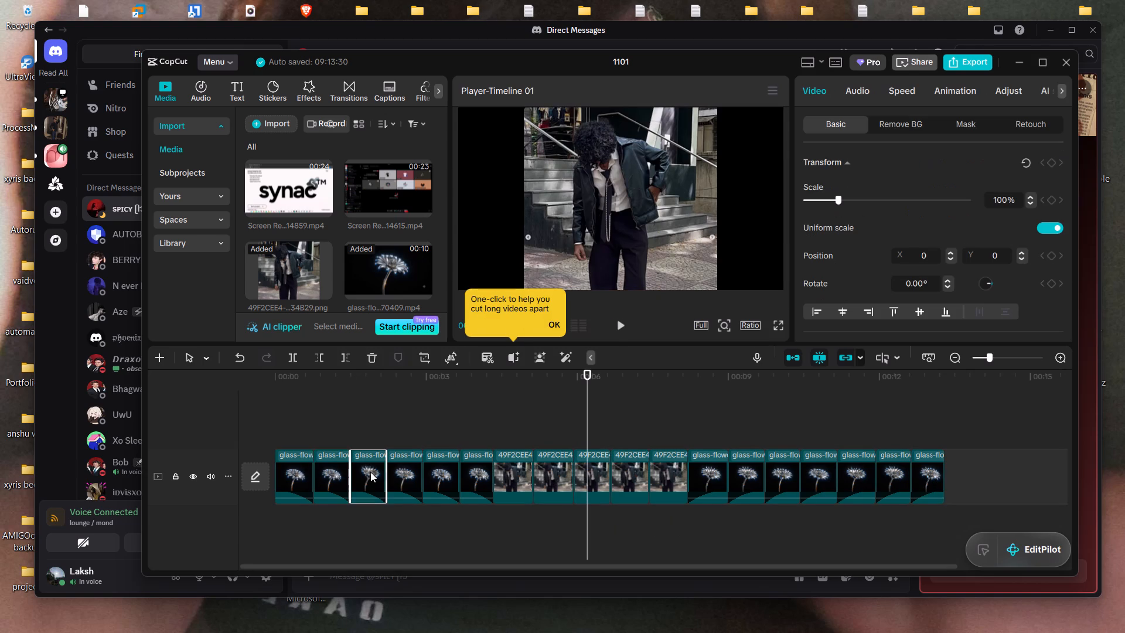
{"action": "left_click", "coordinate": [401, 472]}
{"action": "left_click", "coordinate": [431, 471]}
{"action": "left_click", "coordinate": [480, 471]}
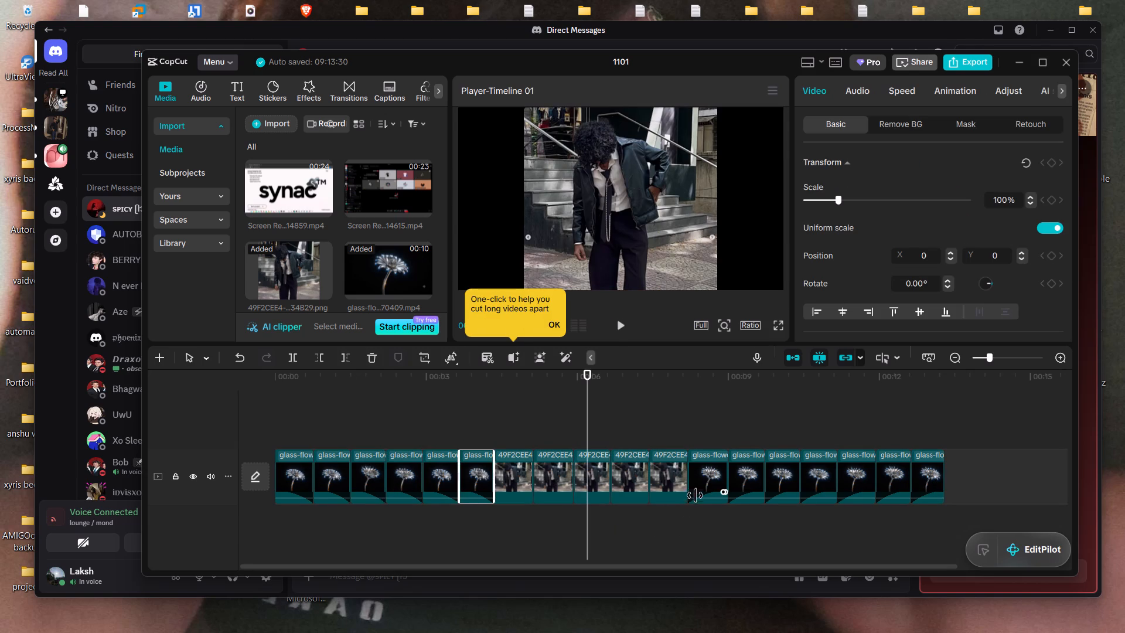
{"action": "left_click", "coordinate": [703, 480]}
{"action": "left_click", "coordinate": [732, 474]}
{"action": "left_click", "coordinate": [775, 475]}
{"action": "left_click", "coordinate": [824, 482]}
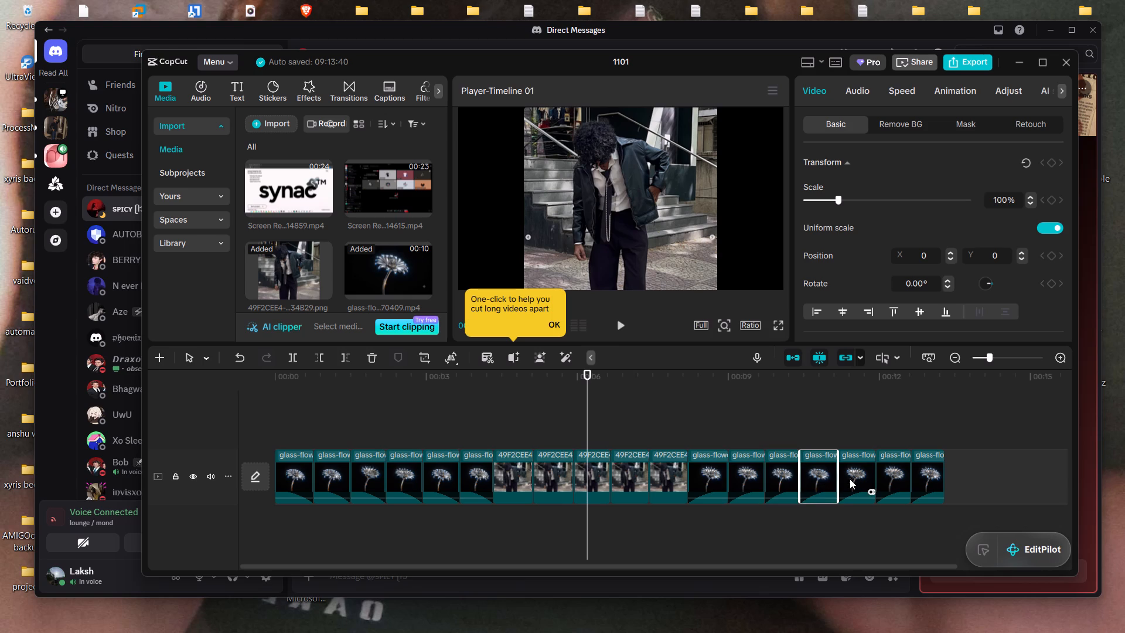
{"action": "left_click", "coordinate": [853, 479]}
{"action": "left_click", "coordinate": [875, 476]}
{"action": "left_click", "coordinate": [882, 477]}
Delete the last glass-flower piece at the end of the sequence.
{"action": "left_click", "coordinate": [936, 486]}
{"action": "key", "text": "Delete"}
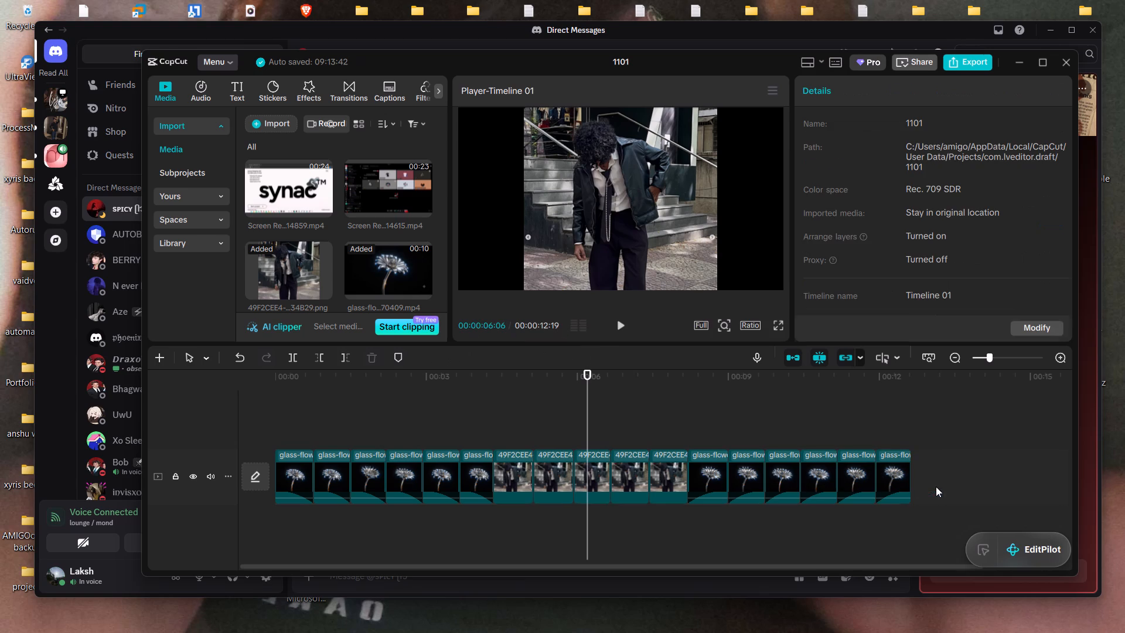
Add the screen recording ending in 014859 to the timeline and place it directly after the last glass-flower piece on the main track.
{"action": "left_click", "coordinate": [688, 542]}
{"action": "left_click_drag", "start_coordinate": [691, 372], "coordinate": [526, 382]}
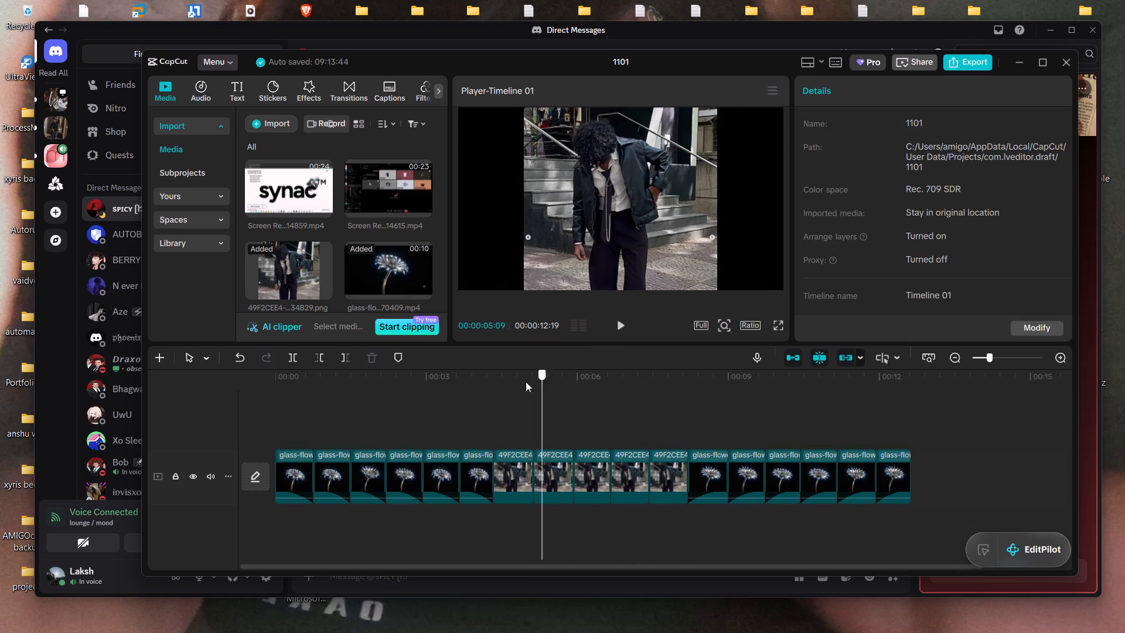
{"action": "left_click_drag", "start_coordinate": [526, 382], "coordinate": [914, 428]}
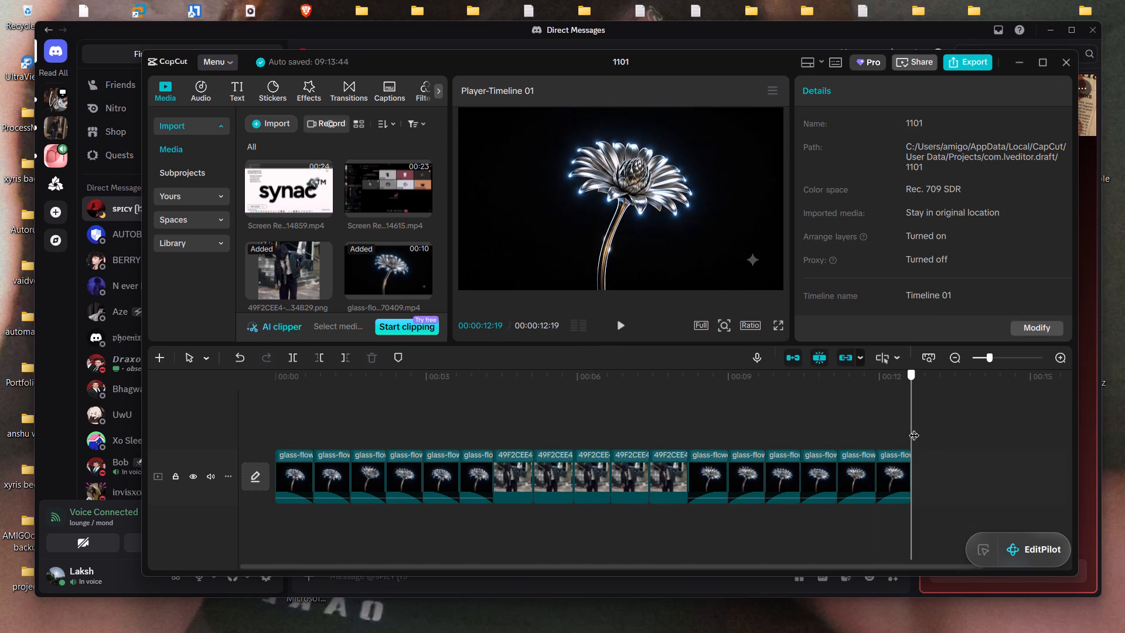
{"action": "left_click_drag", "start_coordinate": [914, 428], "coordinate": [268, 419]}
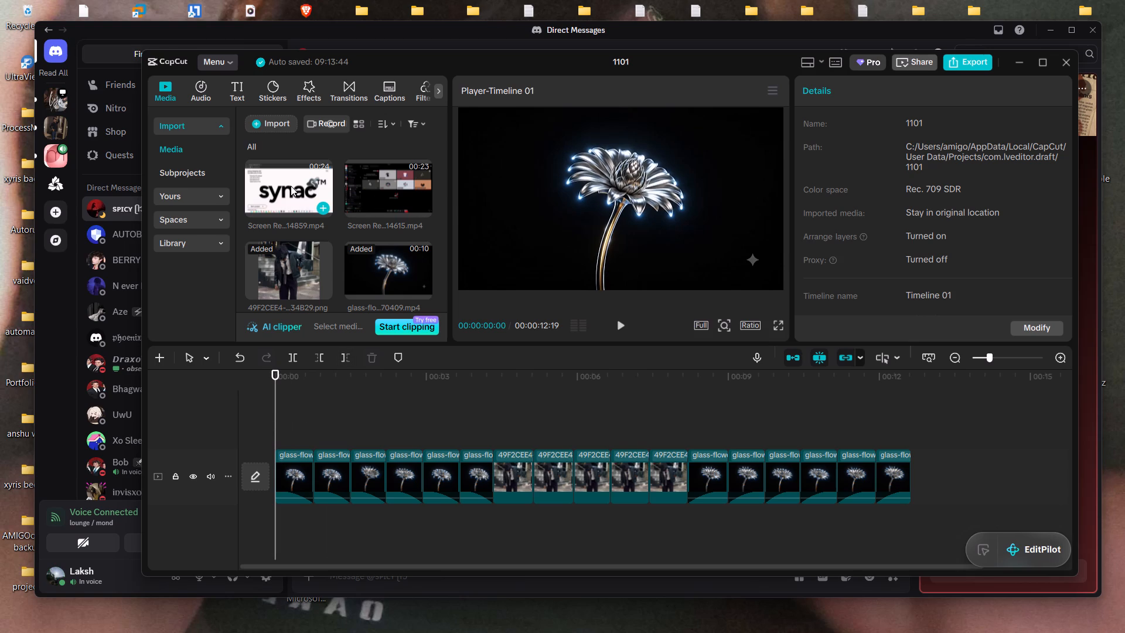
{"action": "left_click_drag", "start_coordinate": [291, 186], "coordinate": [267, 435]}
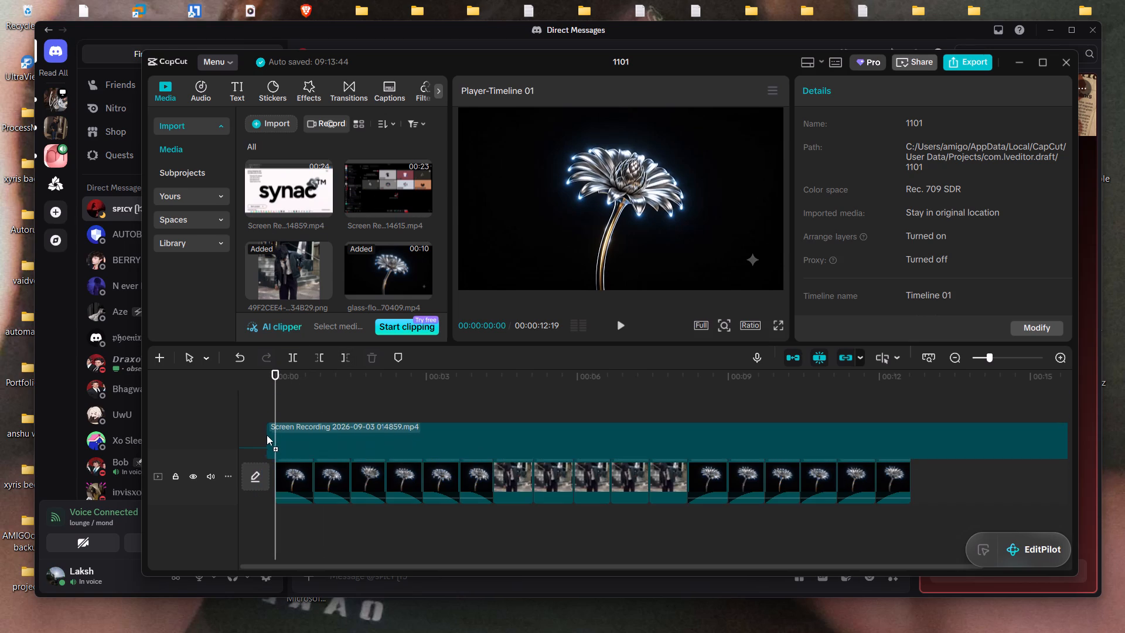
{"action": "left_click_drag", "start_coordinate": [267, 435], "coordinate": [267, 428]}
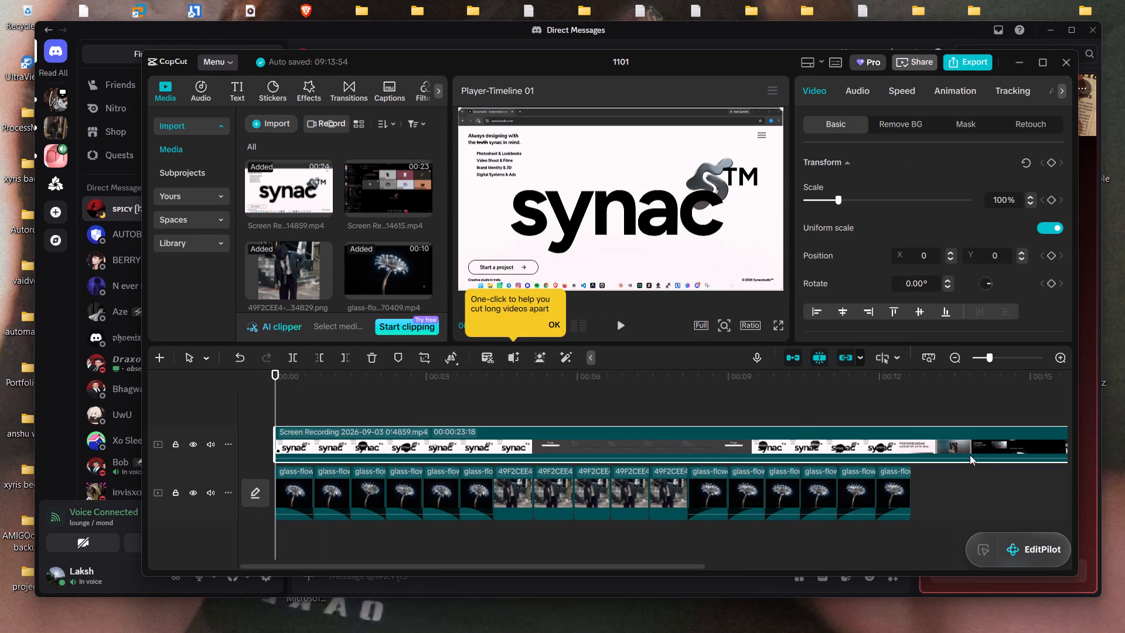
{"action": "left_click_drag", "start_coordinate": [952, 498], "coordinate": [942, 501]}
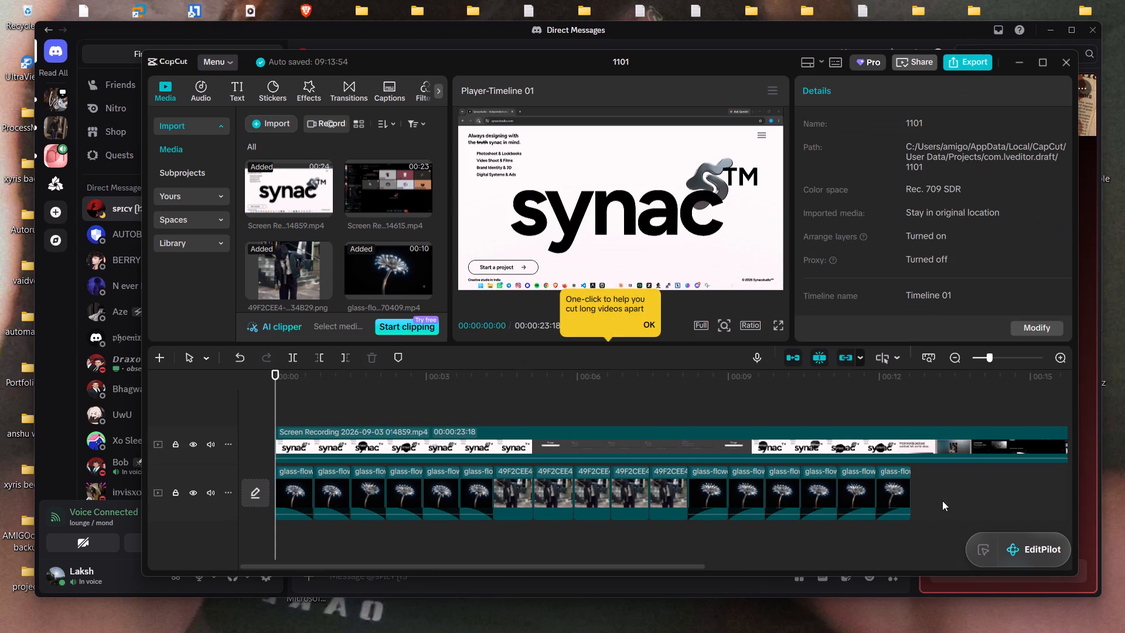
{"action": "left_click", "coordinate": [623, 435]}
{"action": "left_click_drag", "start_coordinate": [493, 427], "coordinate": [594, 449]}
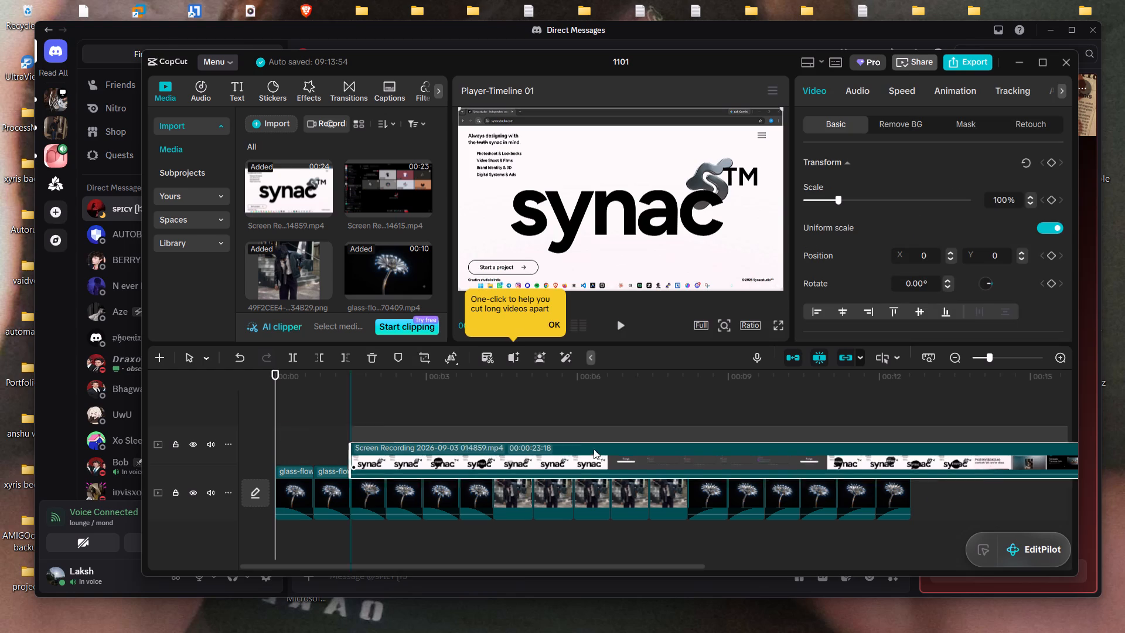
{"action": "left_click_drag", "start_coordinate": [594, 449], "coordinate": [909, 477]}
Split the screen recording at 13:11, 14:03 and 14:25 to cut its first three short pieces.
{"action": "scroll", "coordinate": [383, 455], "scroll_direction": "up", "scroll_amount": 6}
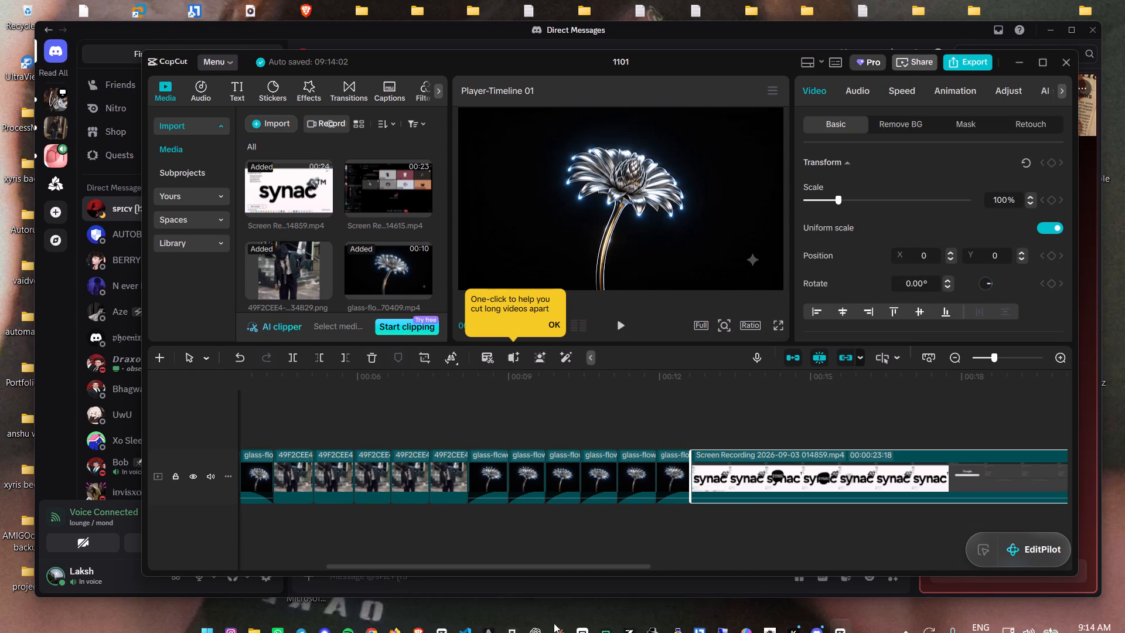
{"action": "left_click_drag", "start_coordinate": [533, 564], "coordinate": [372, 566]}
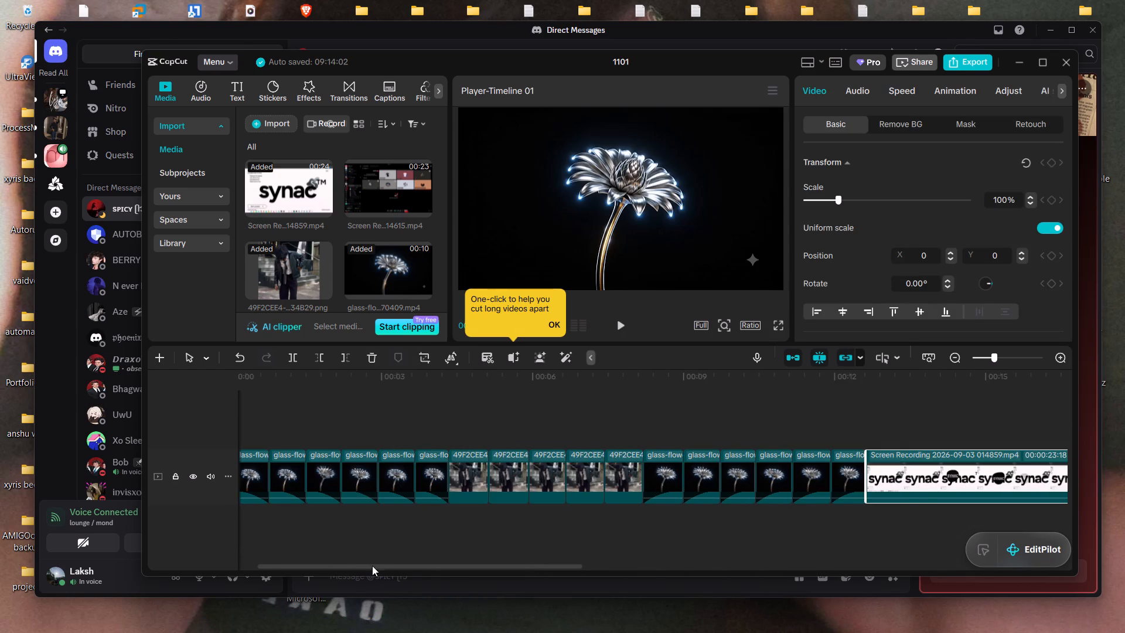
{"action": "left_click_drag", "start_coordinate": [372, 566], "coordinate": [345, 566]}
{"action": "left_click_drag", "start_coordinate": [537, 566], "coordinate": [997, 566]}
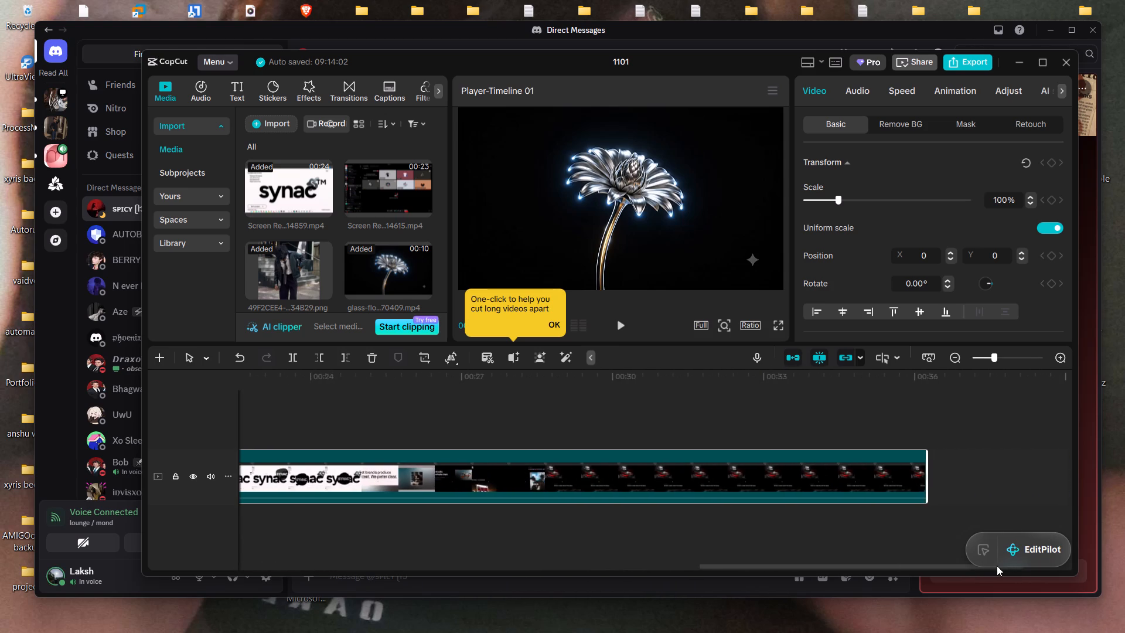
{"action": "left_click_drag", "start_coordinate": [997, 566], "coordinate": [734, 561]}
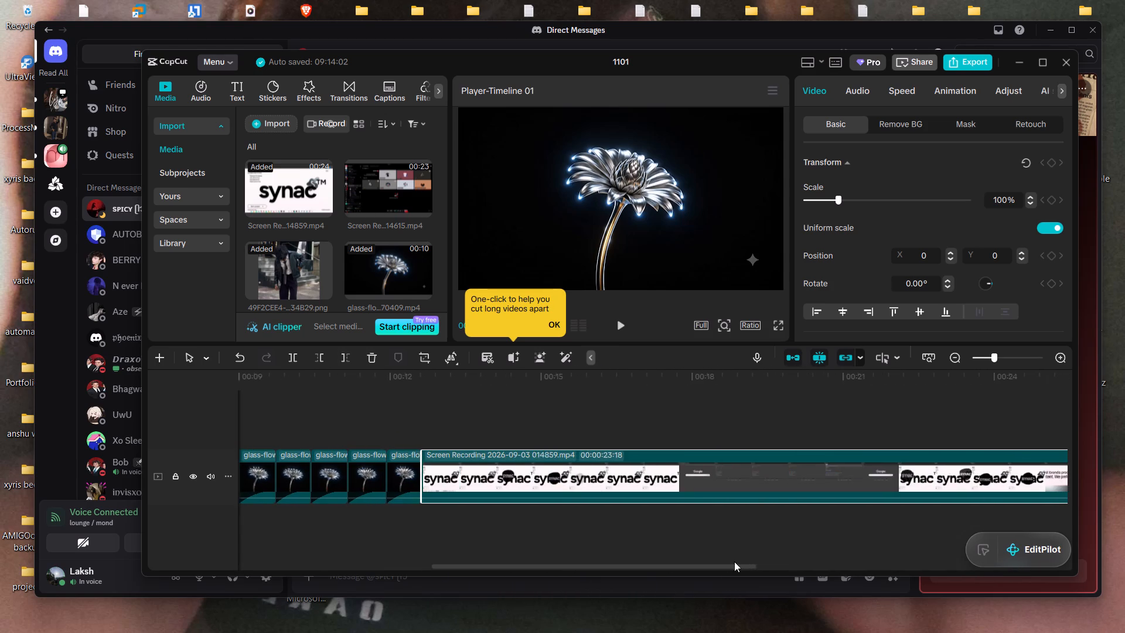
{"action": "left_click_drag", "start_coordinate": [734, 561], "coordinate": [696, 570]}
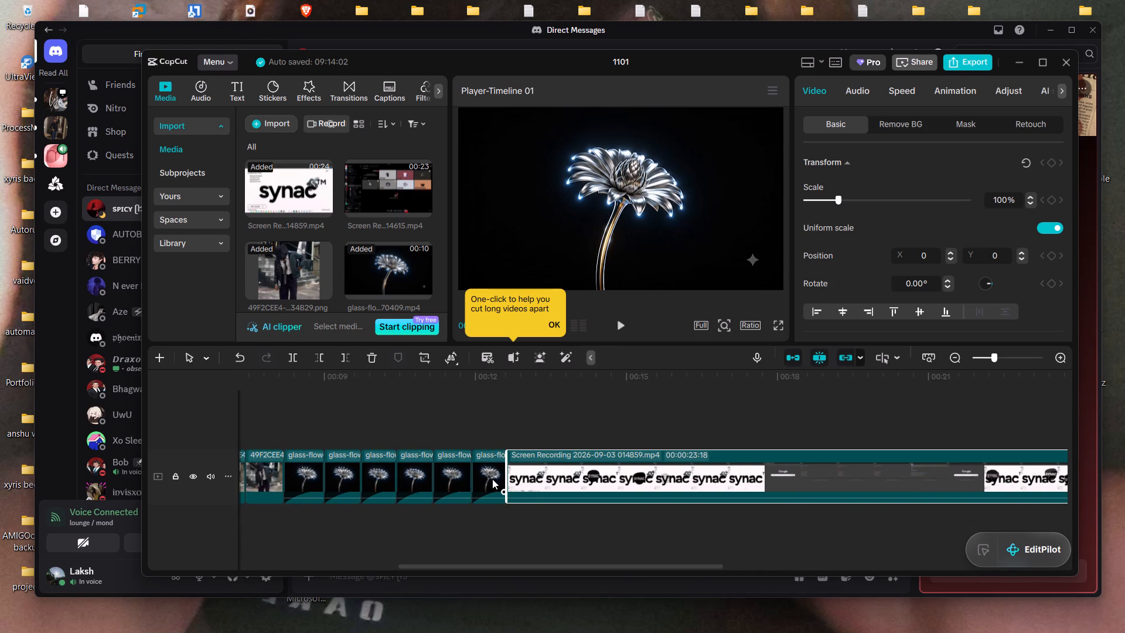
{"action": "left_click", "coordinate": [550, 461]}
{"action": "left_click", "coordinate": [533, 411]}
{"action": "left_click_drag", "start_coordinate": [532, 383], "coordinate": [546, 383]}
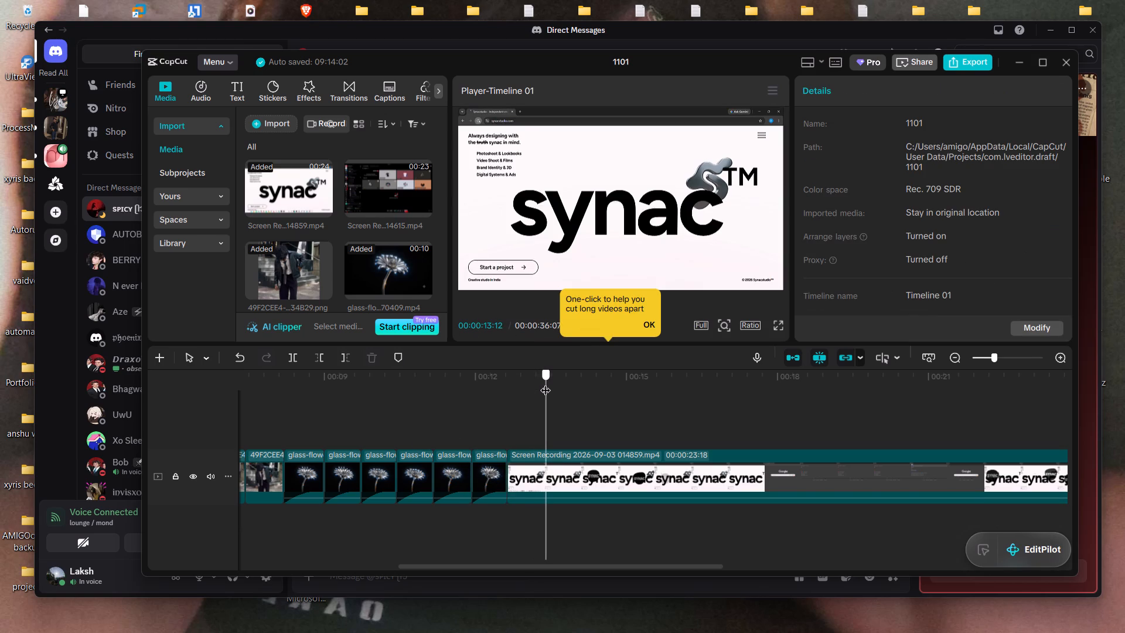
{"action": "left_click_drag", "start_coordinate": [546, 383], "coordinate": [544, 383]}
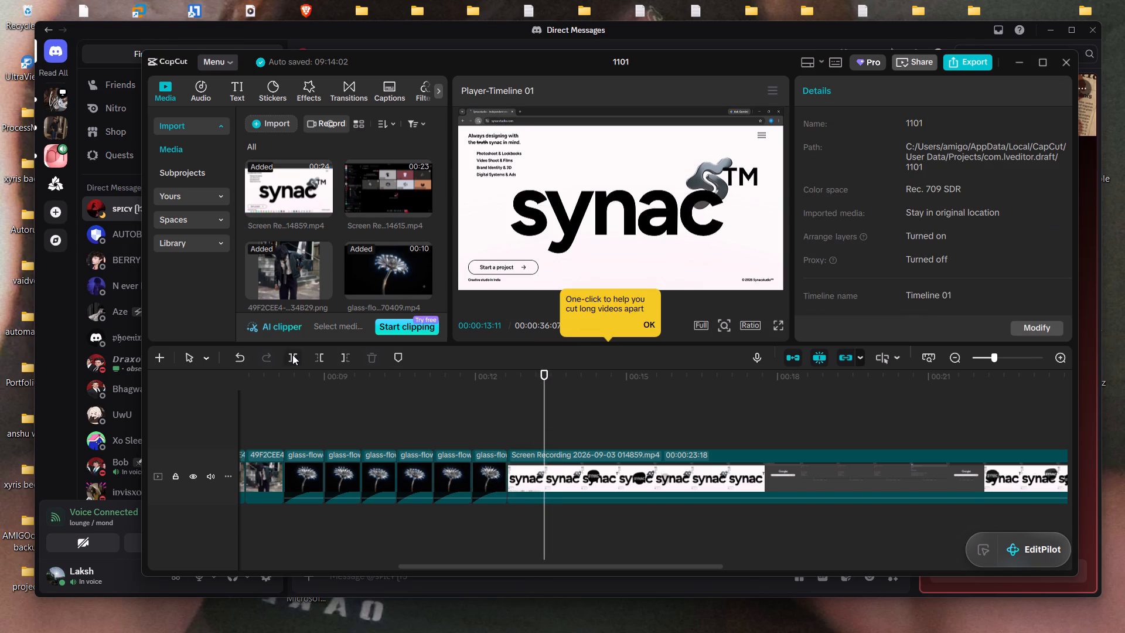
{"action": "left_click", "coordinate": [294, 355]}
{"action": "left_click_drag", "start_coordinate": [548, 392], "coordinate": [581, 394]}
{"action": "left_click", "coordinate": [290, 354]}
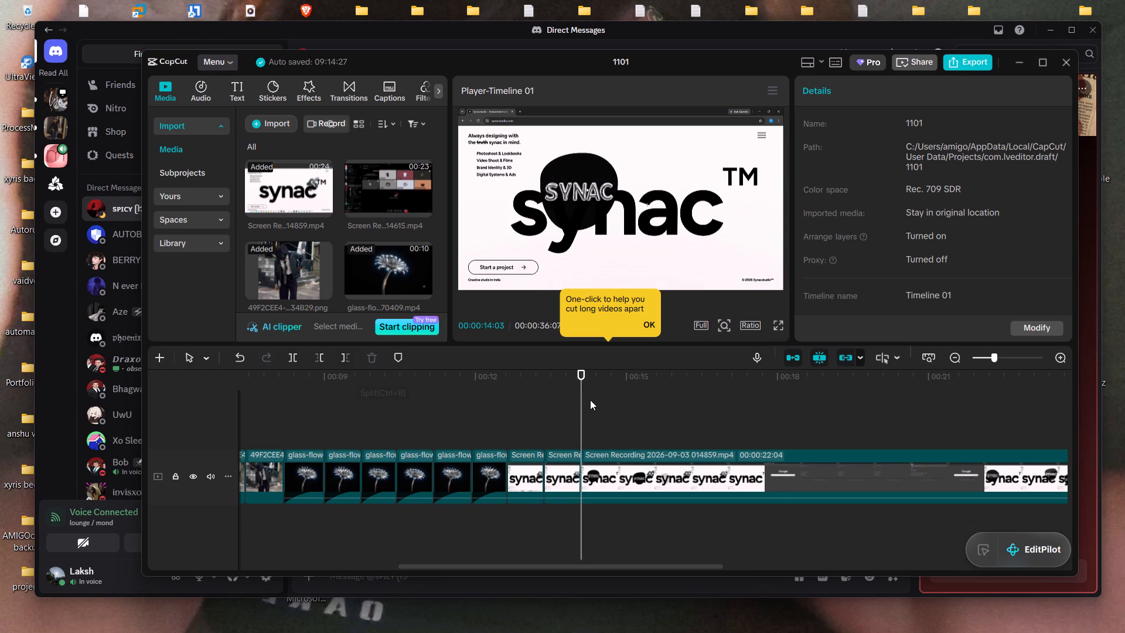
{"action": "left_click_drag", "start_coordinate": [584, 396], "coordinate": [619, 397]}
{"action": "left_click", "coordinate": [301, 356]}
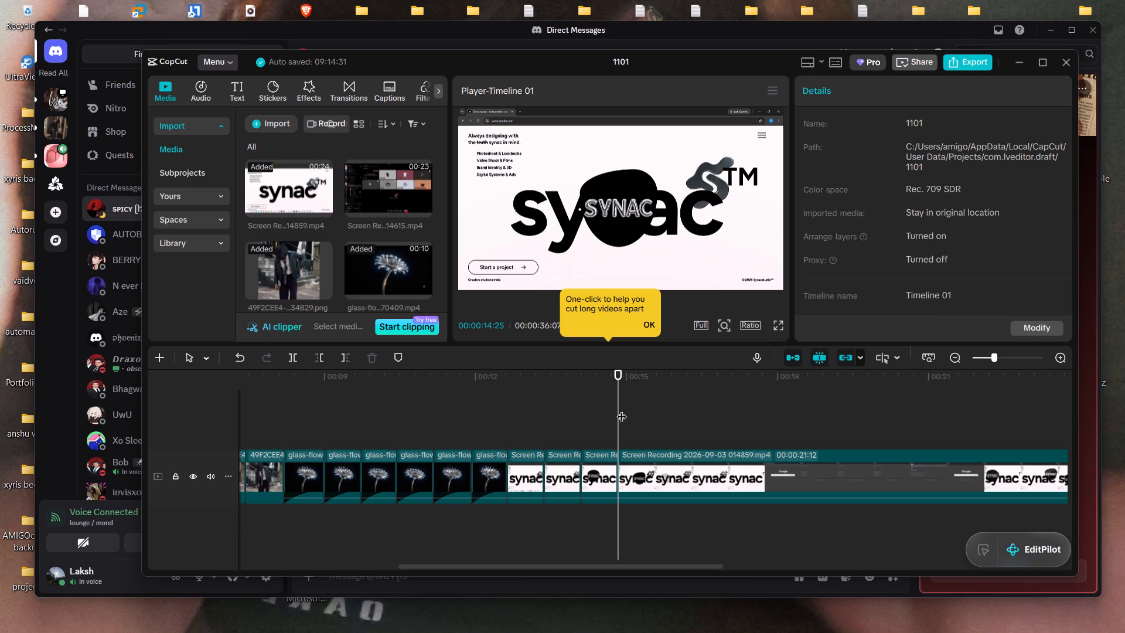
Split the rest of the screen recording at 15:17, 16:09 and 17:00 into three more short pieces.
{"action": "left_click_drag", "start_coordinate": [621, 409], "coordinate": [655, 415]}
{"action": "left_click", "coordinate": [295, 357]}
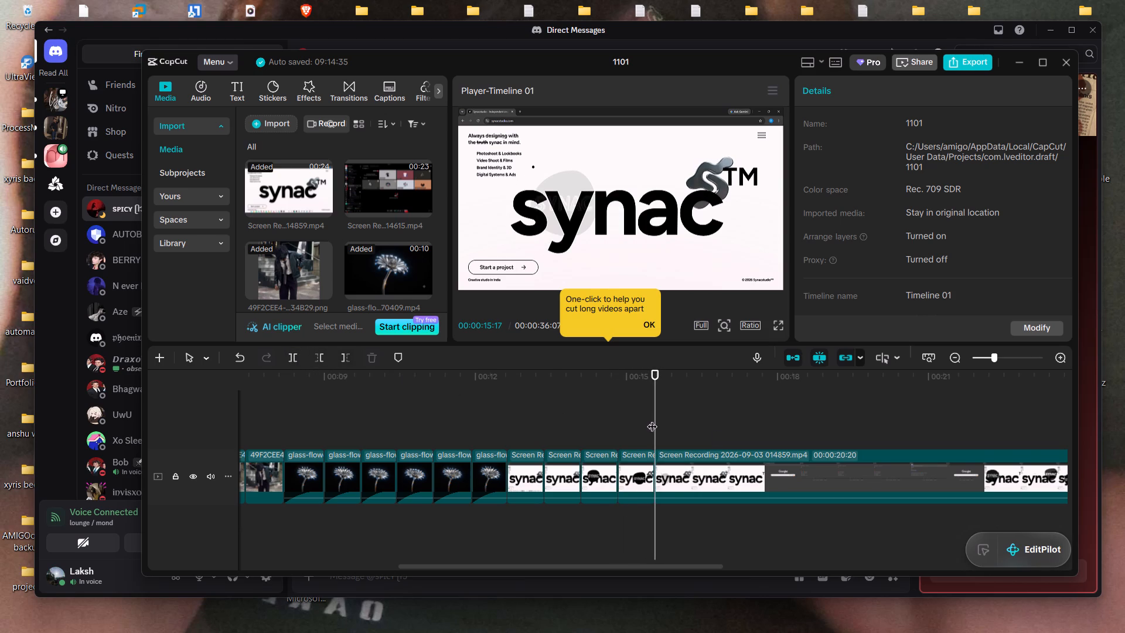
{"action": "left_click_drag", "start_coordinate": [653, 419], "coordinate": [693, 423]}
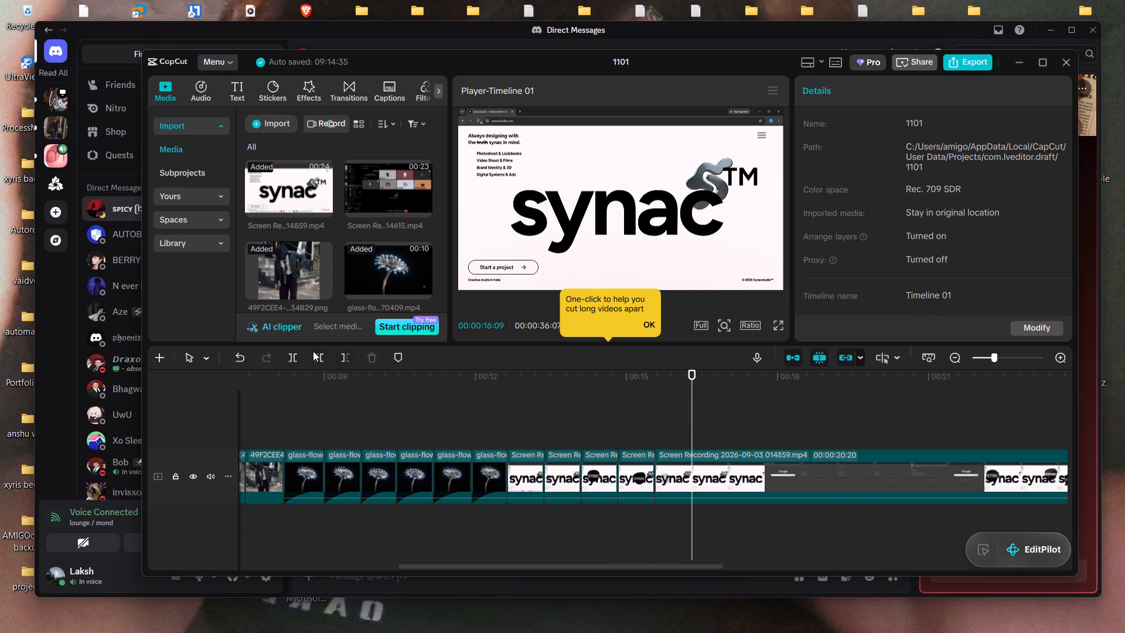
{"action": "left_click", "coordinate": [293, 353]}
{"action": "left_click_drag", "start_coordinate": [690, 400], "coordinate": [709, 404]}
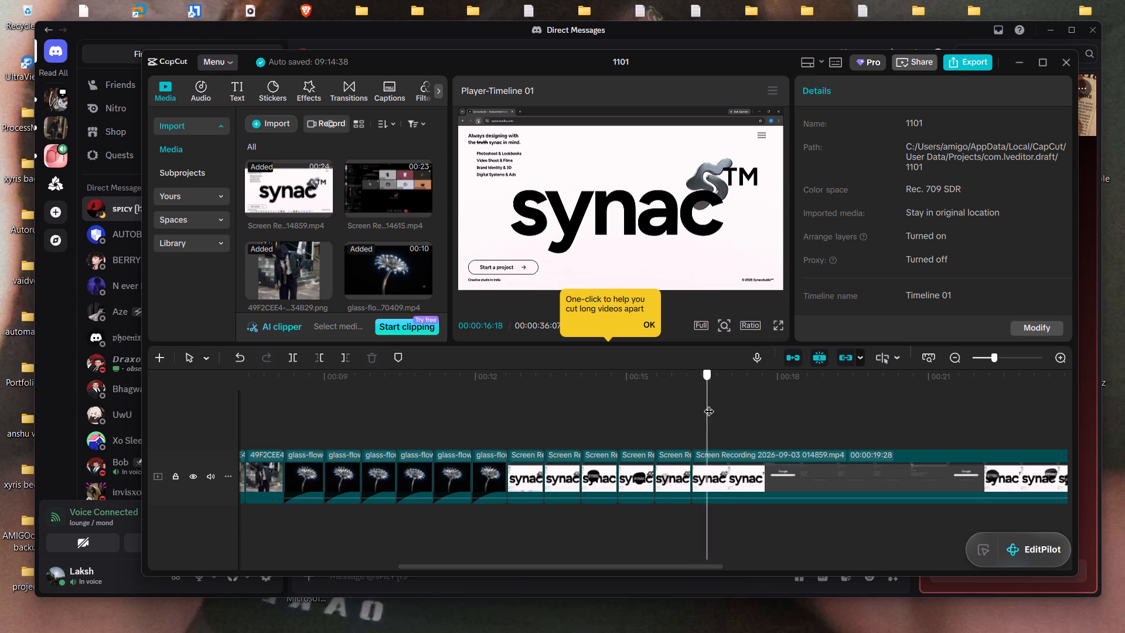
{"action": "left_click_drag", "start_coordinate": [709, 404], "coordinate": [727, 407]}
{"action": "left_click", "coordinate": [288, 353]}
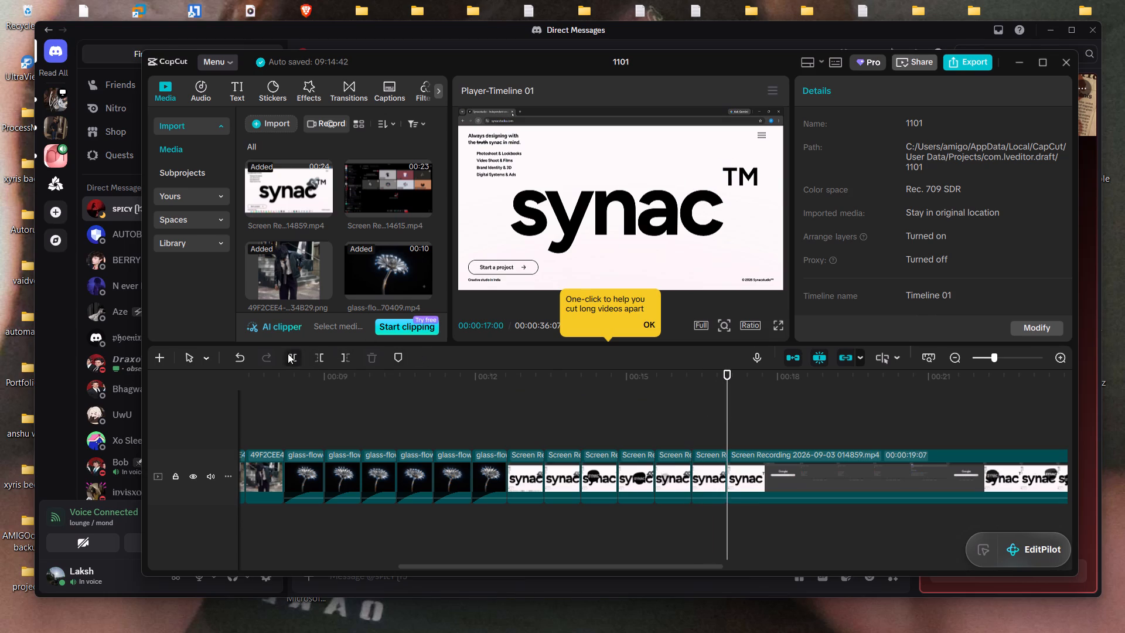
Split the screen recording at 17:23, where the Google page begins, and delete the remaining part after the cut.
{"action": "left_click_drag", "start_coordinate": [723, 416], "coordinate": [772, 418]}
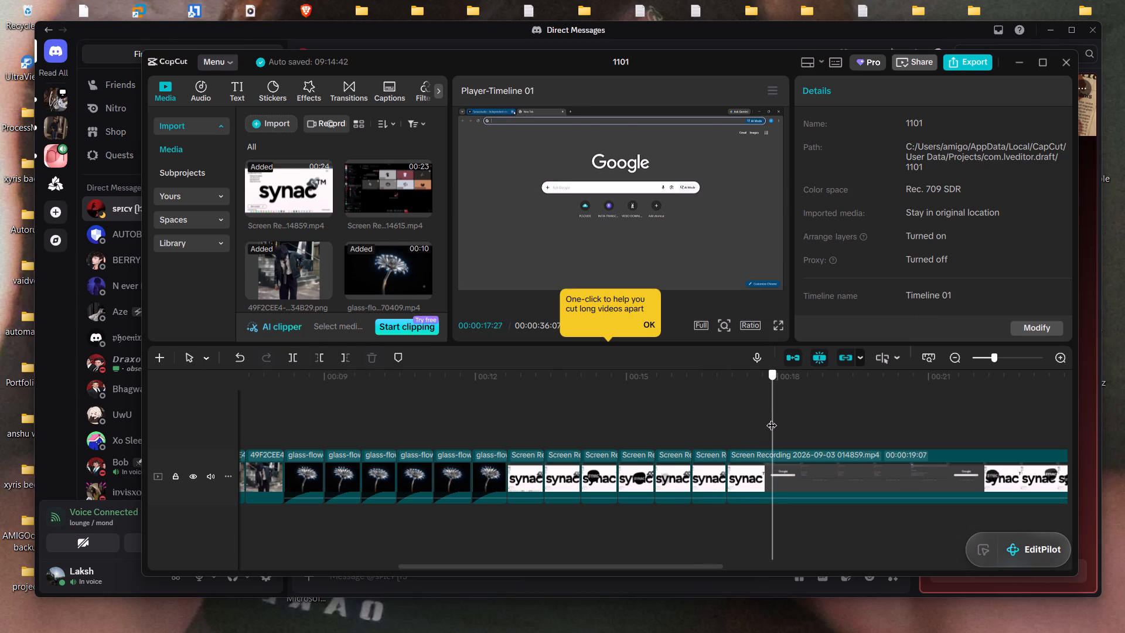
{"action": "left_click_drag", "start_coordinate": [772, 418], "coordinate": [766, 418]}
{"action": "left_click", "coordinate": [289, 358]}
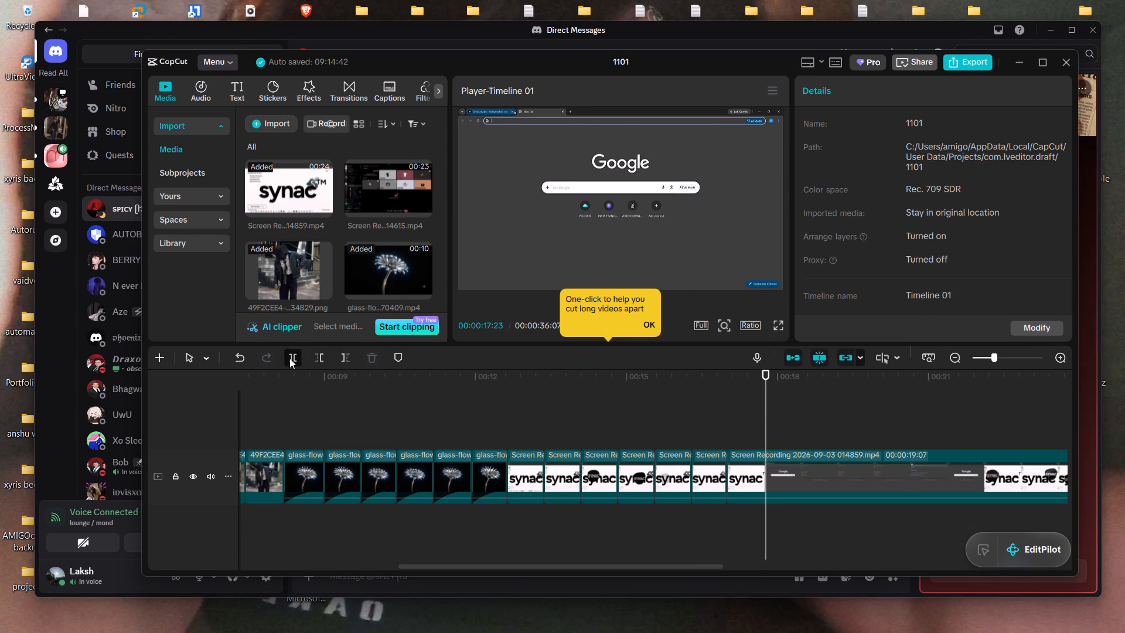
{"action": "left_click", "coordinate": [875, 478]}
{"action": "key", "text": "Delete"}
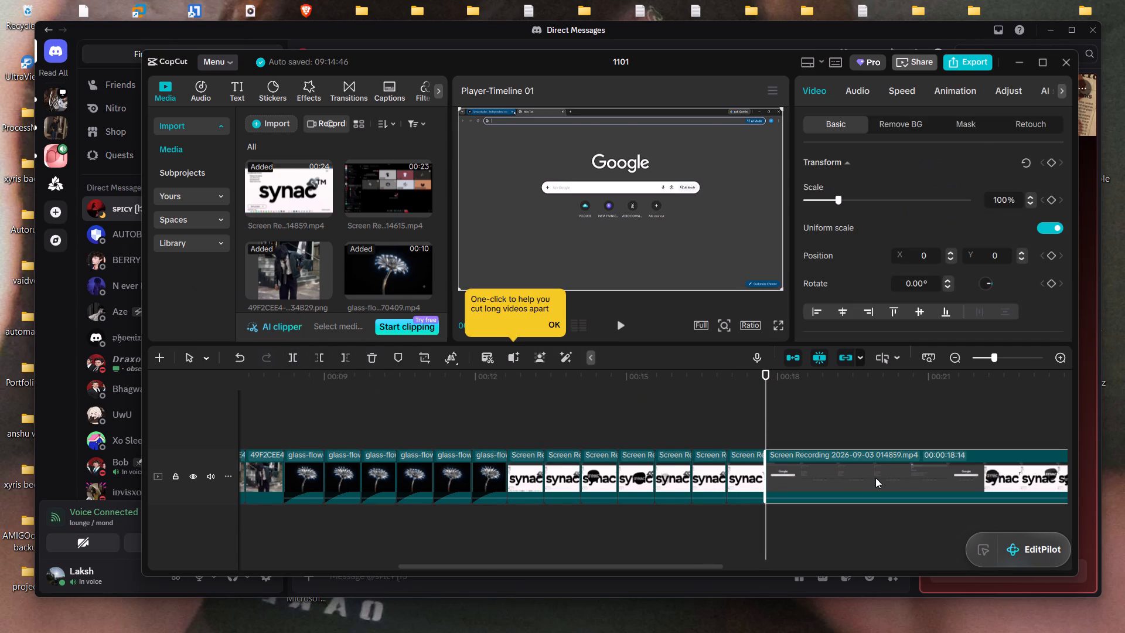
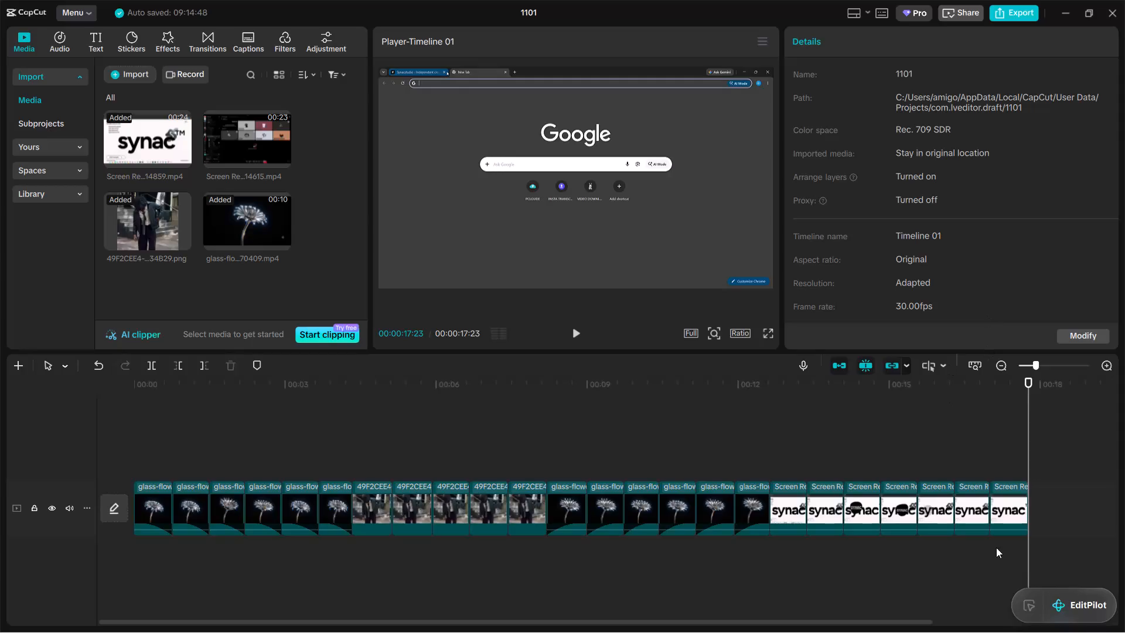
Add the screen recording ending in 114615 on a new track above the main track, starting at the beginning of the timeline.
{"action": "left_click_drag", "start_coordinate": [245, 137], "coordinate": [239, 309]}
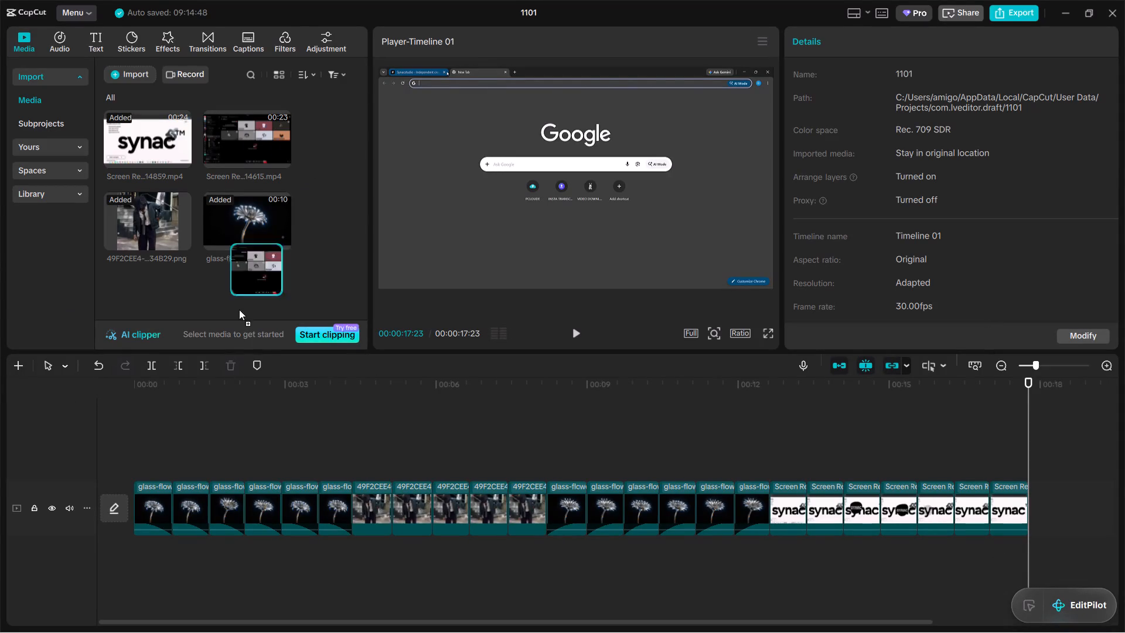
{"action": "left_click_drag", "start_coordinate": [239, 309], "coordinate": [137, 453]}
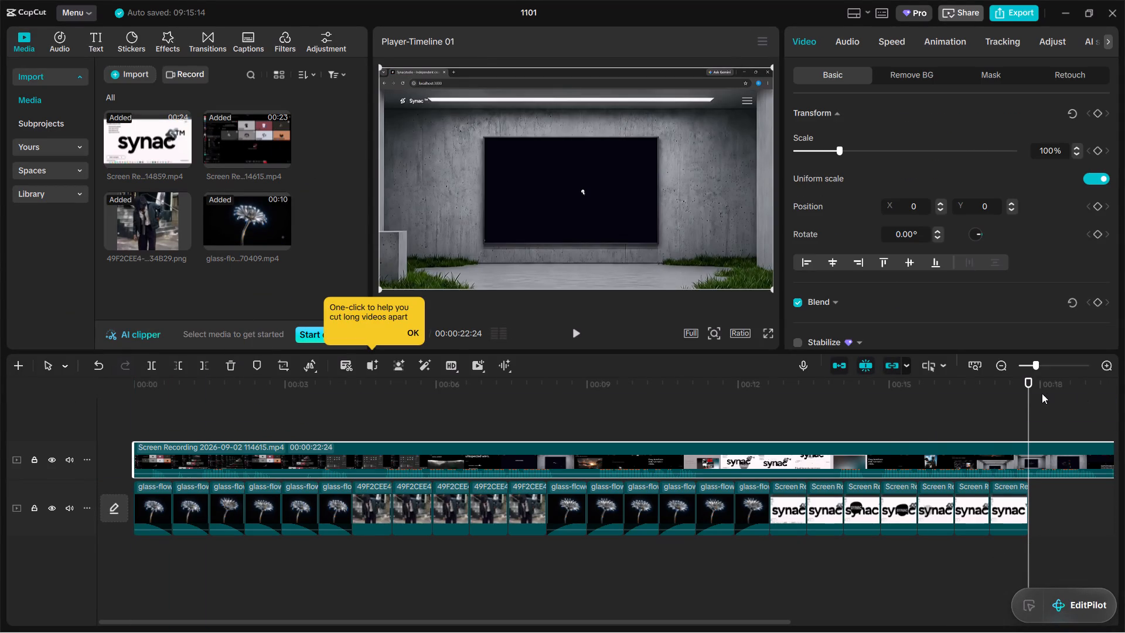
Split the upper-track screen recording twice to cut its first two pieces, each slightly under one second long.
{"action": "left_click_drag", "start_coordinate": [1029, 399], "coordinate": [251, 406]}
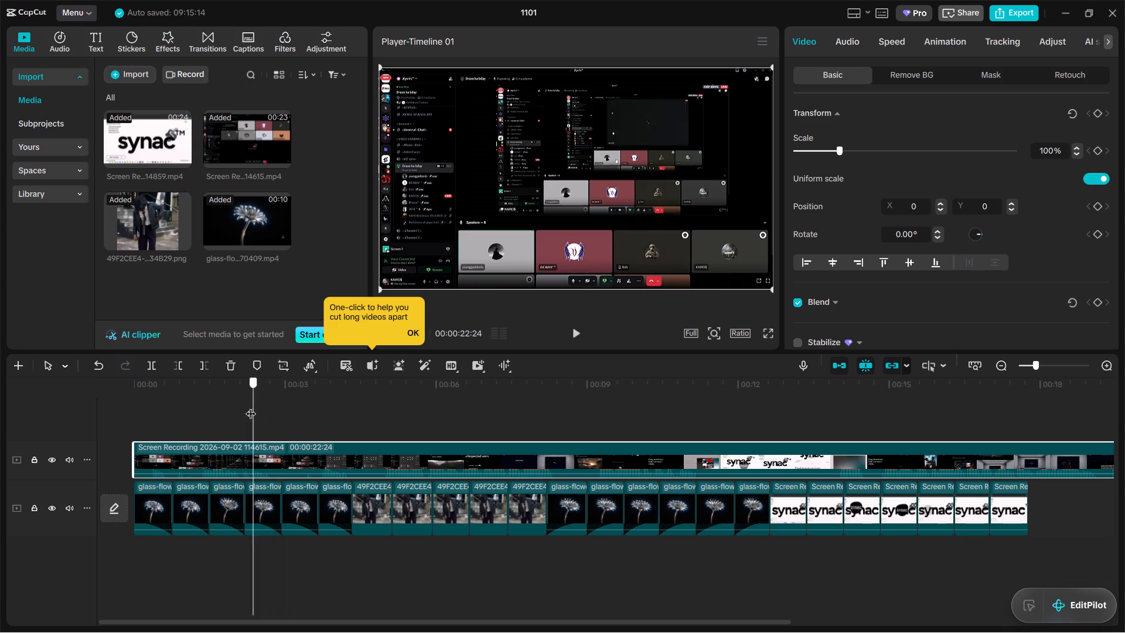
{"action": "left_click_drag", "start_coordinate": [251, 406], "coordinate": [182, 407]}
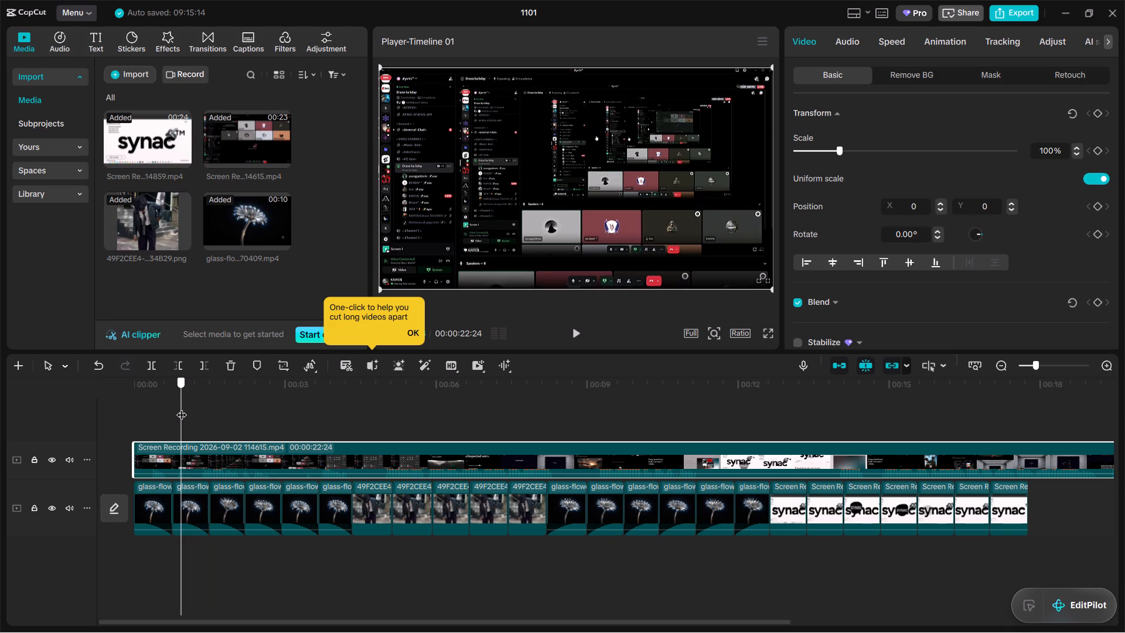
{"action": "left_click_drag", "start_coordinate": [182, 407], "coordinate": [180, 407]}
{"action": "left_click", "coordinate": [148, 366]}
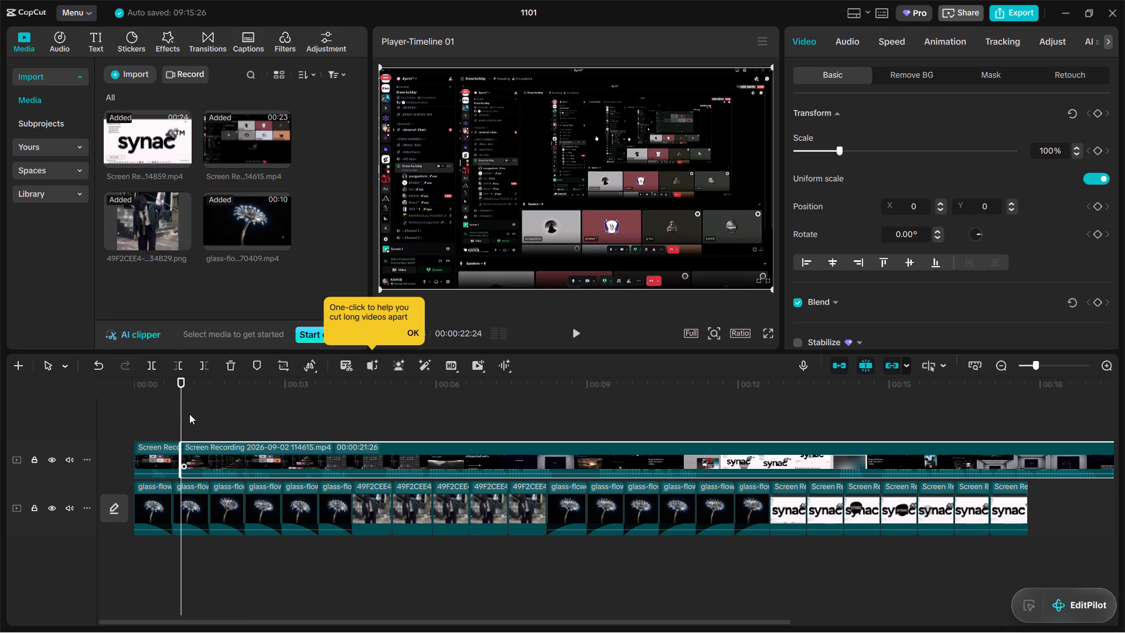
{"action": "left_click_drag", "start_coordinate": [185, 404], "coordinate": [234, 414]}
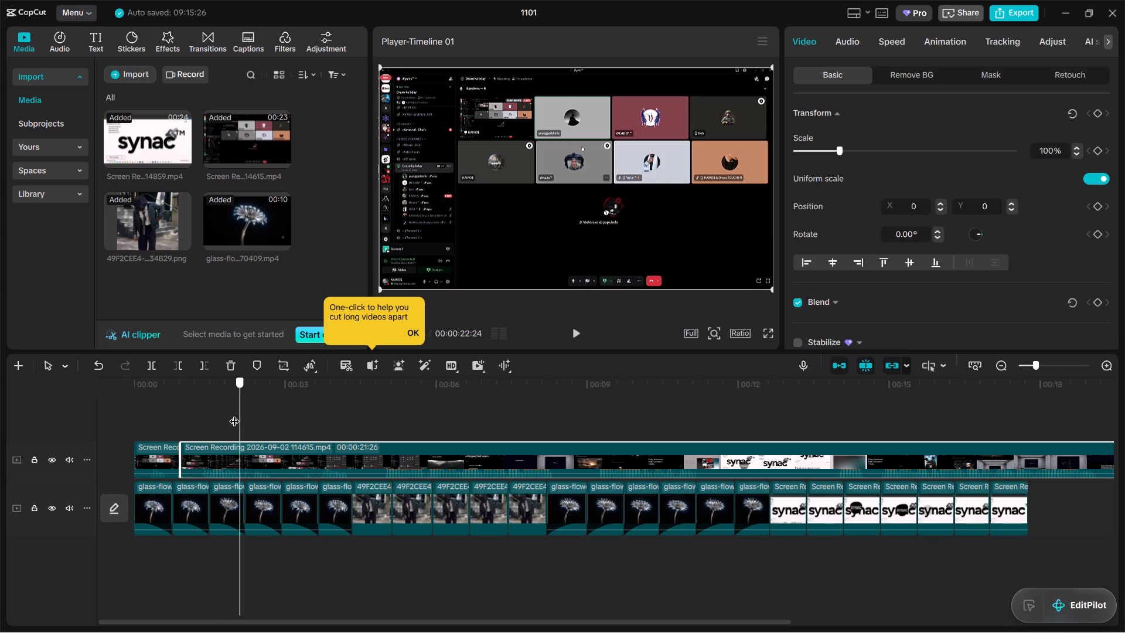
{"action": "left_click_drag", "start_coordinate": [234, 414], "coordinate": [226, 414]}
{"action": "left_click", "coordinate": [143, 362]}
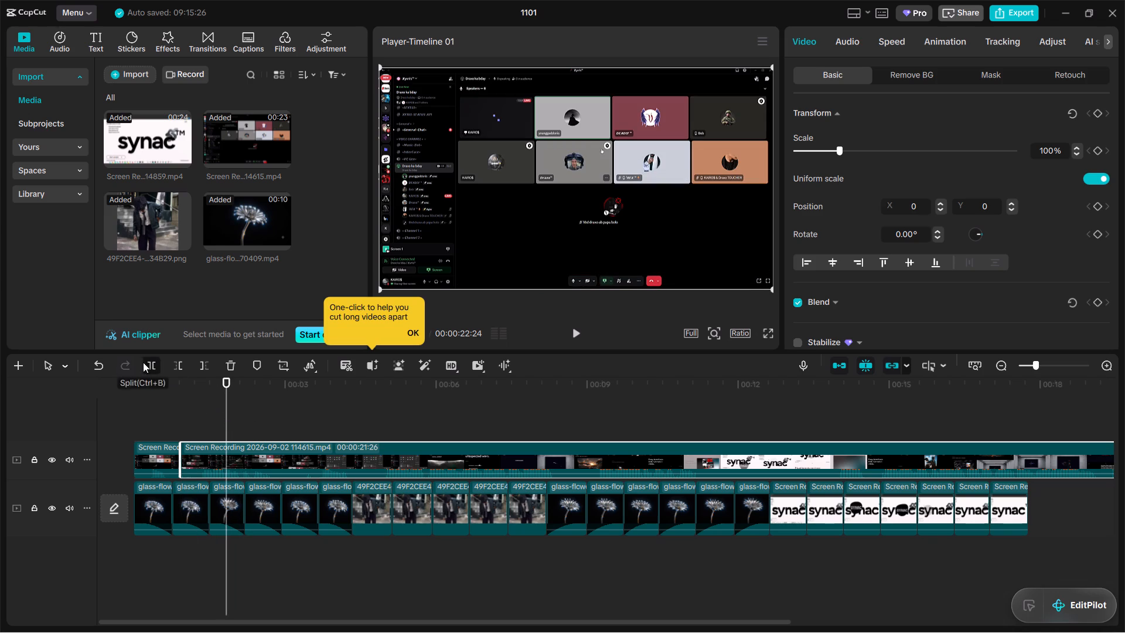
Split the rest of the upper-track recording just before the 00:03 mark to cut a third short piece.
{"action": "left_click_drag", "start_coordinate": [224, 400], "coordinate": [285, 416]}
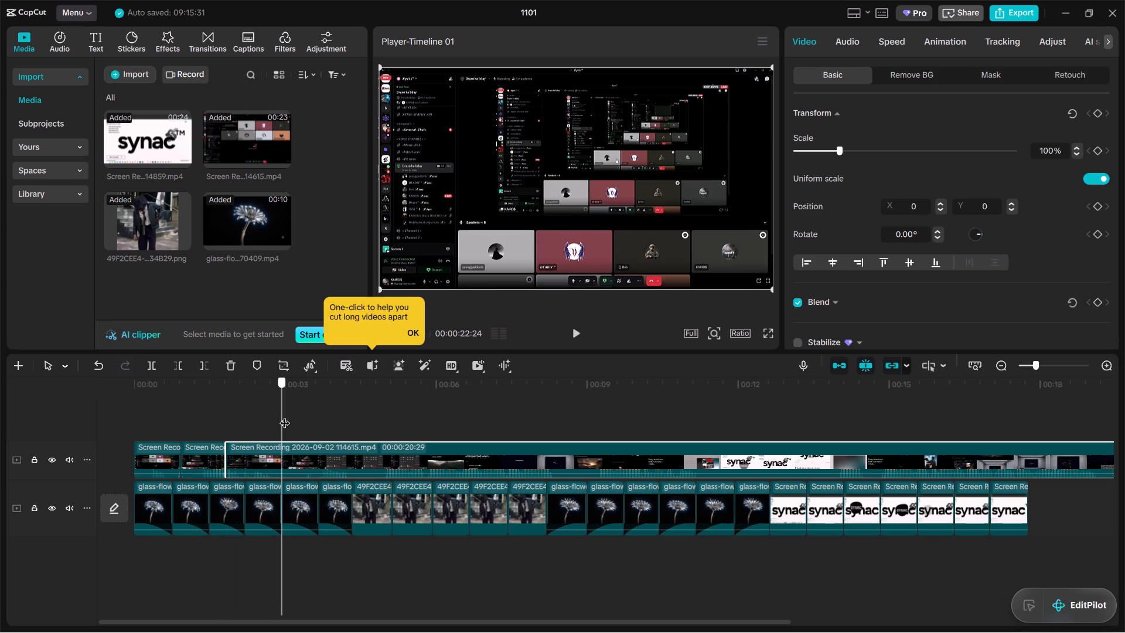
{"action": "left_click_drag", "start_coordinate": [285, 416], "coordinate": [275, 416]}
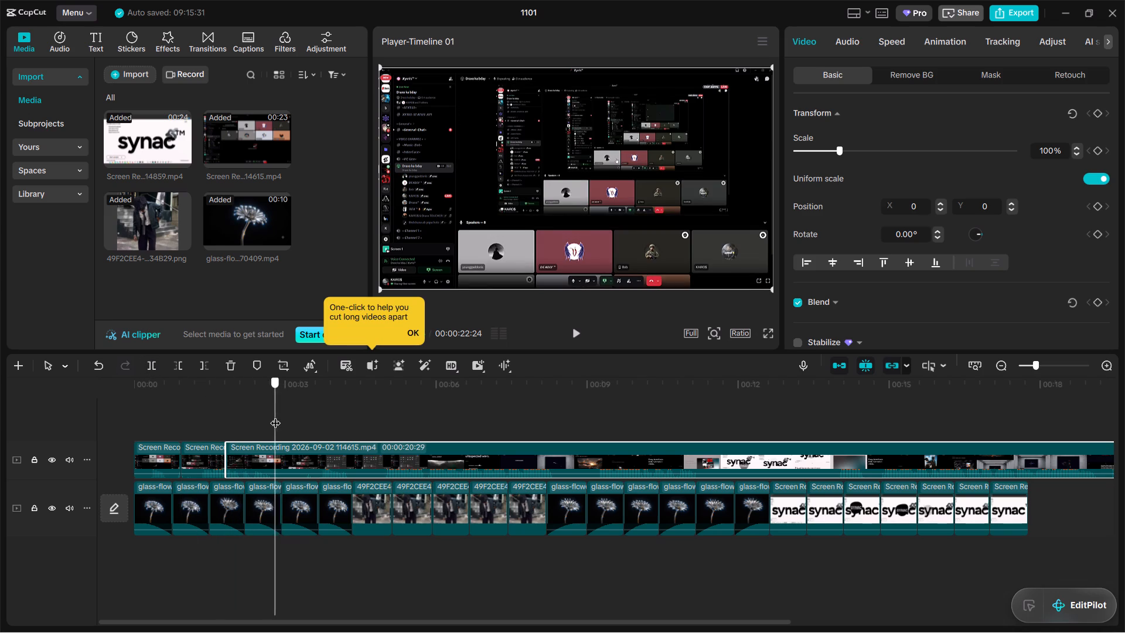
{"action": "left_click_drag", "start_coordinate": [275, 416], "coordinate": [279, 416]}
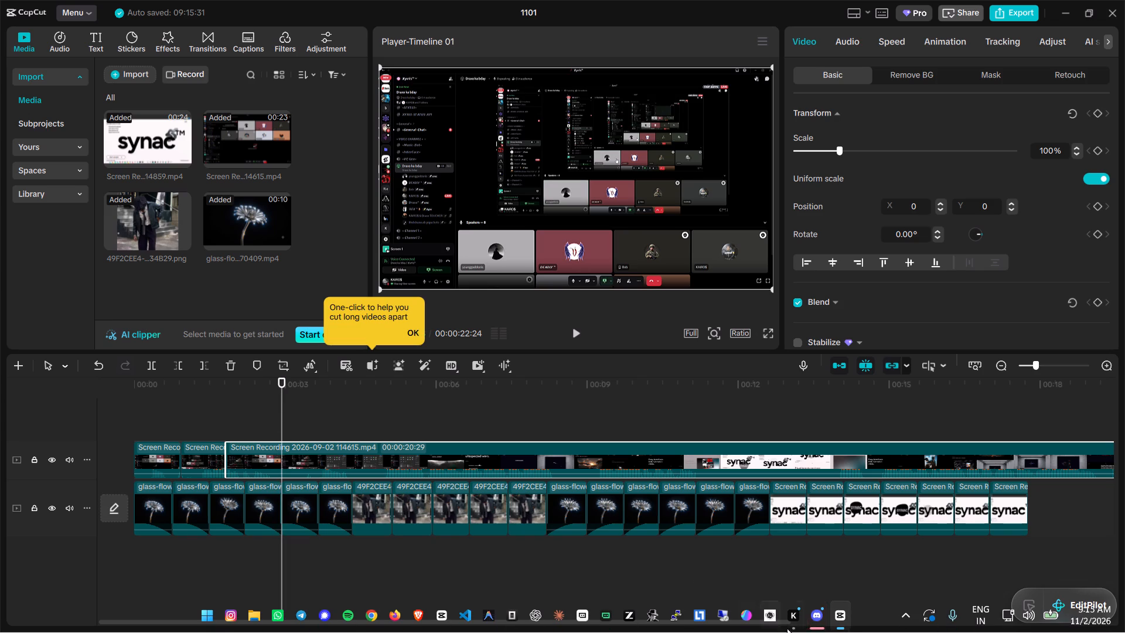
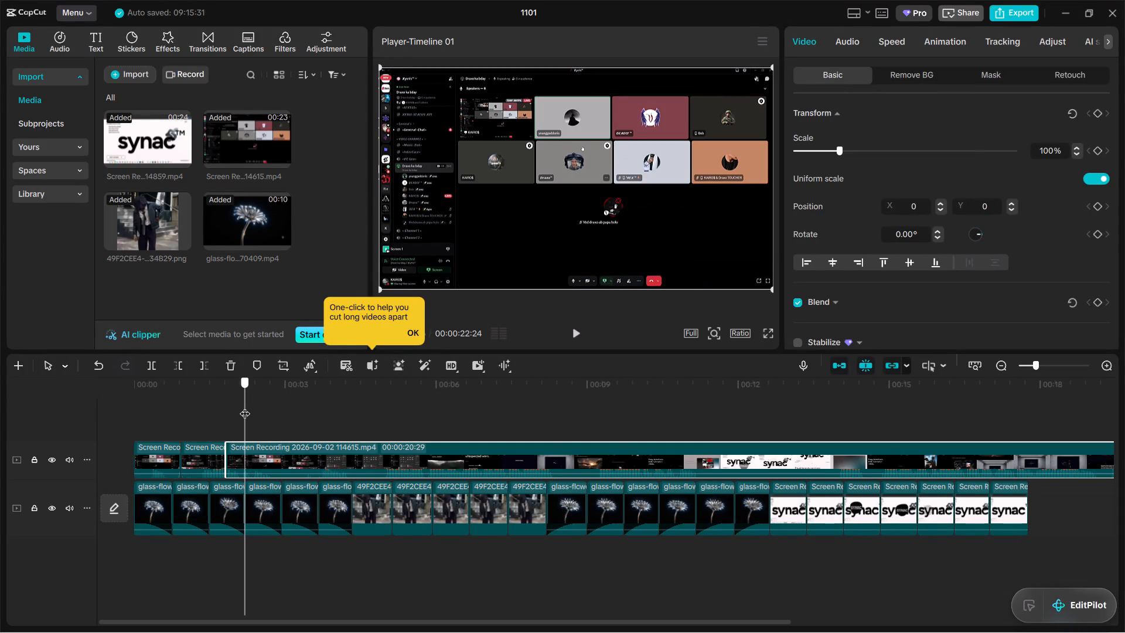
Split the upper-track recording at 00:00:02:06 and delete the short piece just before the cut.
{"action": "left_click", "coordinate": [159, 367]}
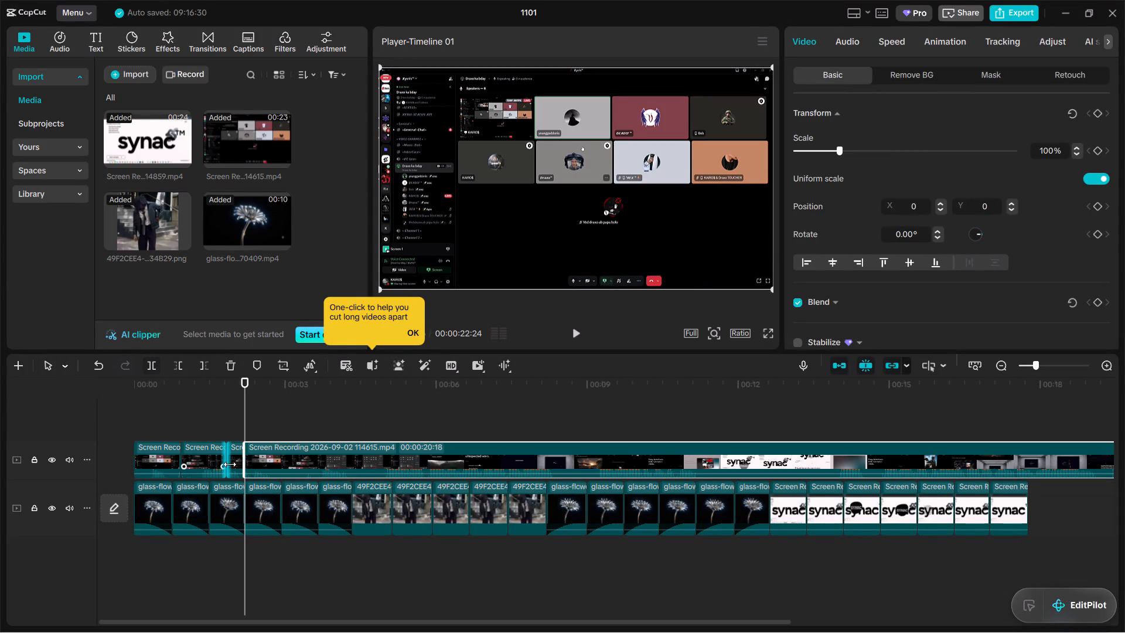
{"action": "left_click", "coordinate": [233, 460]}
{"action": "key", "text": "Delete"}
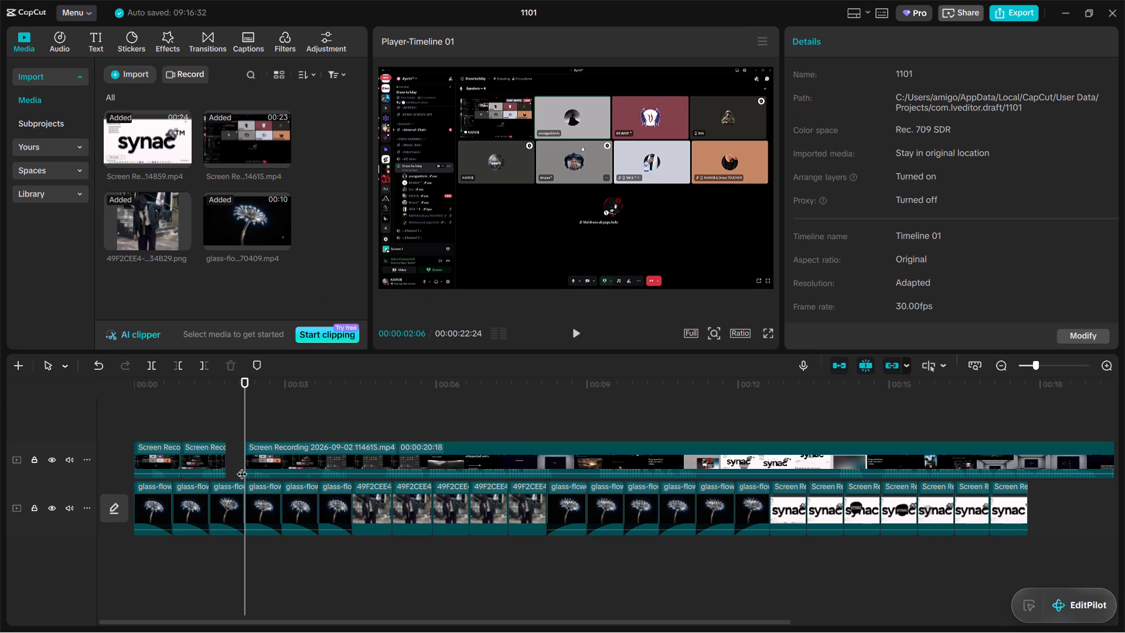
Split the rest of the upper-track recording three times into consecutive pieces about three-quarters of a second long, with the last cut at 00:00:04:13.
{"action": "left_click", "coordinate": [275, 461]}
{"action": "left_click_drag", "start_coordinate": [246, 404], "coordinate": [263, 404]}
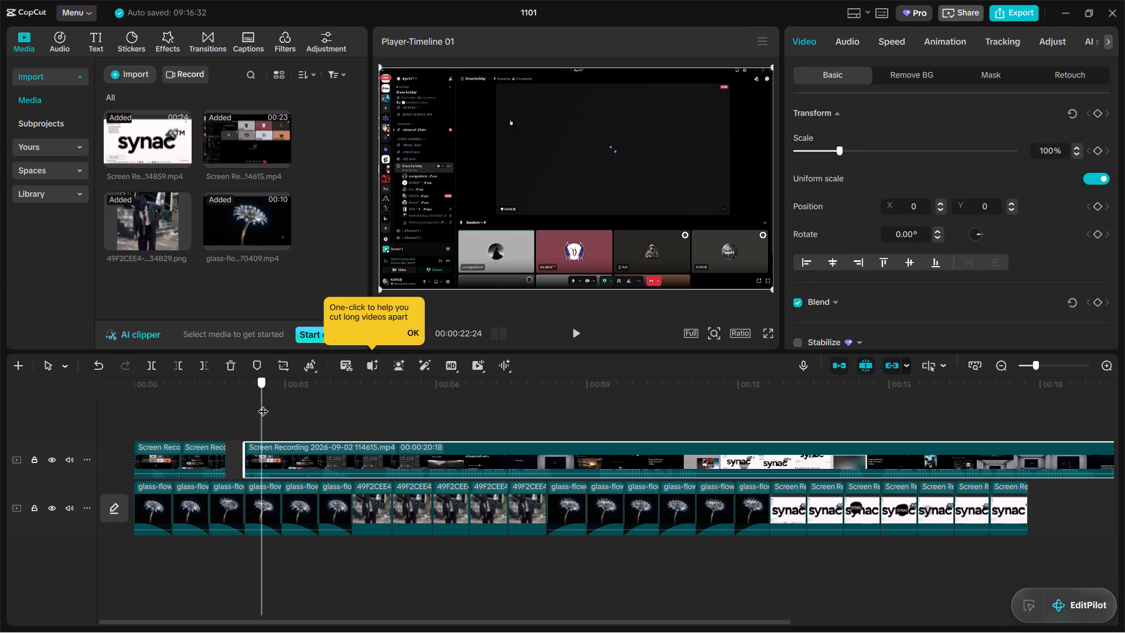
{"action": "left_click_drag", "start_coordinate": [263, 404], "coordinate": [282, 404]}
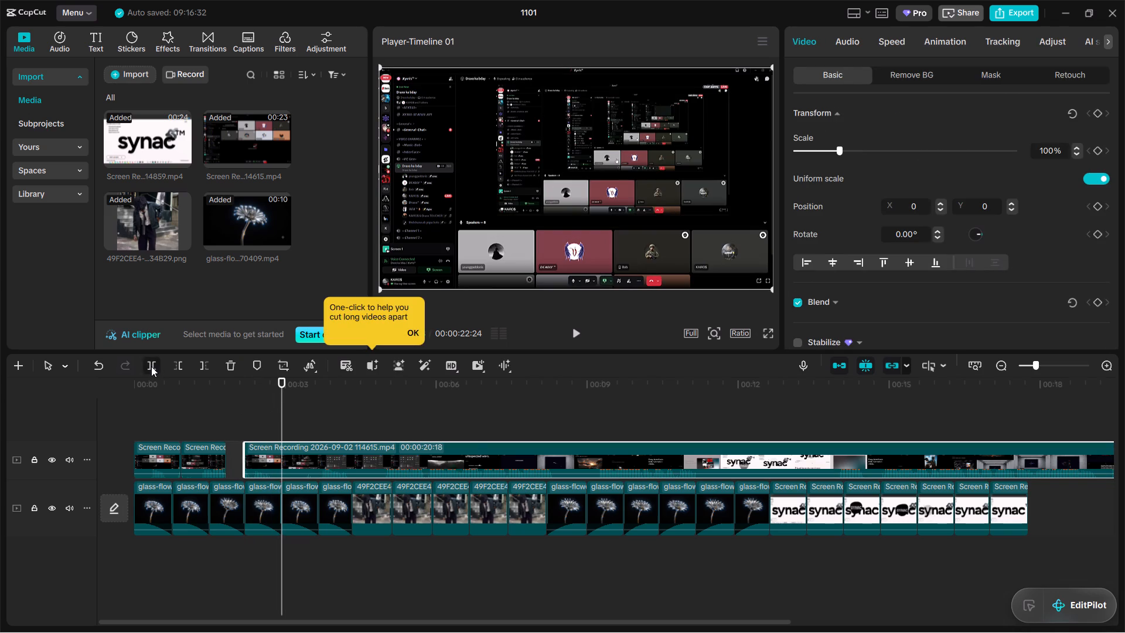
{"action": "left_click", "coordinate": [151, 366]}
{"action": "left_click_drag", "start_coordinate": [280, 413], "coordinate": [321, 413]}
{"action": "left_click", "coordinate": [149, 363]}
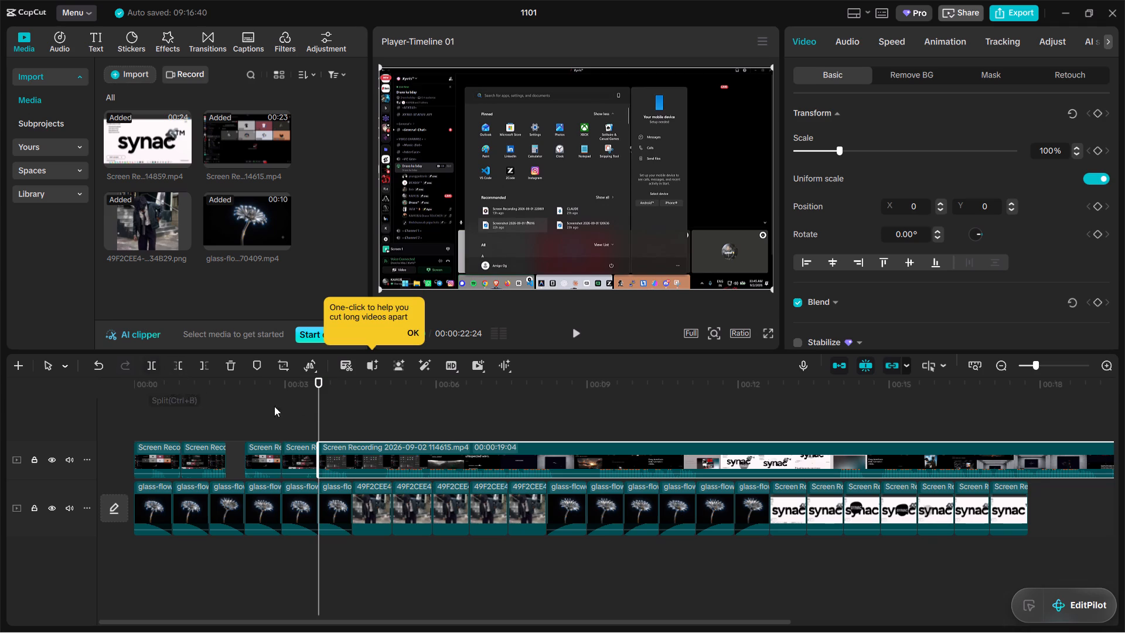
{"action": "left_click_drag", "start_coordinate": [319, 403], "coordinate": [354, 406]}
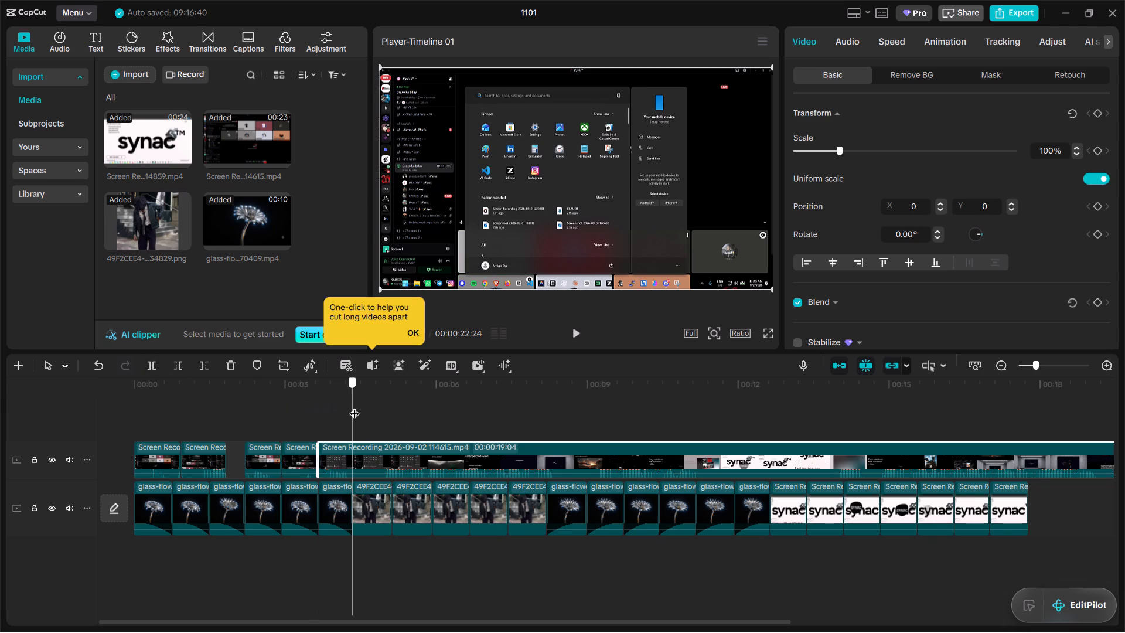
{"action": "left_click_drag", "start_coordinate": [354, 406], "coordinate": [357, 406]}
{"action": "left_click", "coordinate": [154, 359]}
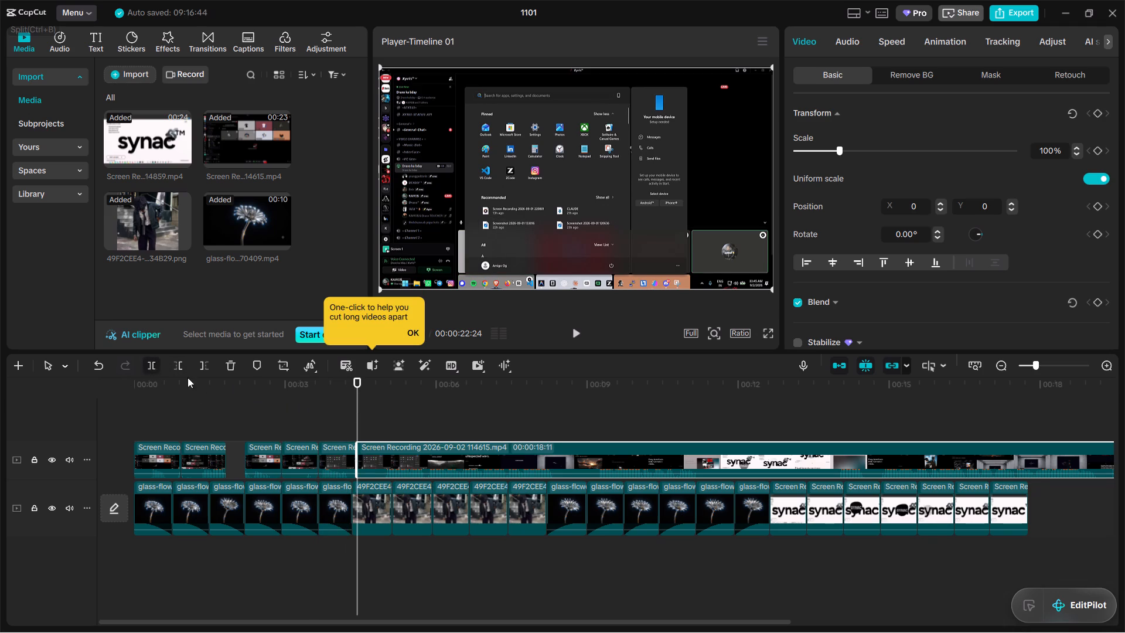
Delete the long remainder of the upper-track recording after the last cut.
{"action": "key", "text": "Delete"}
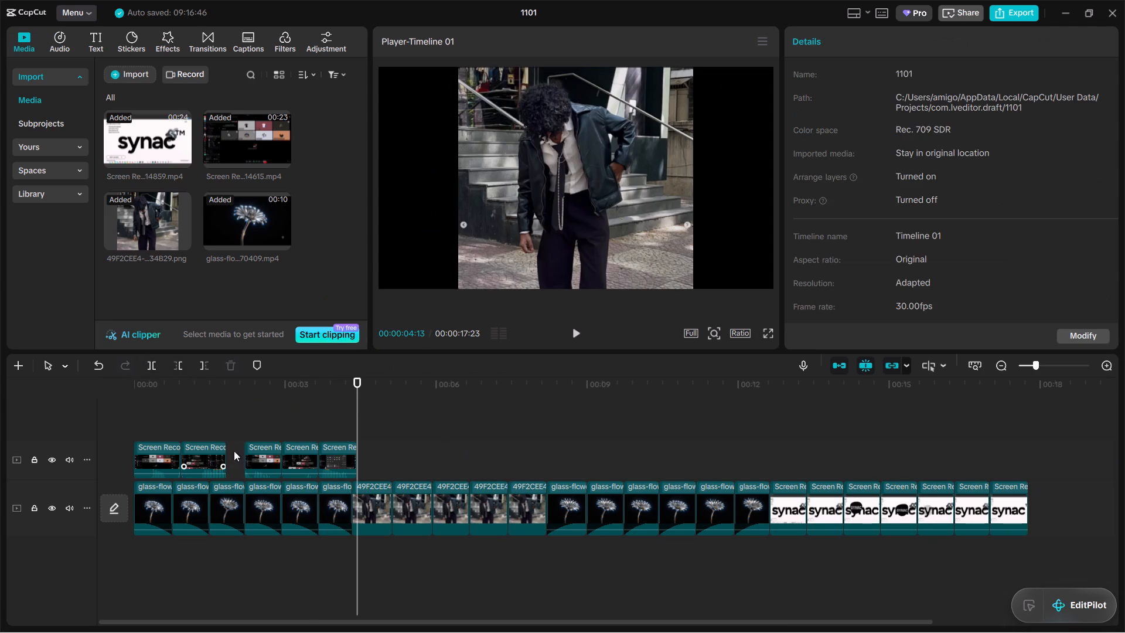
Shift the third and fourth upper-track recording pieces slightly earlier, toward the first two pieces.
{"action": "left_click_drag", "start_coordinate": [257, 455], "coordinate": [244, 455]}
{"action": "left_click_drag", "start_coordinate": [311, 466], "coordinate": [308, 466]}
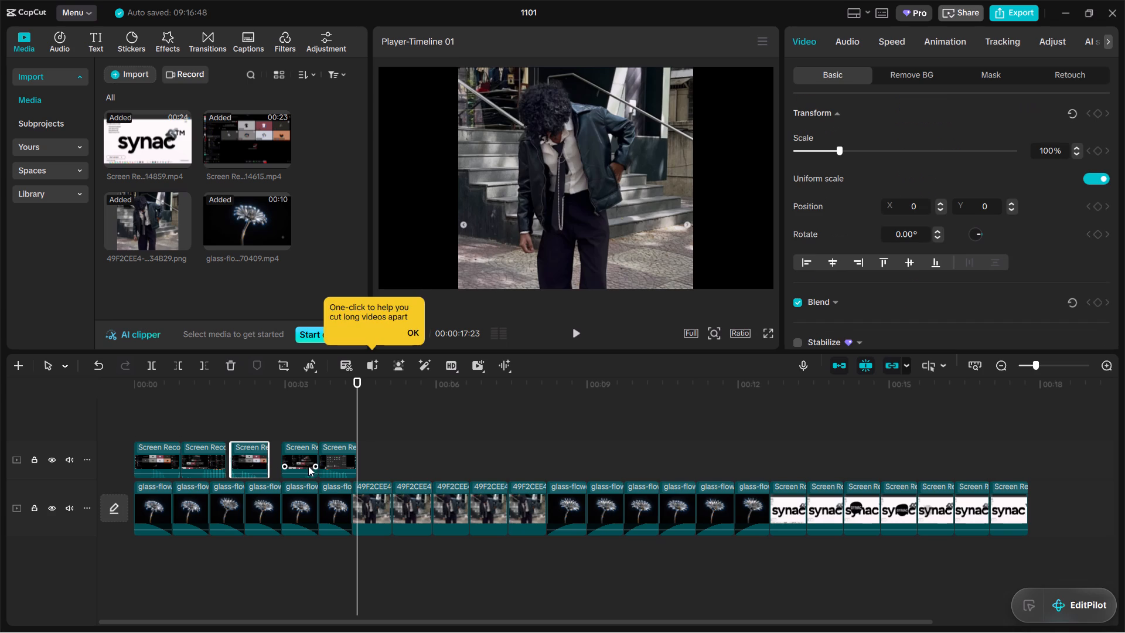
{"action": "left_click_drag", "start_coordinate": [308, 466], "coordinate": [304, 466]}
Move the first upper-track recording piece down toward the beginning of the main track.
{"action": "left_click_drag", "start_coordinate": [166, 457], "coordinate": [147, 473]}
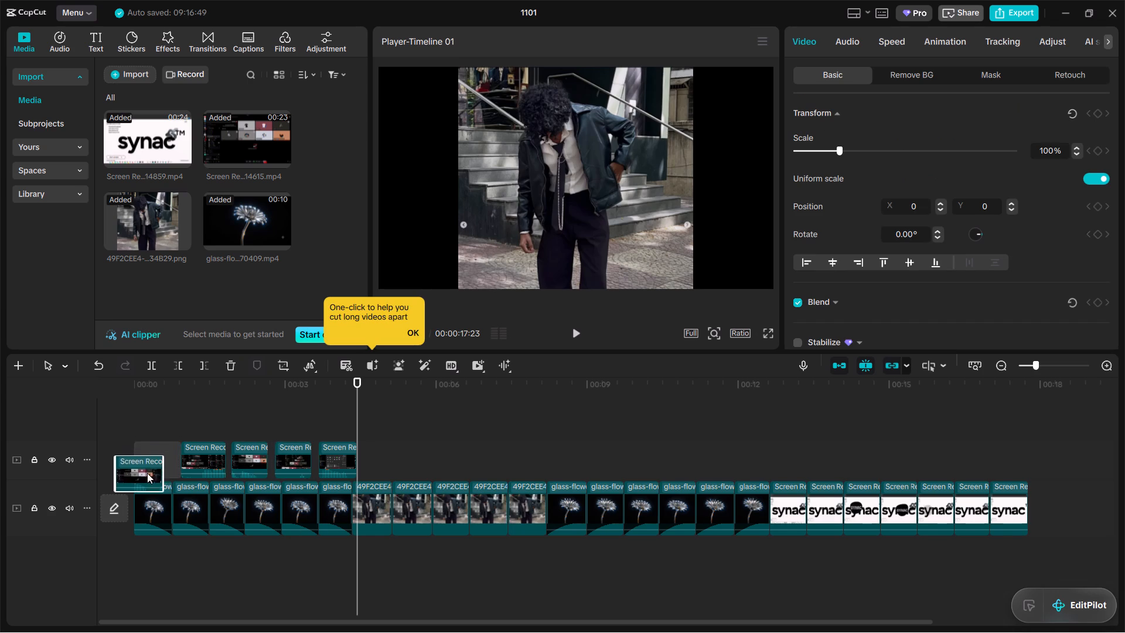
Insert the first upper-track recording piece into the main track between the first and second flower clips.
{"action": "left_click_drag", "start_coordinate": [147, 473], "coordinate": [167, 504]}
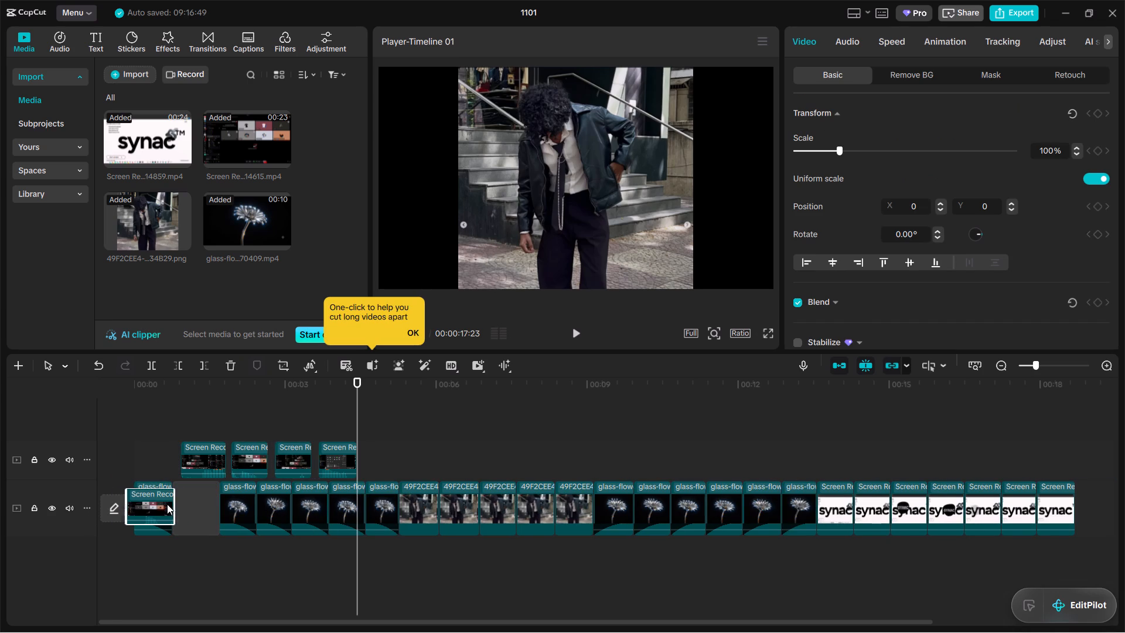
{"action": "left_click_drag", "start_coordinate": [167, 504], "coordinate": [200, 504]}
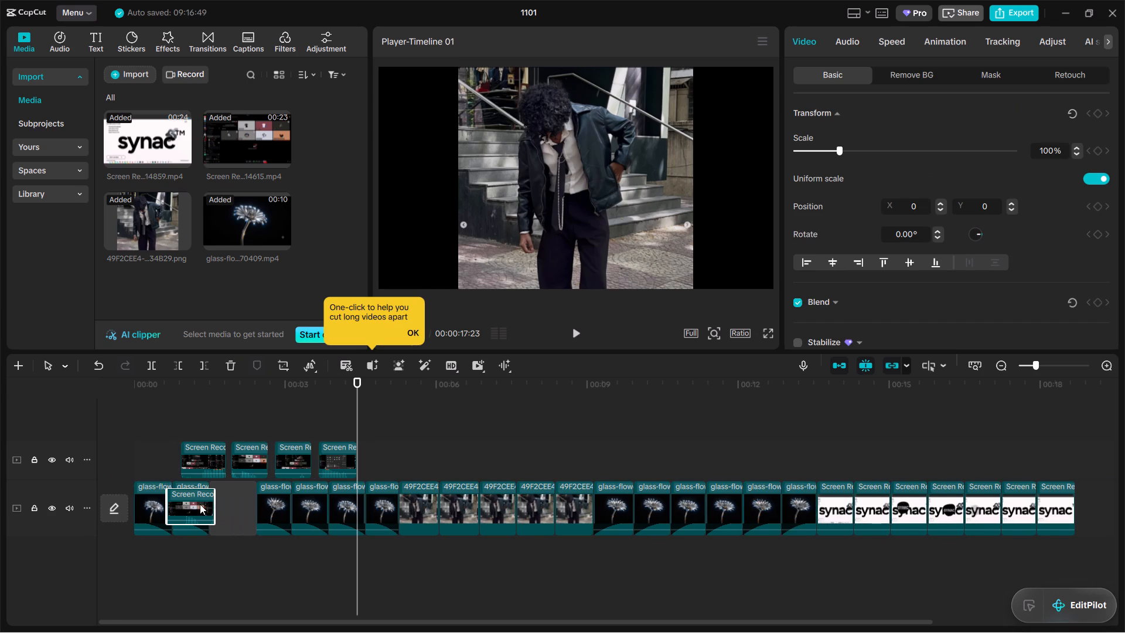
{"action": "left_click_drag", "start_coordinate": [200, 504], "coordinate": [187, 504]}
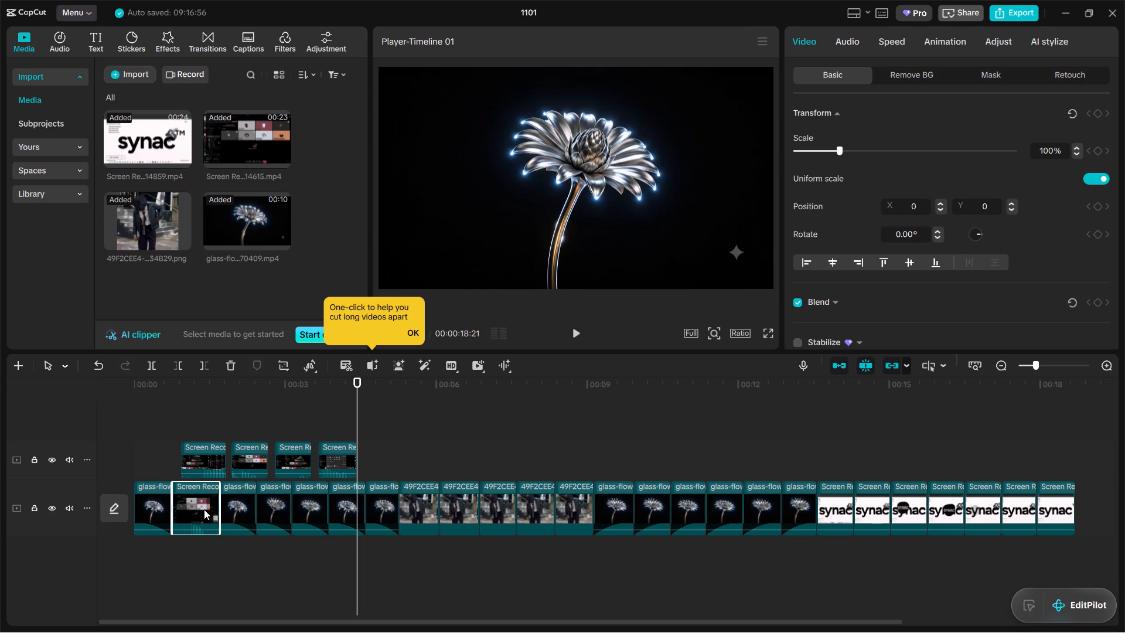
Trim about 6 frames off the end of the recording piece just inserted in the main track.
{"action": "left_click_drag", "start_coordinate": [221, 503], "coordinate": [208, 503]}
Move the trimmed recording piece to the very beginning of the main track, ahead of the first flower clip.
{"action": "left_click_drag", "start_coordinate": [189, 505], "coordinate": [147, 508]}
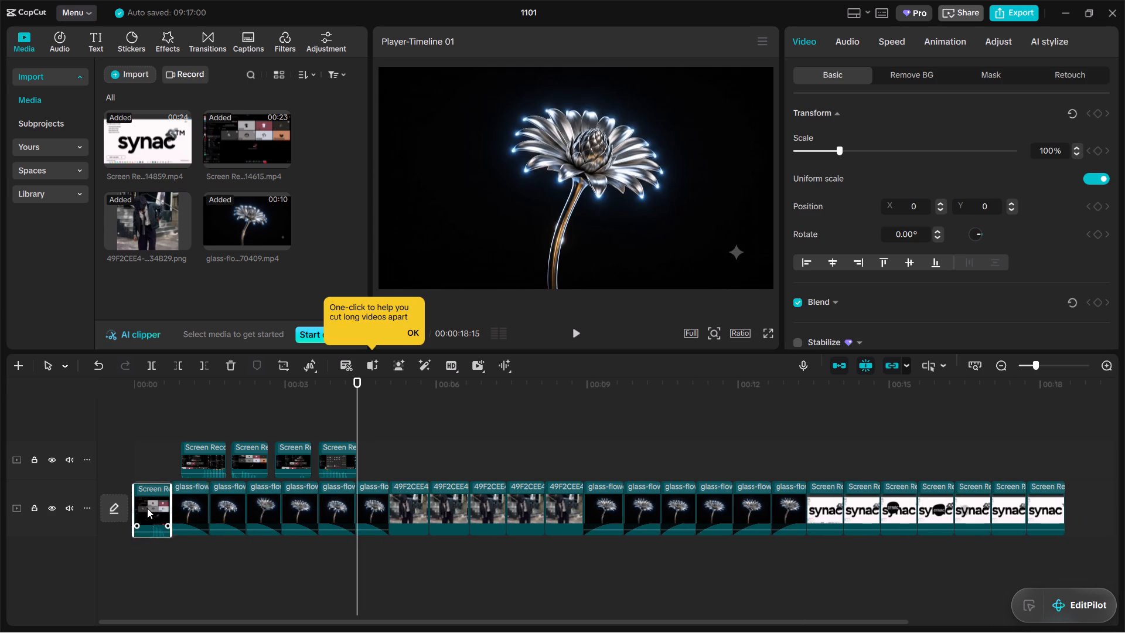
{"action": "left_click_drag", "start_coordinate": [147, 508], "coordinate": [146, 509]}
Select the first remaining recording piece on the upper track.
{"action": "left_click", "coordinate": [211, 465]}
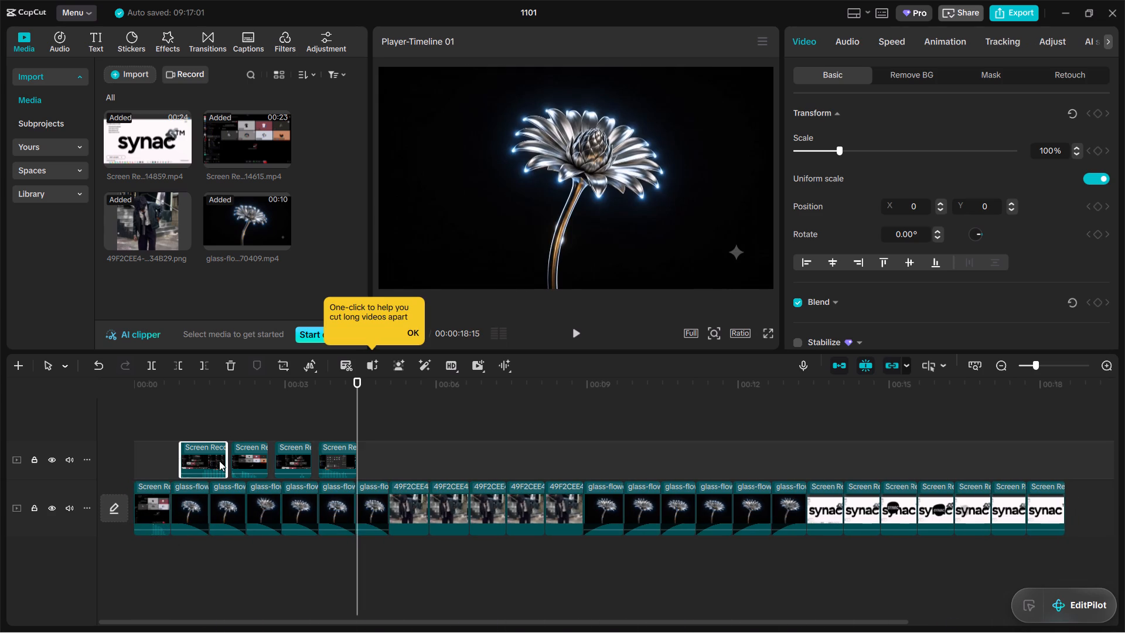
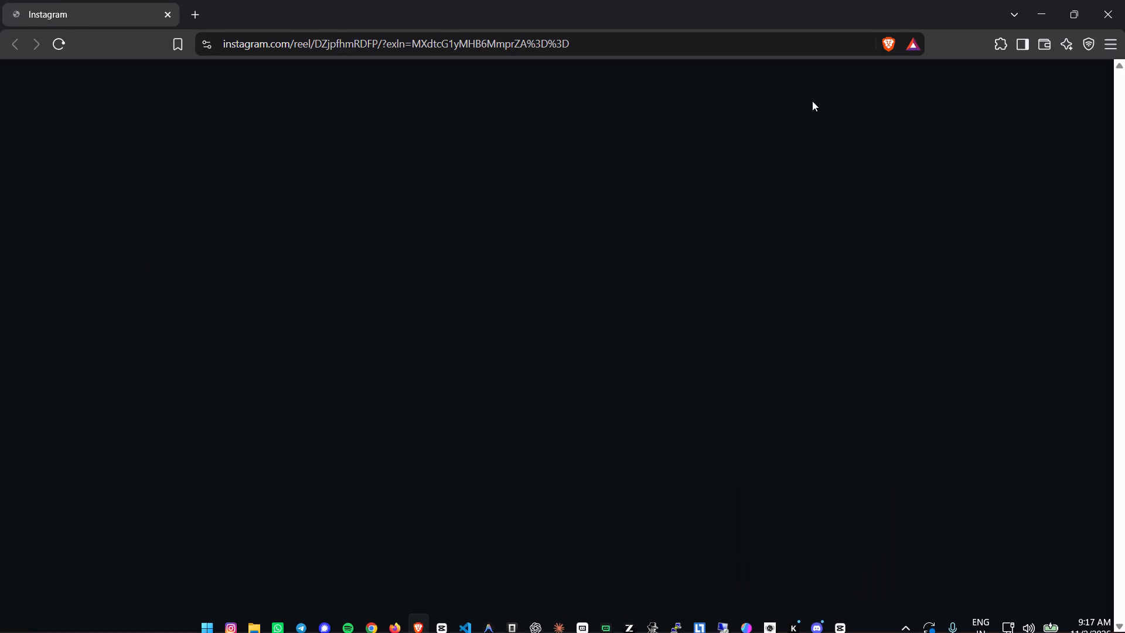
Dismiss the sign-up prompt over the Instagram reel and unmute its video.
{"action": "left_click", "coordinate": [735, 208]}
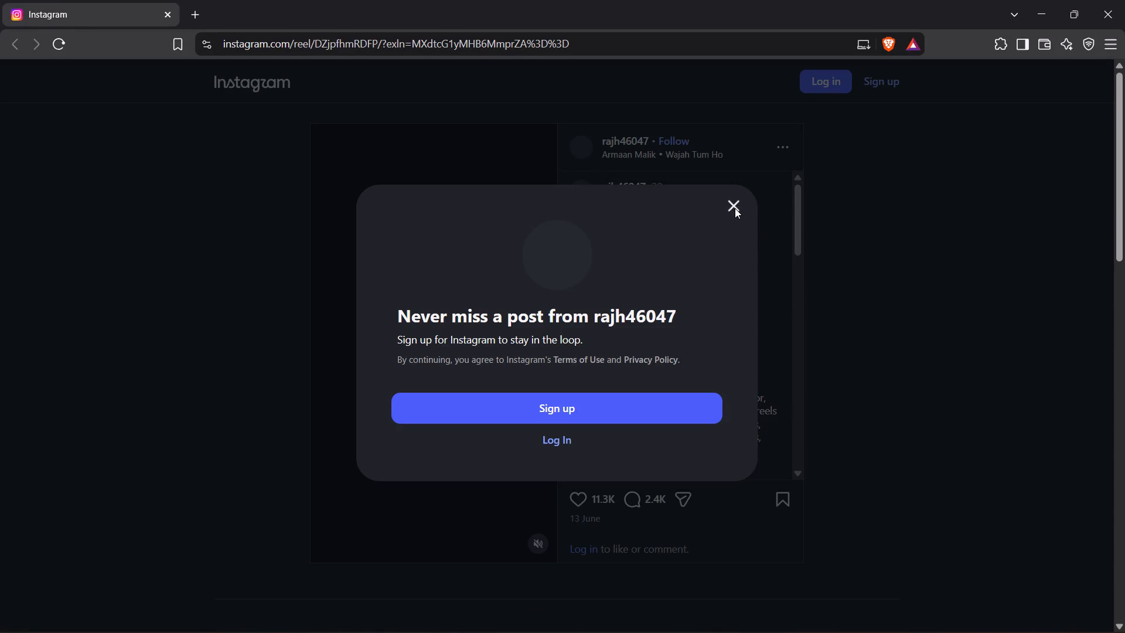
{"action": "left_click", "coordinate": [540, 533]}
{"action": "left_click", "coordinate": [537, 546]}
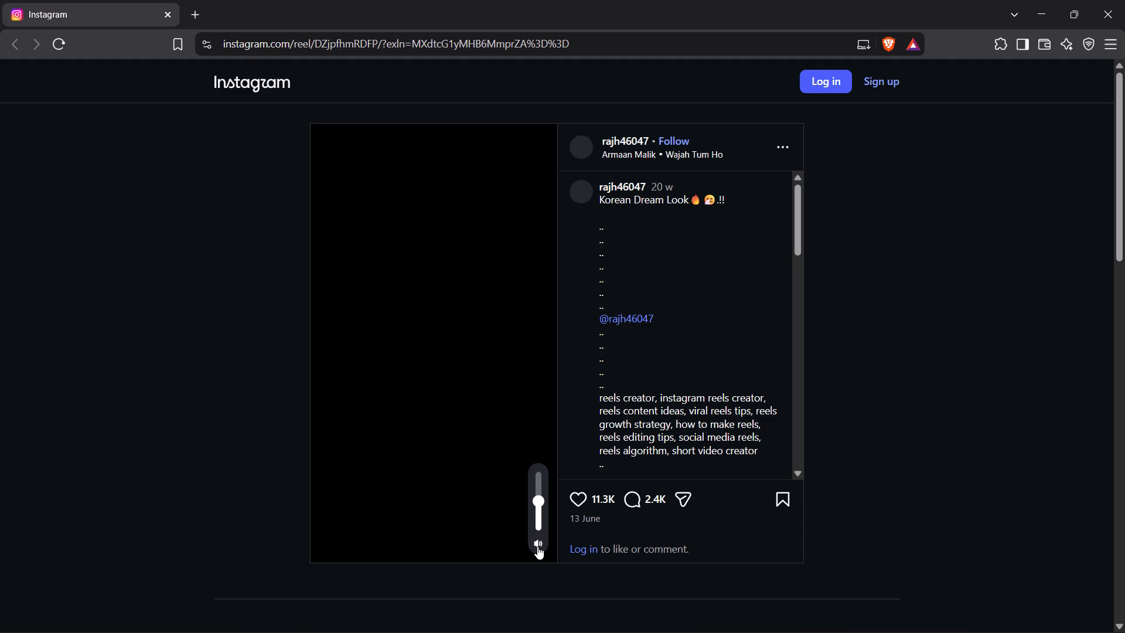
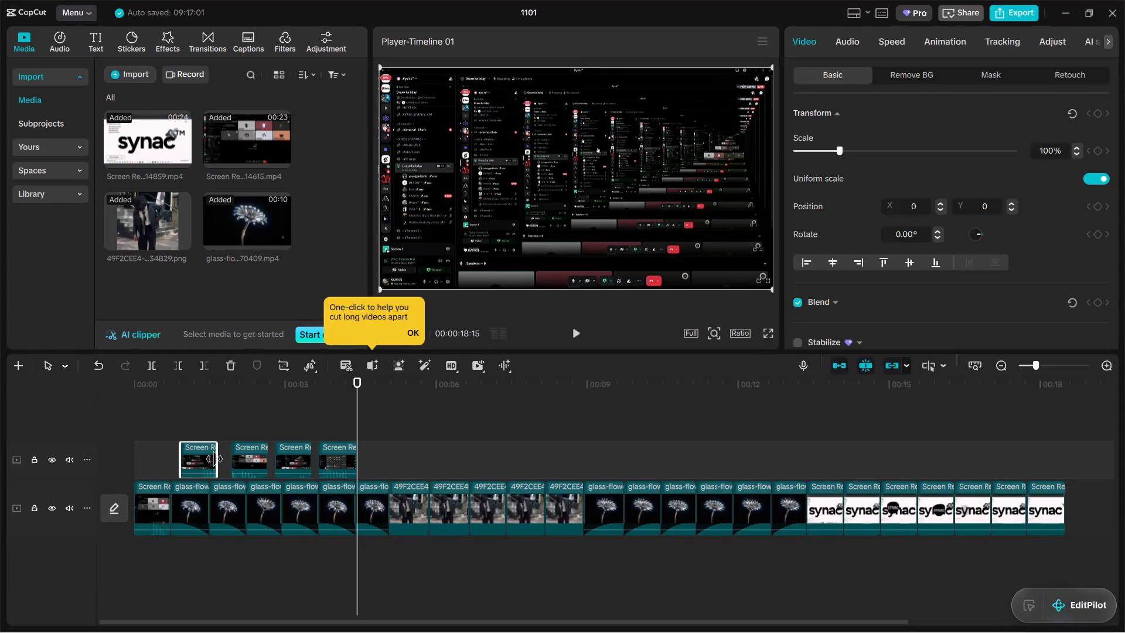
Insert the first upper-track recording piece into the main track, directly after the first flower clip.
{"action": "left_click", "coordinate": [492, 457]}
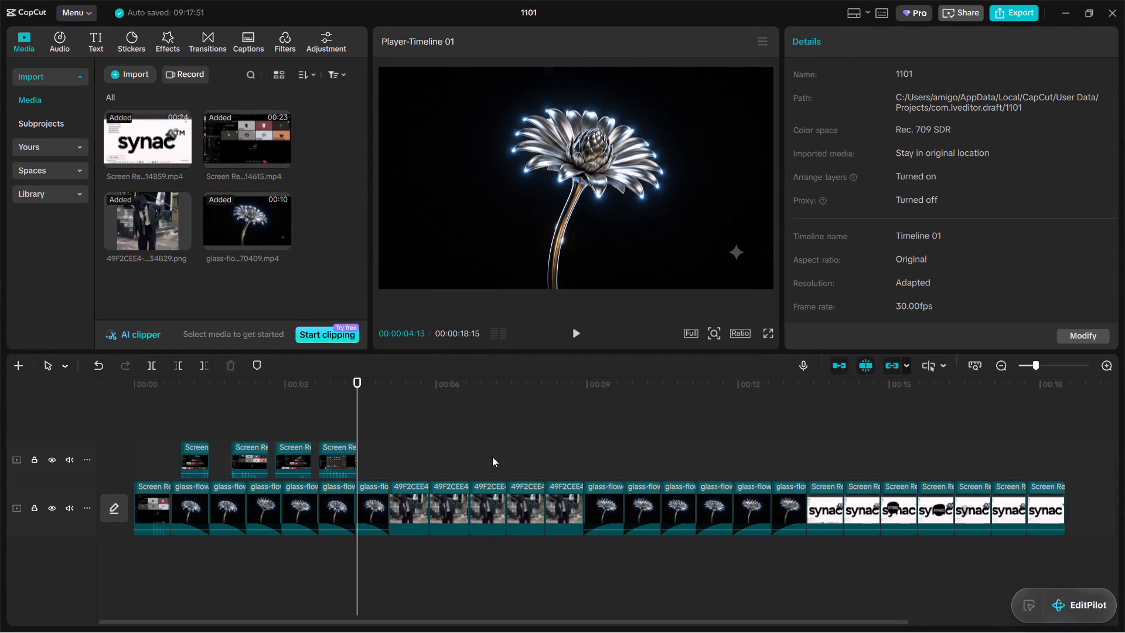
{"action": "left_click", "coordinate": [197, 457]}
{"action": "left_click", "coordinate": [209, 457]}
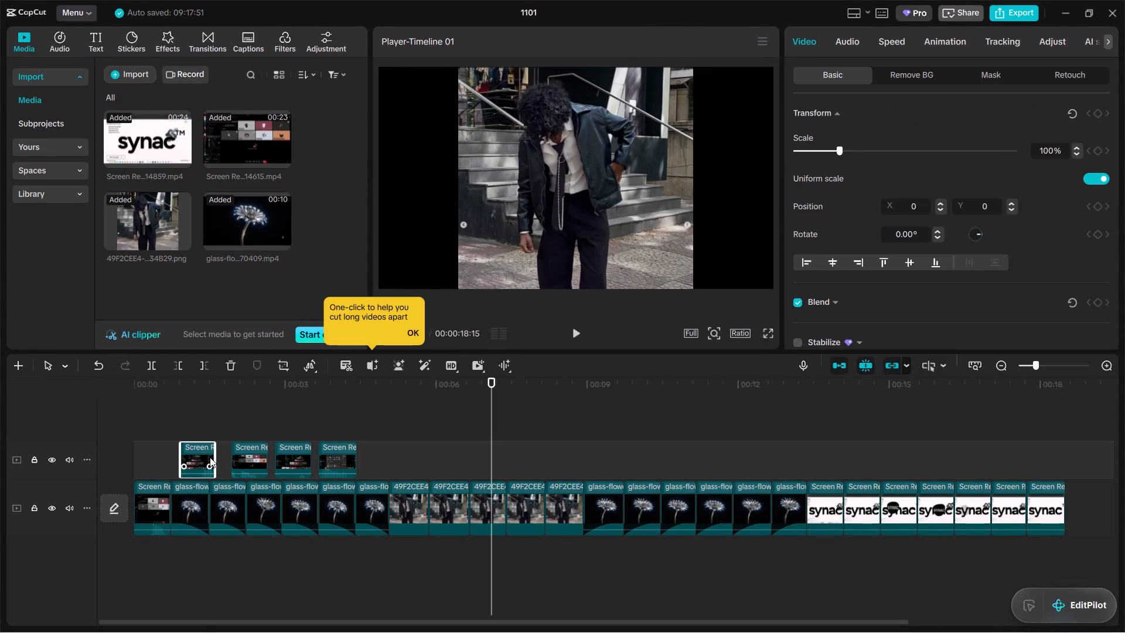
{"action": "left_click", "coordinate": [166, 459]}
{"action": "left_click", "coordinate": [200, 454]}
{"action": "left_click_drag", "start_coordinate": [203, 452], "coordinate": [192, 499]}
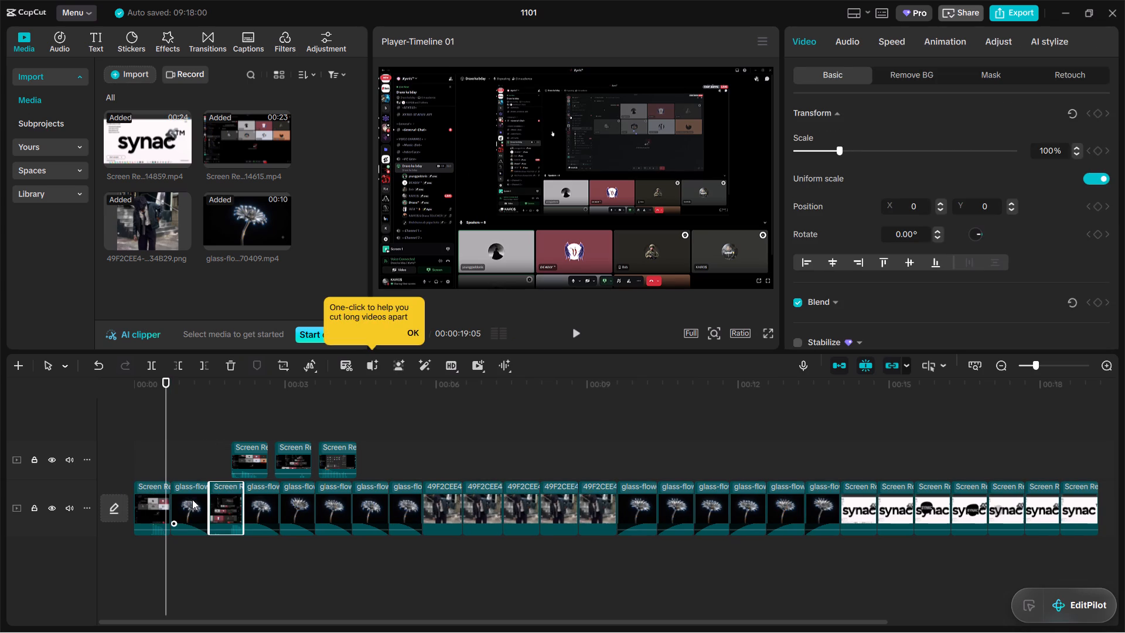
Place the other four recording pieces consecutively after the opening piece on the main track, ahead of the first glass-flower pieces, emptying the upper track.
{"action": "left_click_drag", "start_coordinate": [221, 498], "coordinate": [184, 501]}
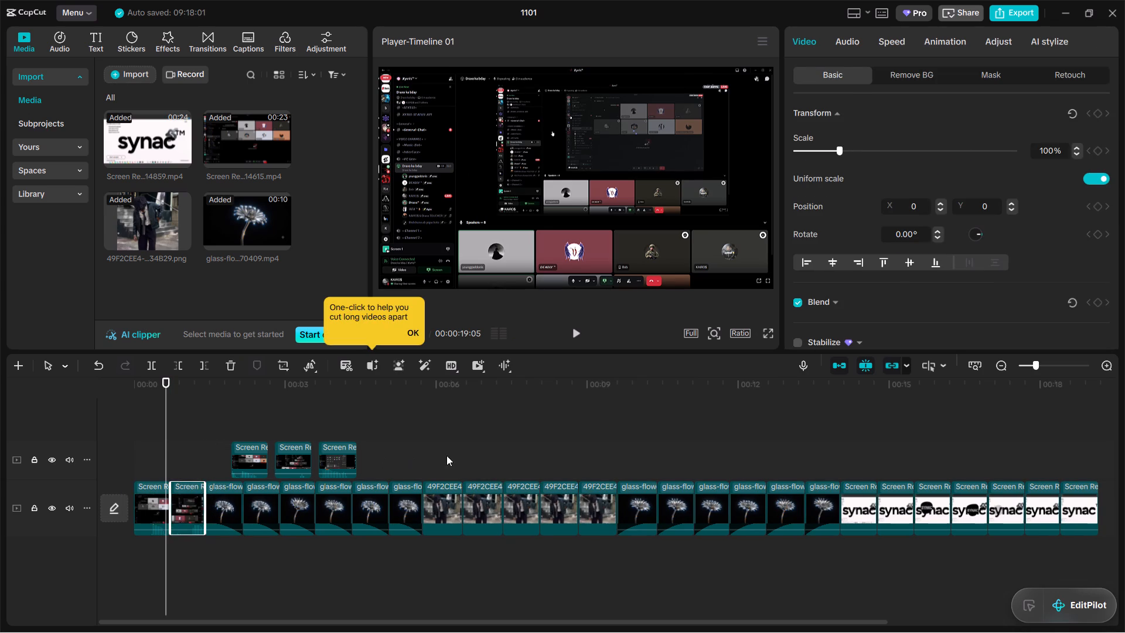
{"action": "left_click", "coordinate": [446, 455]}
{"action": "left_click", "coordinate": [251, 461]}
{"action": "left_click_drag", "start_coordinate": [253, 453], "coordinate": [219, 501]}
{"action": "left_click_drag", "start_coordinate": [295, 451], "coordinate": [247, 496]}
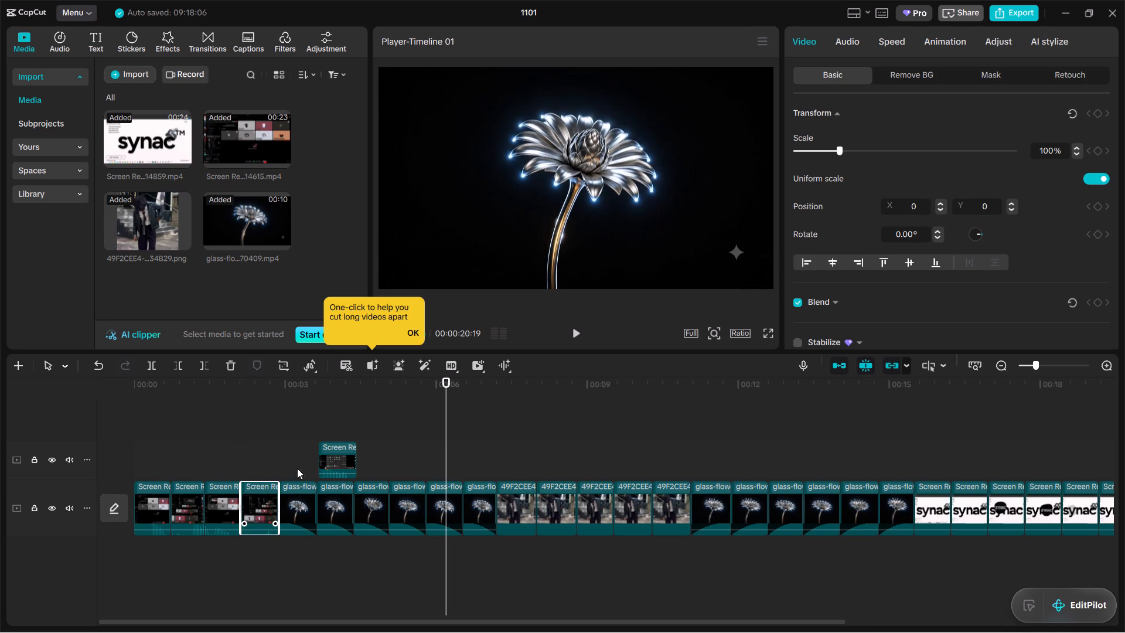
{"action": "left_click_drag", "start_coordinate": [334, 458], "coordinate": [289, 503]}
{"action": "left_click", "coordinate": [599, 432]}
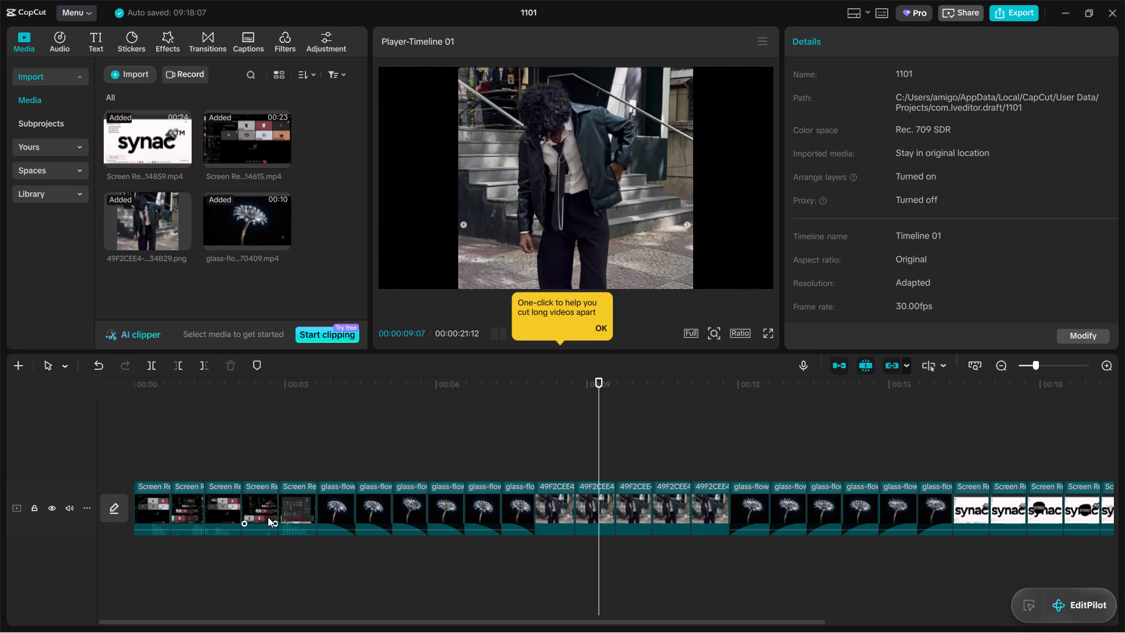
Stretch the audio fade-in across the full length of each of the five opening recording pieces, working from the fifth back to the first.
{"action": "left_click", "coordinate": [299, 512]}
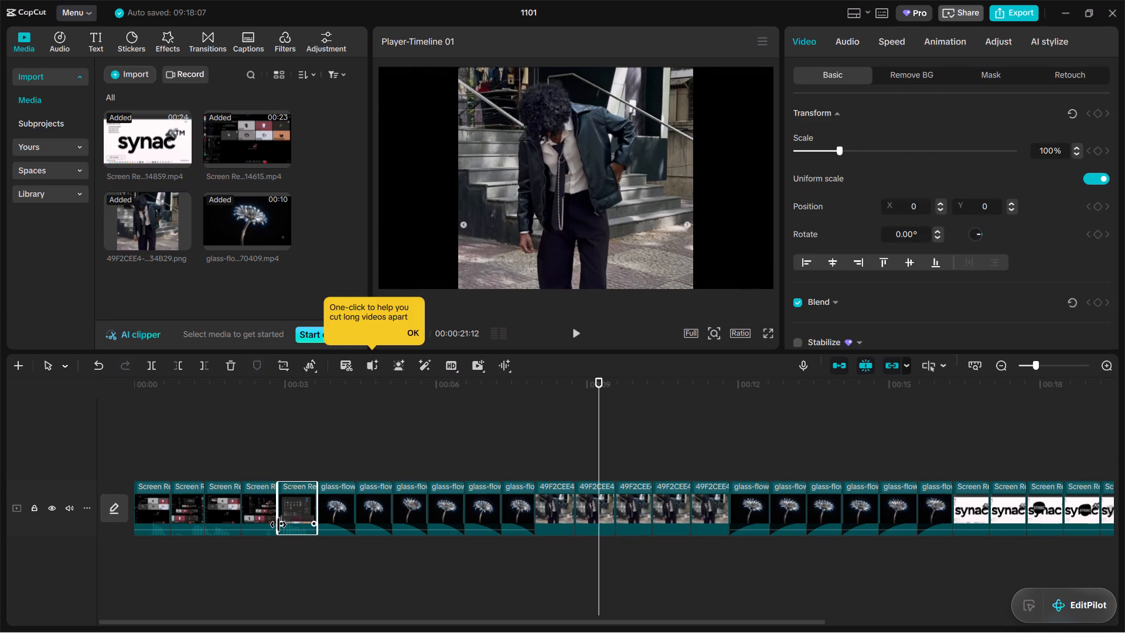
{"action": "left_click_drag", "start_coordinate": [281, 525], "coordinate": [352, 520]}
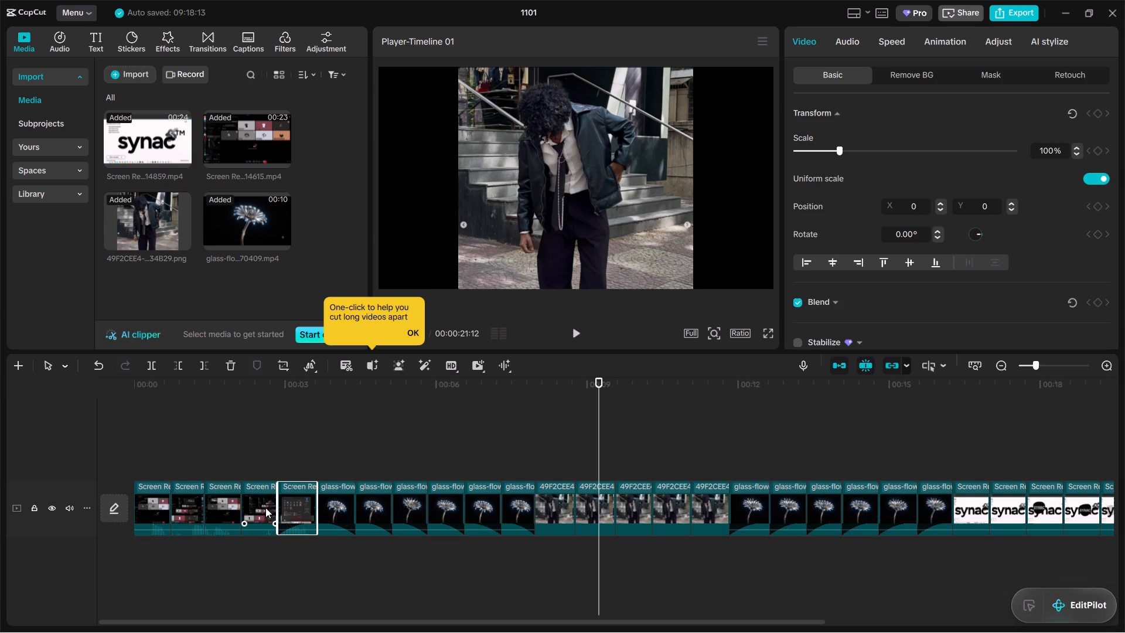
{"action": "left_click", "coordinate": [265, 508]}
{"action": "left_click_drag", "start_coordinate": [246, 521], "coordinate": [300, 517]}
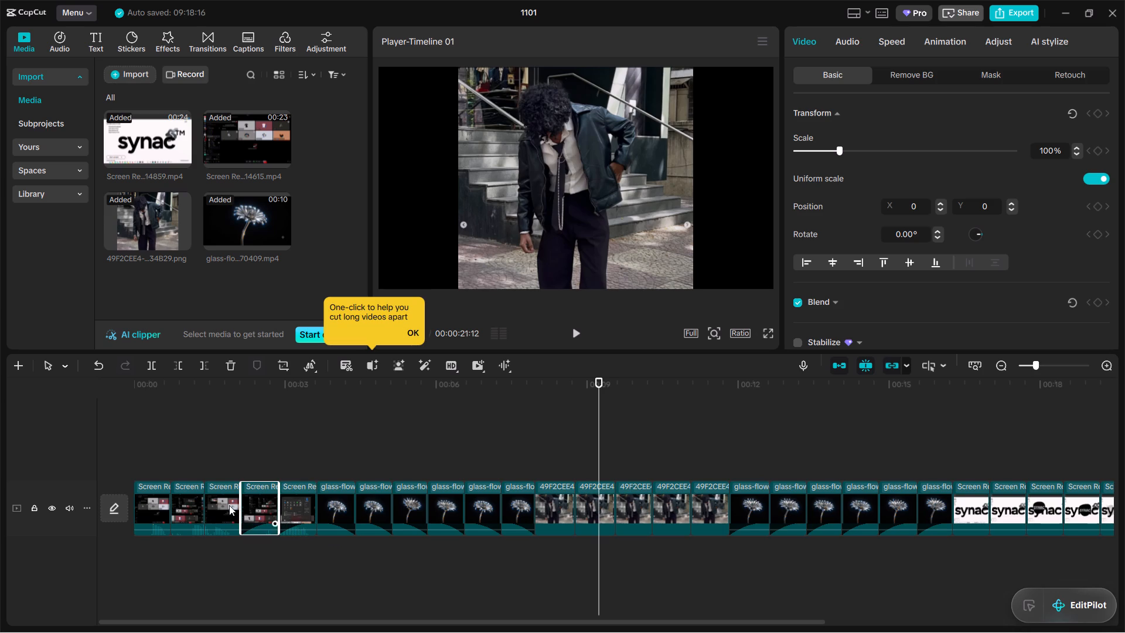
{"action": "left_click", "coordinate": [212, 502]}
{"action": "left_click_drag", "start_coordinate": [208, 526], "coordinate": [267, 523]}
{"action": "left_click", "coordinate": [189, 506]}
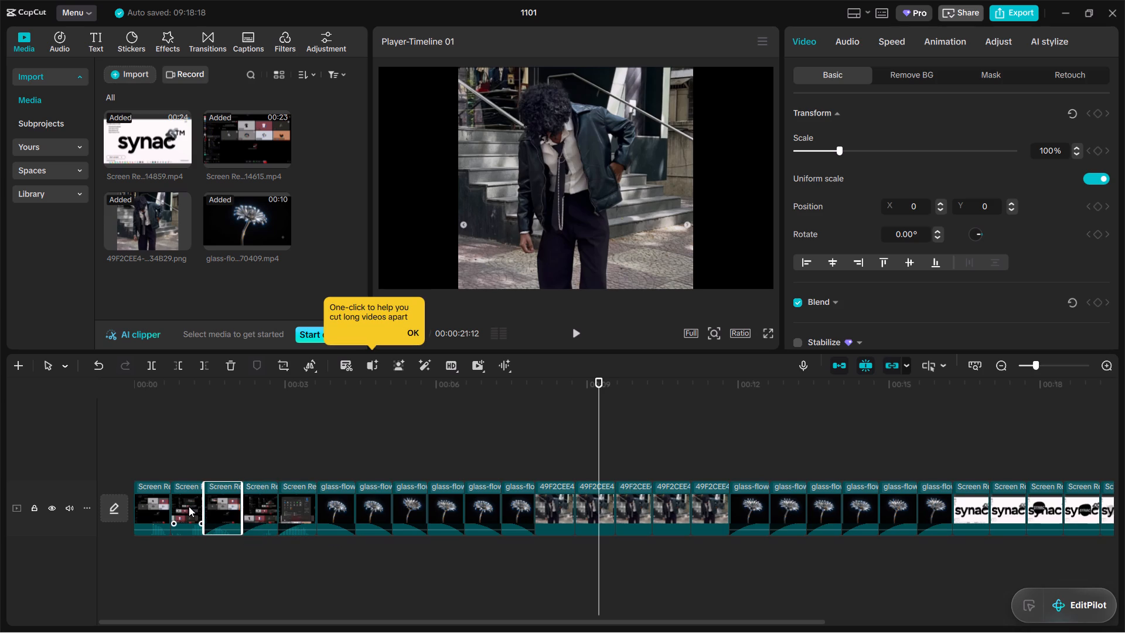
{"action": "left_click", "coordinate": [203, 508]}
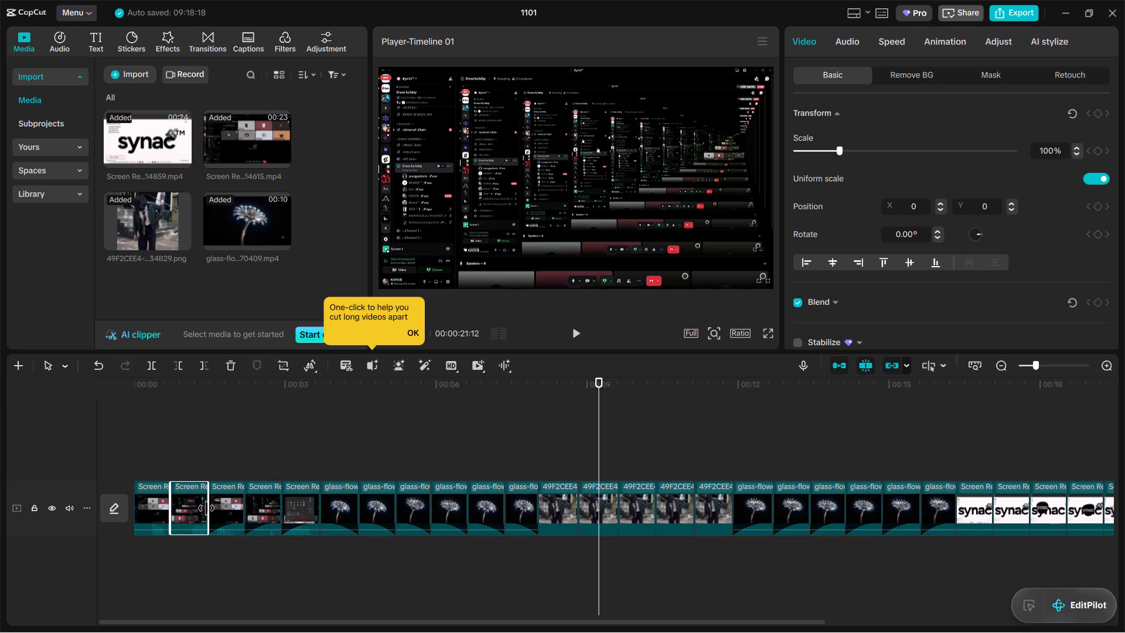
{"action": "left_click_drag", "start_coordinate": [175, 525], "coordinate": [215, 525]}
{"action": "left_click", "coordinate": [207, 509]}
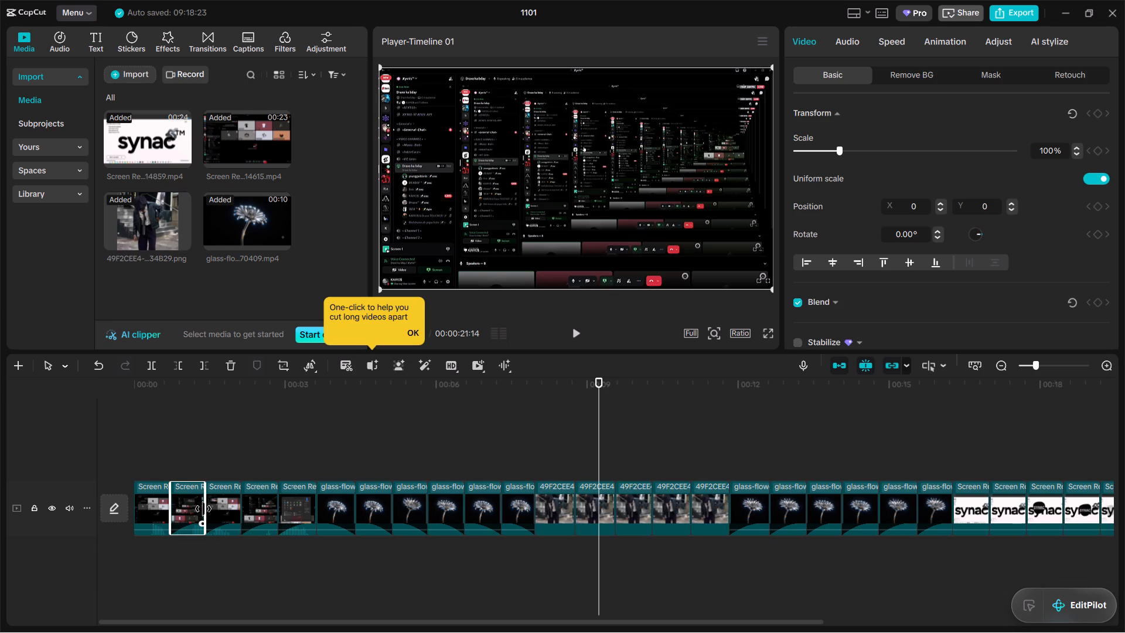
{"action": "left_click", "coordinate": [151, 516]}
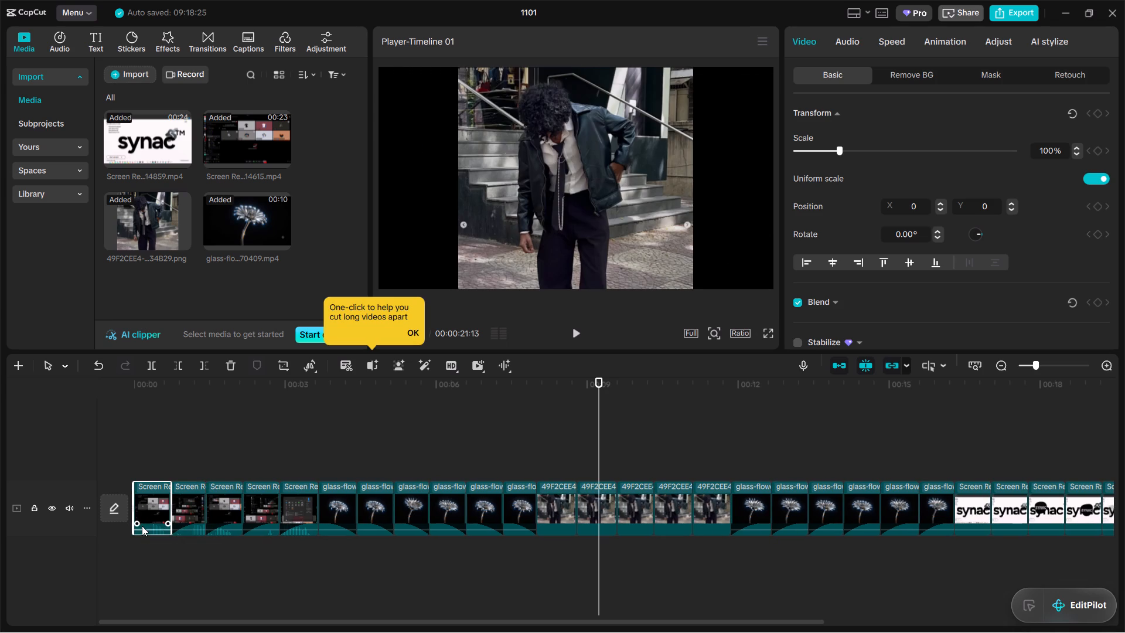
{"action": "left_click_drag", "start_coordinate": [138, 525], "coordinate": [200, 529]}
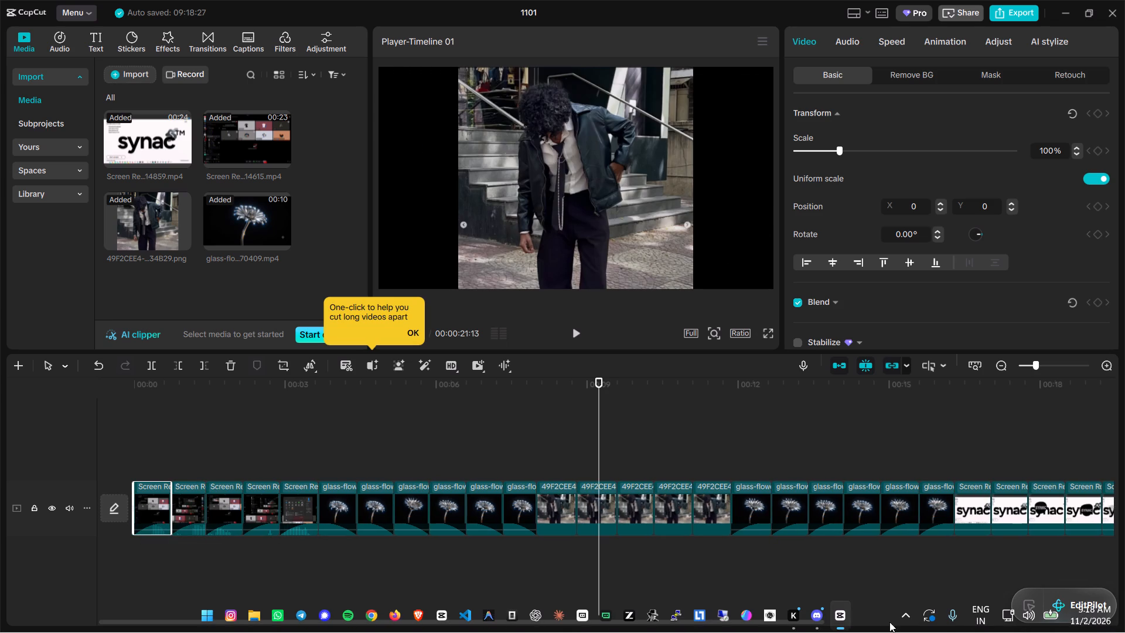
Switch to Discord.
{"action": "left_click", "coordinate": [826, 625]}
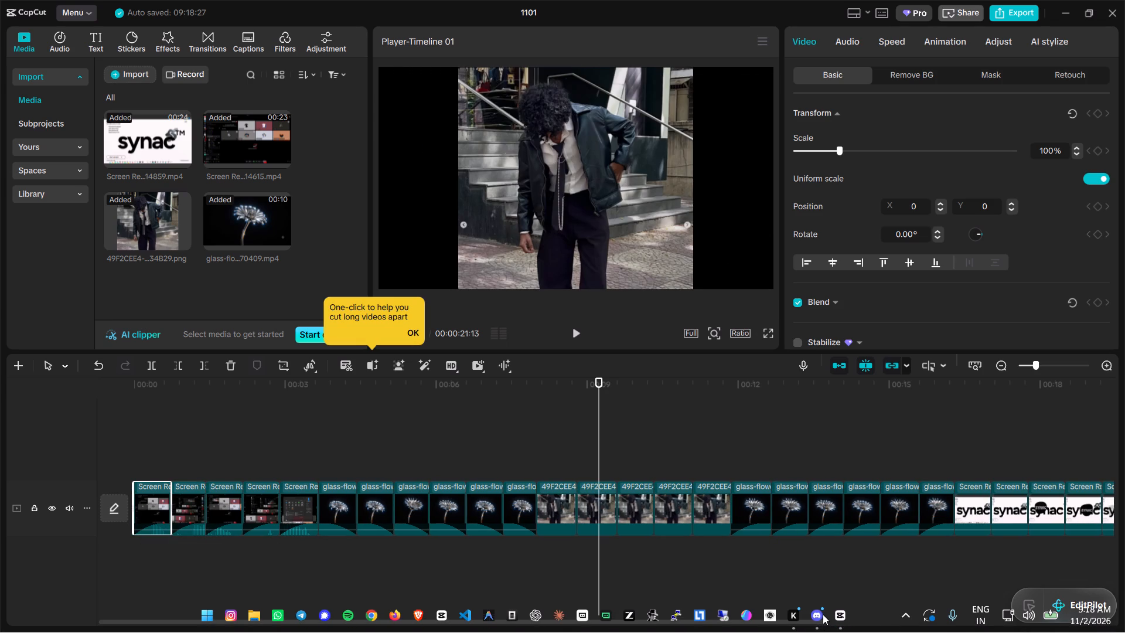
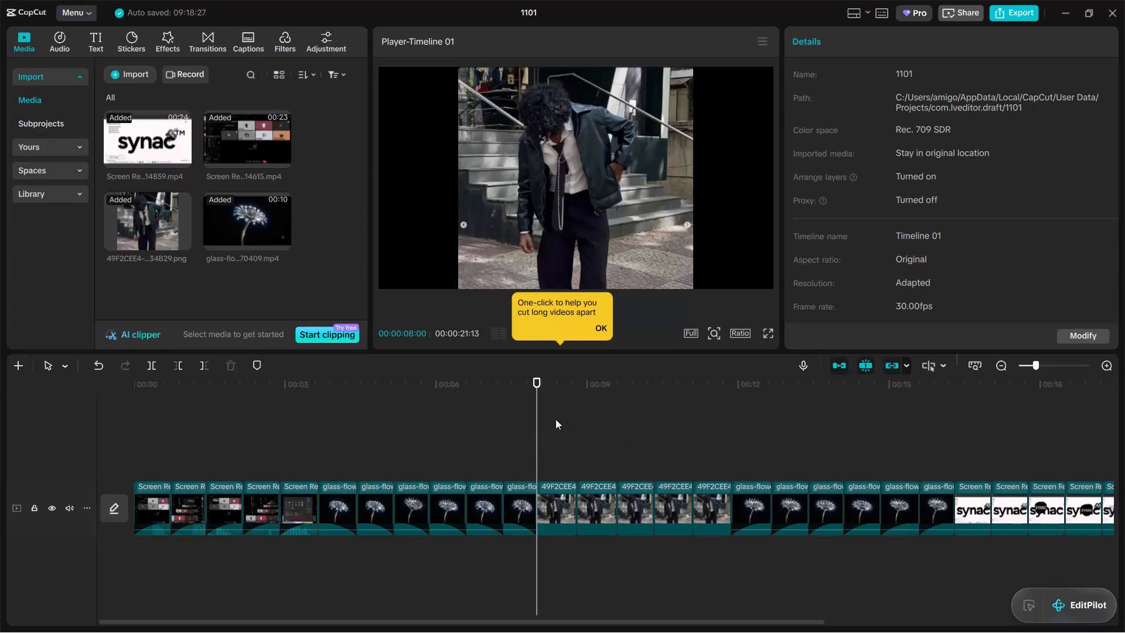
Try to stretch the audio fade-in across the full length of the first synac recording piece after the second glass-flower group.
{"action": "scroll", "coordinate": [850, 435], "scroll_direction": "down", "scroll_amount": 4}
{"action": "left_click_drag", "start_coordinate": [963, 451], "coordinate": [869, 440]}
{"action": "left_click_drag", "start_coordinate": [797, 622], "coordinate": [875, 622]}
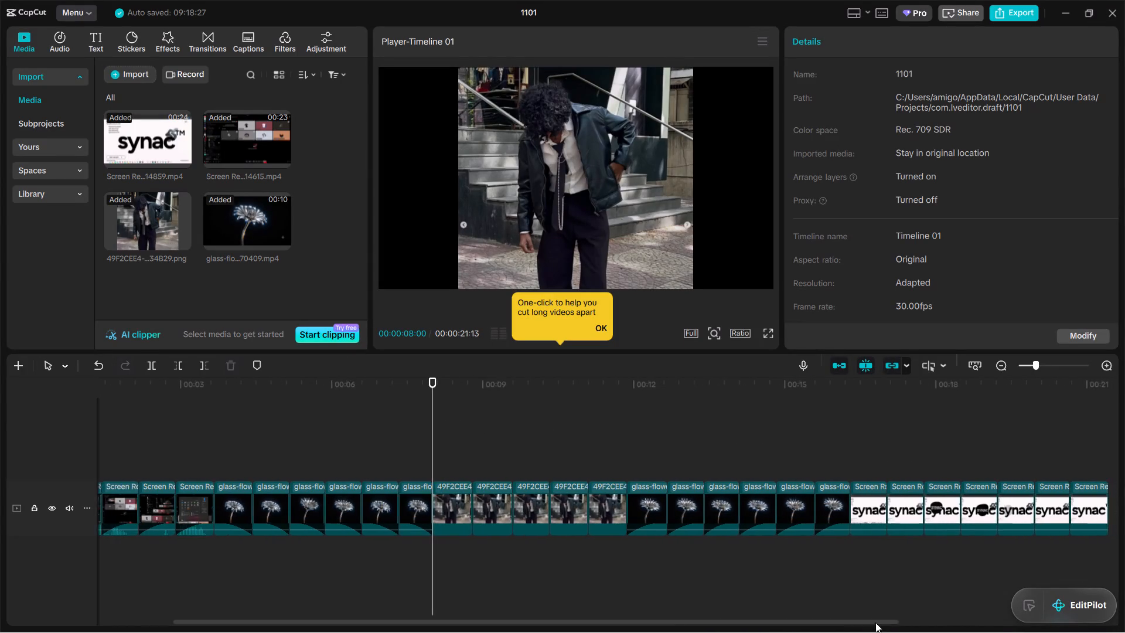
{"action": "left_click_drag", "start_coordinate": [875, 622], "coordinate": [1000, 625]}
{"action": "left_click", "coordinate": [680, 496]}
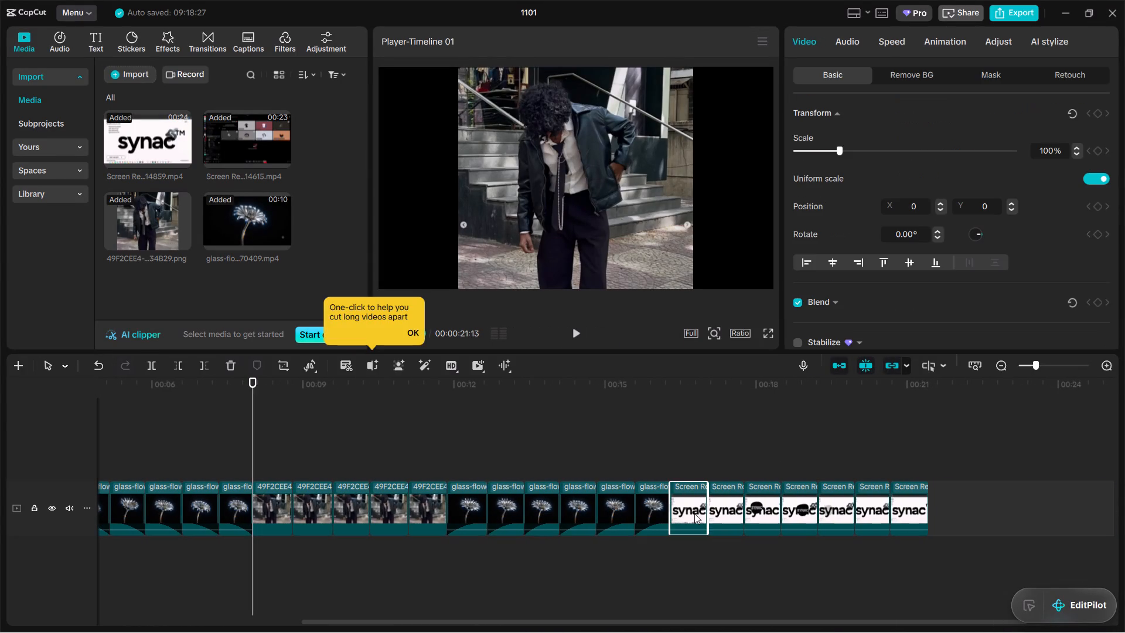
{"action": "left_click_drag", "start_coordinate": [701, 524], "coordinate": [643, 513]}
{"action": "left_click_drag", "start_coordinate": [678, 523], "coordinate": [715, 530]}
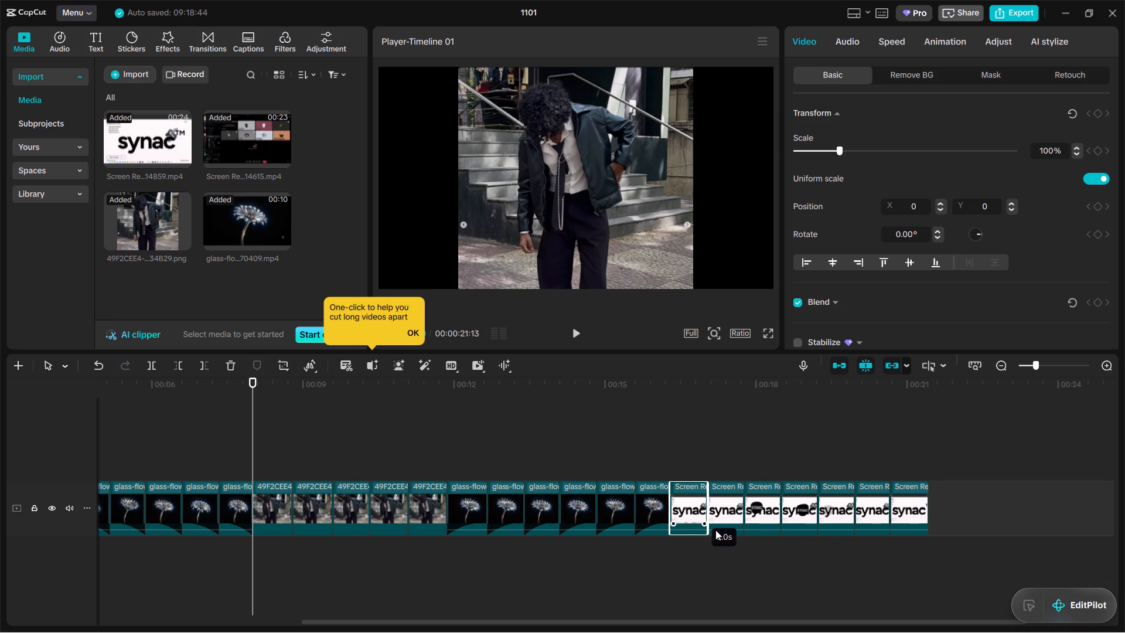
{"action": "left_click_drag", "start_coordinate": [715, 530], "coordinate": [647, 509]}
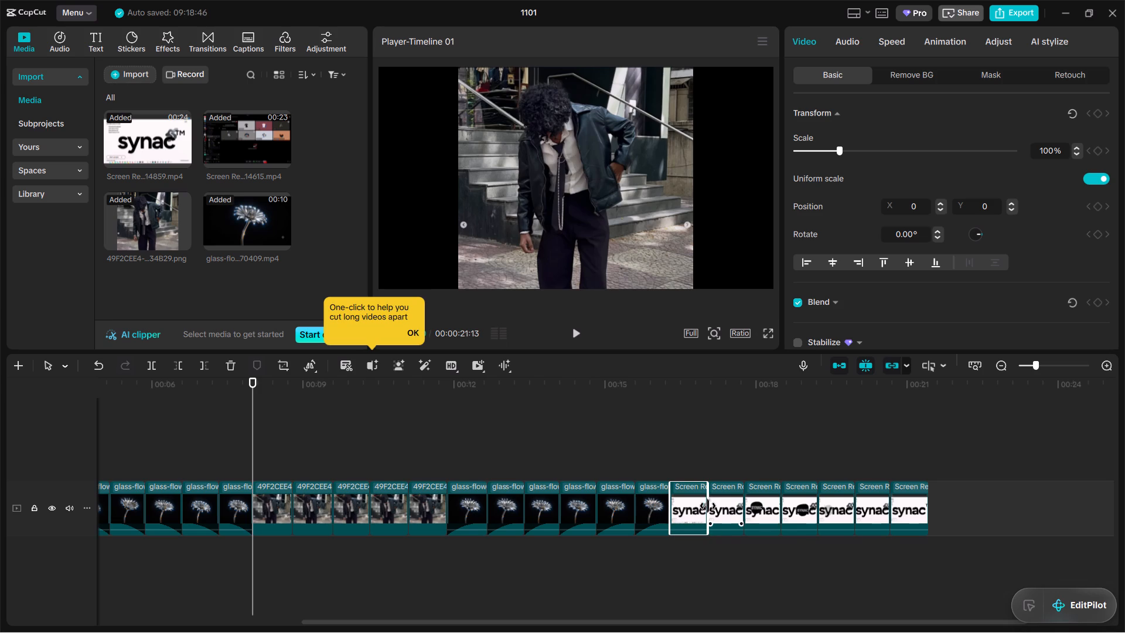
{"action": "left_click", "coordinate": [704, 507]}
Scrub back and forth through the whole timeline to review the order of the recording, glass-flower and photo pieces.
{"action": "left_click", "coordinate": [959, 498]}
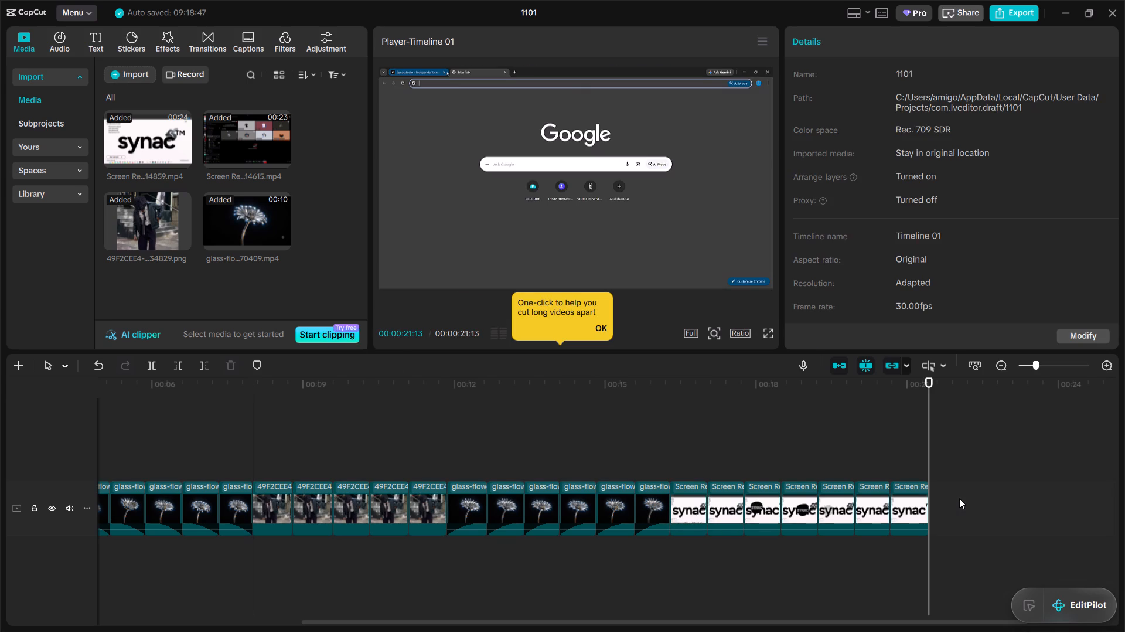
{"action": "left_click_drag", "start_coordinate": [932, 392], "coordinate": [374, 397]}
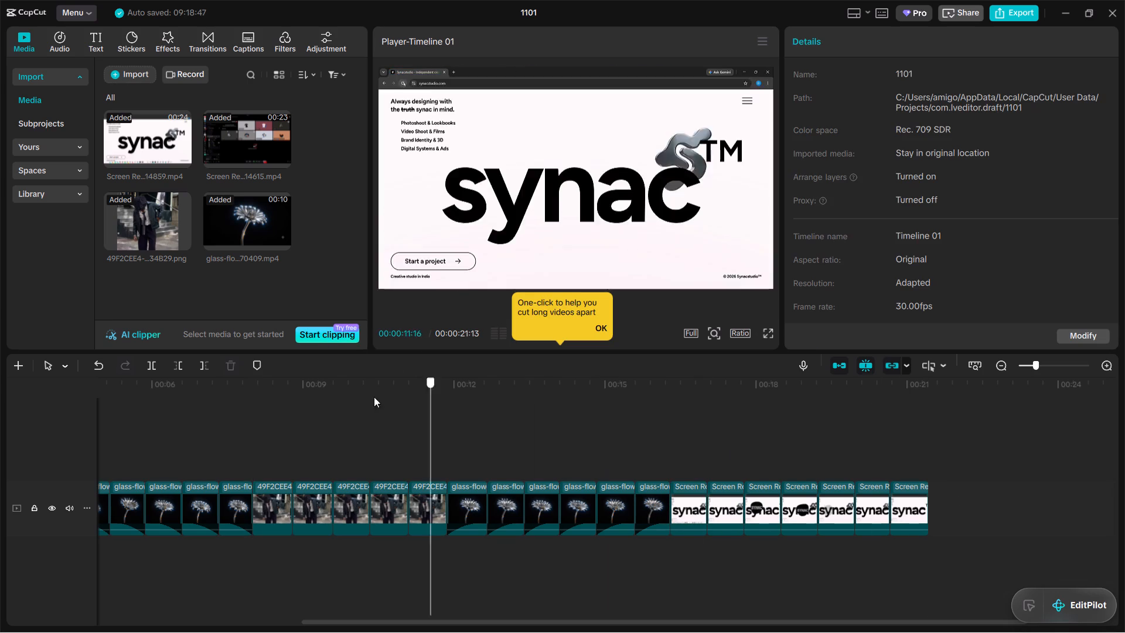
{"action": "left_click_drag", "start_coordinate": [374, 397], "coordinate": [39, 397]}
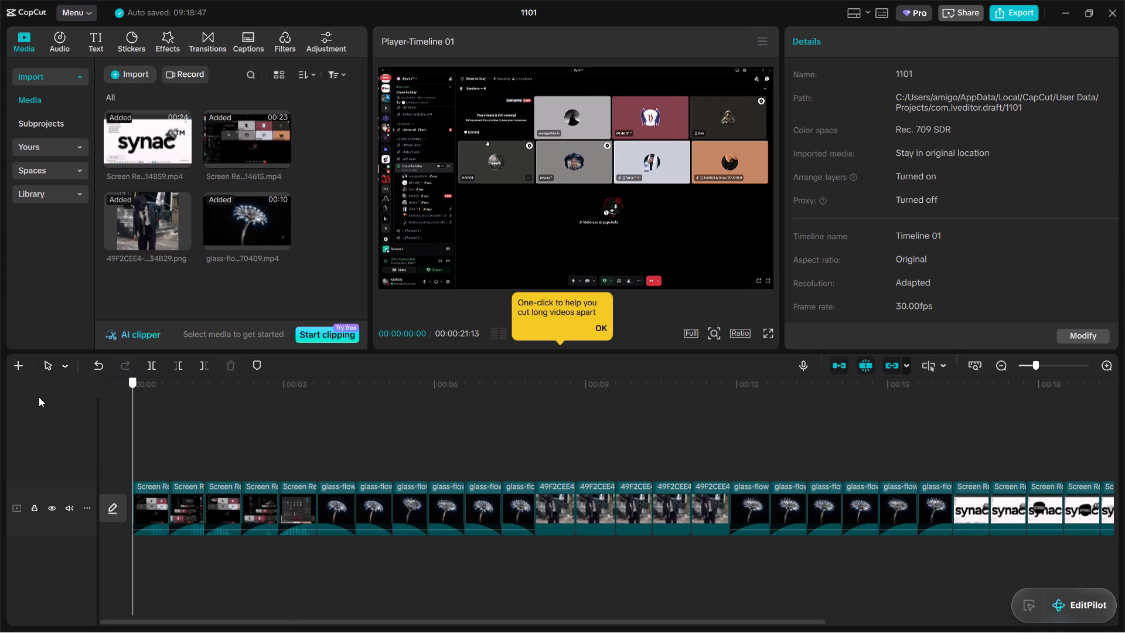
{"action": "left_click_drag", "start_coordinate": [39, 397], "coordinate": [1124, 547]}
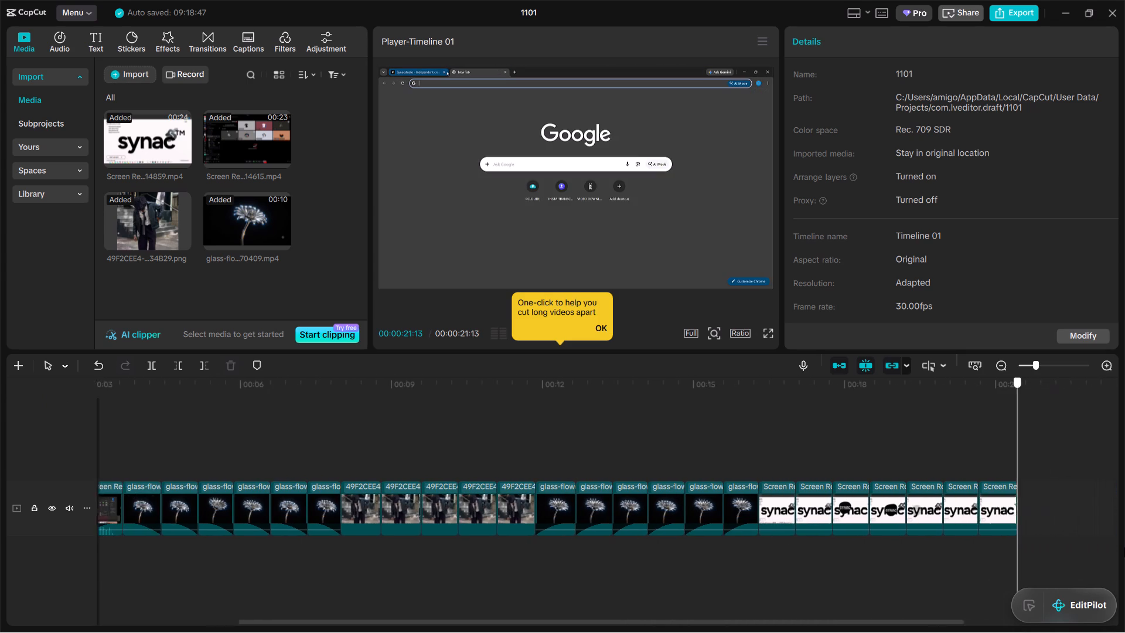
{"action": "left_click_drag", "start_coordinate": [1124, 547], "coordinate": [0, 384]}
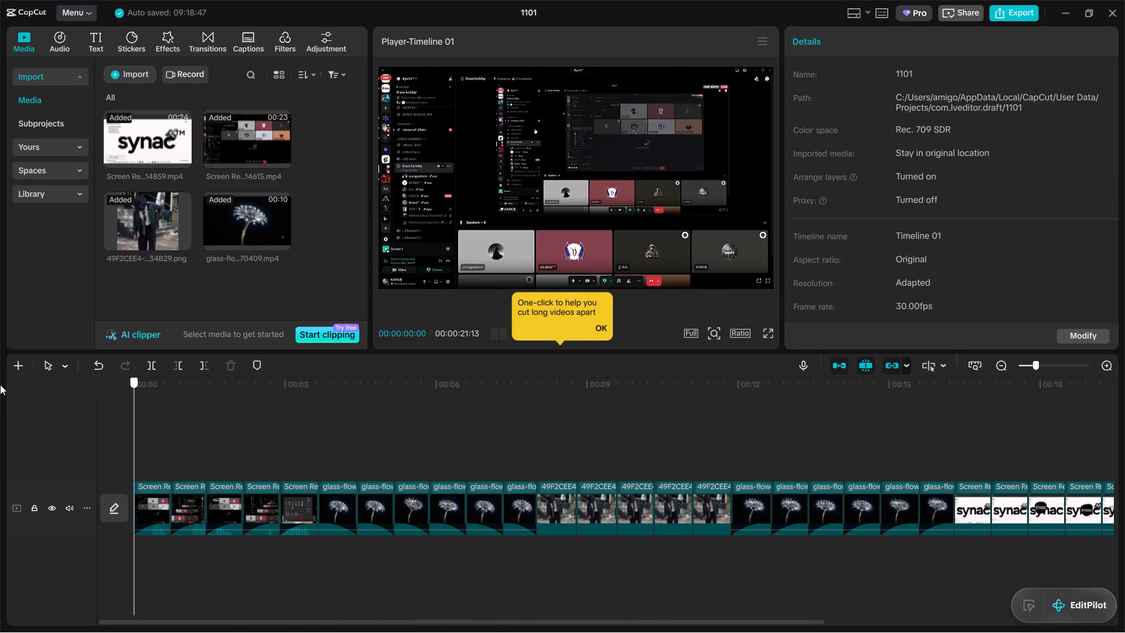
{"action": "left_click_drag", "start_coordinate": [0, 384], "coordinate": [1124, 431]}
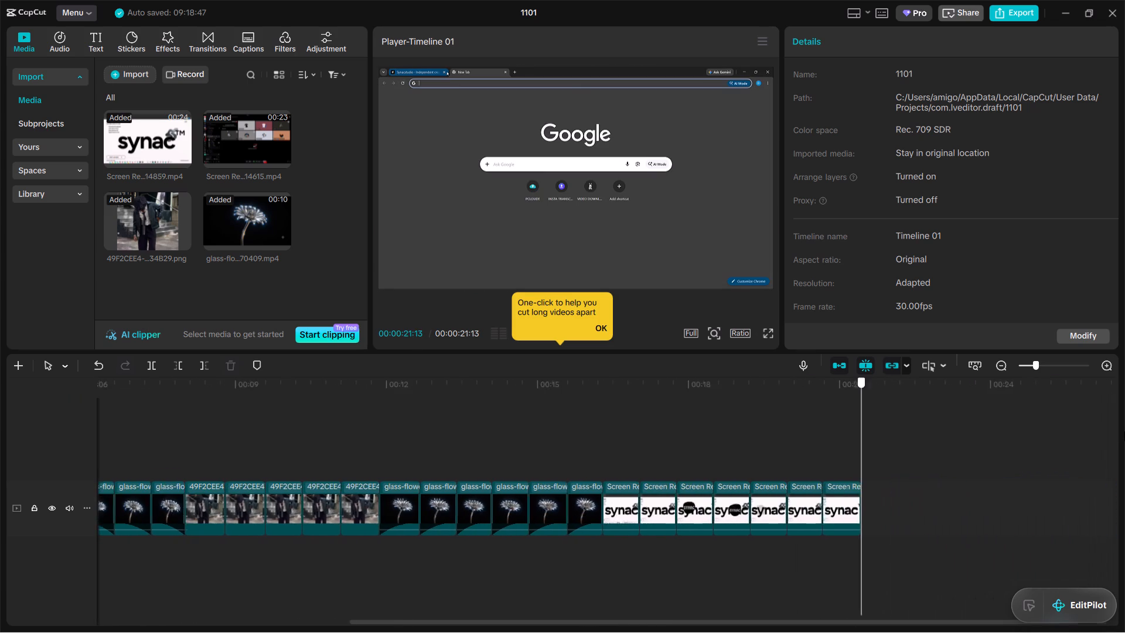
{"action": "left_click_drag", "start_coordinate": [1124, 431], "coordinate": [960, 490]}
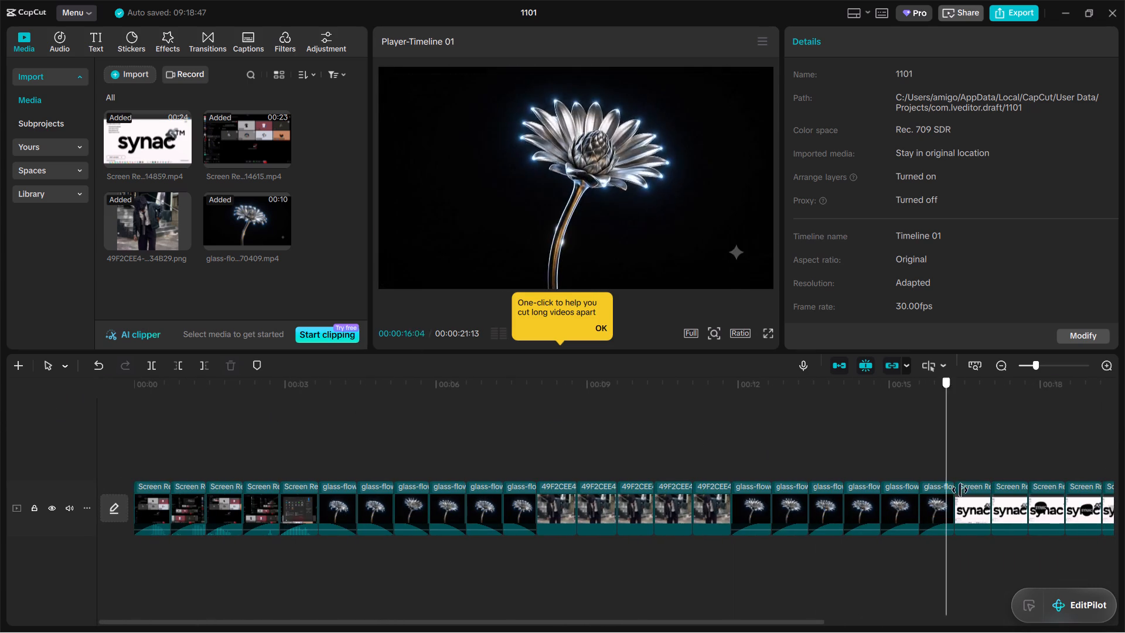
{"action": "left_click_drag", "start_coordinate": [960, 490], "coordinate": [411, 441]}
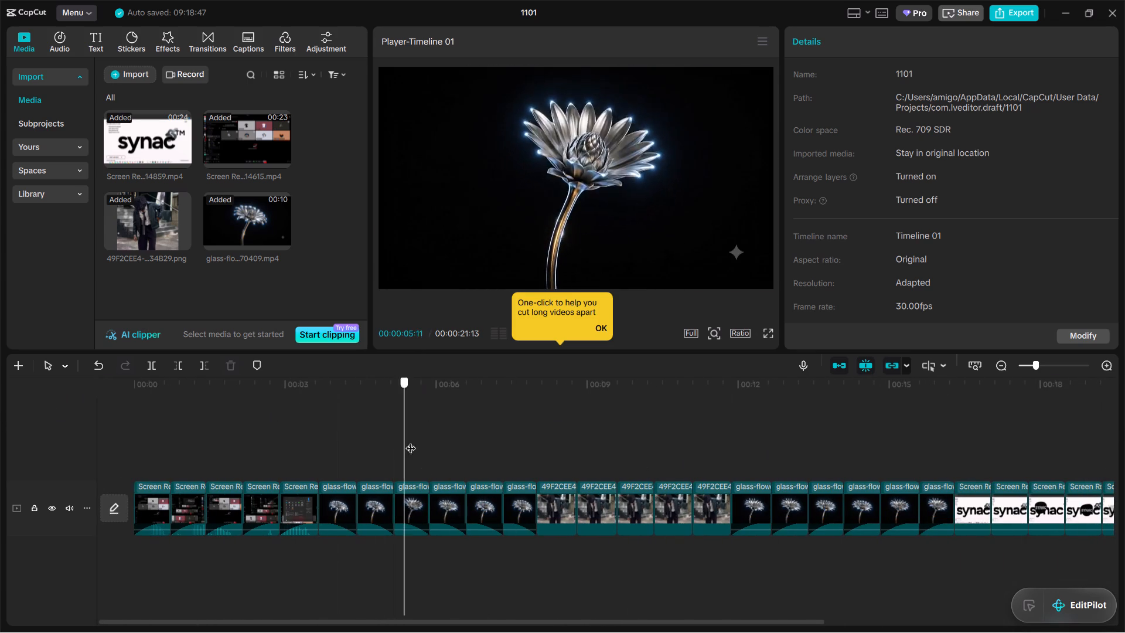
{"action": "left_click_drag", "start_coordinate": [411, 441], "coordinate": [1124, 503]}
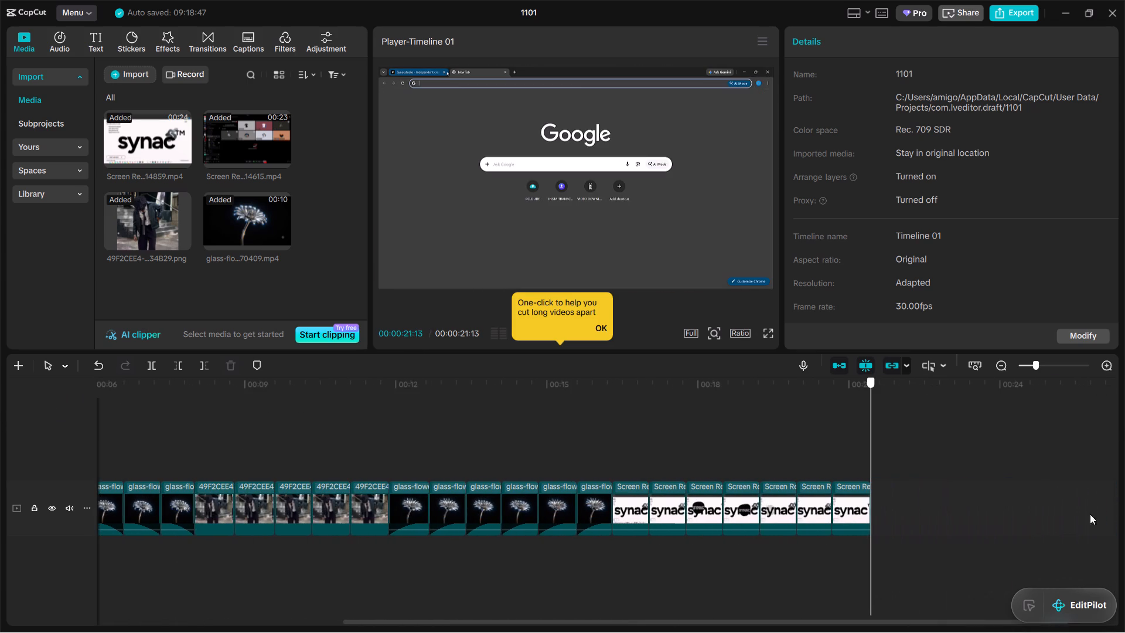
{"action": "left_click_drag", "start_coordinate": [939, 499], "coordinate": [625, 503]}
{"action": "left_click", "coordinate": [918, 515]}
{"action": "left_click", "coordinate": [612, 503]}
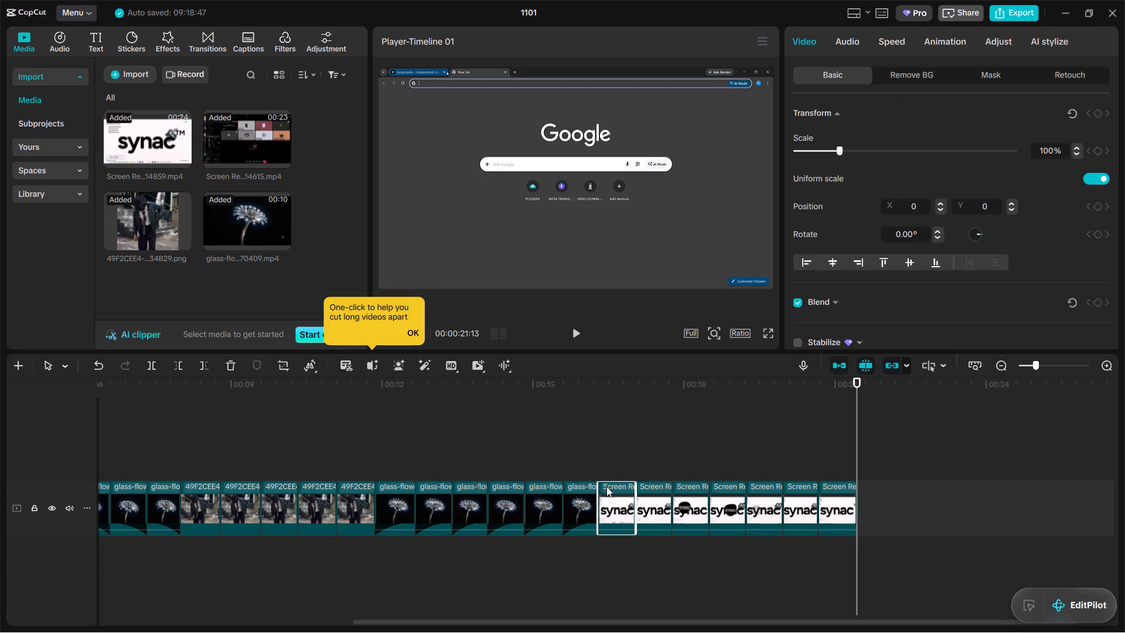
Play the sequence from the beginning and dismiss the tip about cutting long videos apart.
{"action": "left_click", "coordinate": [581, 326]}
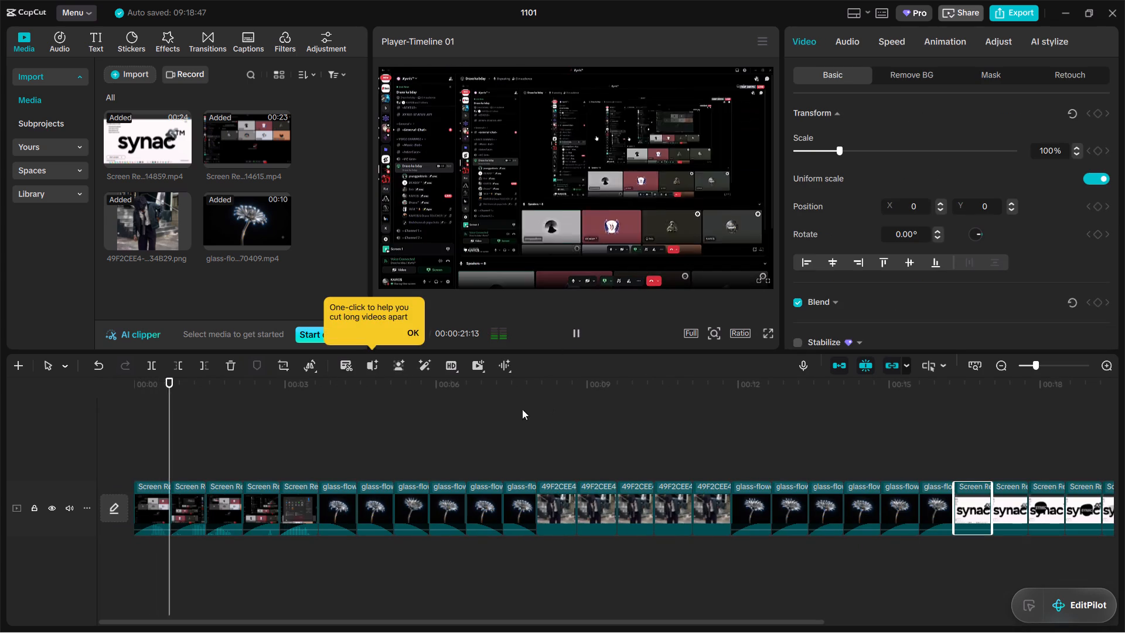
{"action": "left_click", "coordinate": [412, 332]}
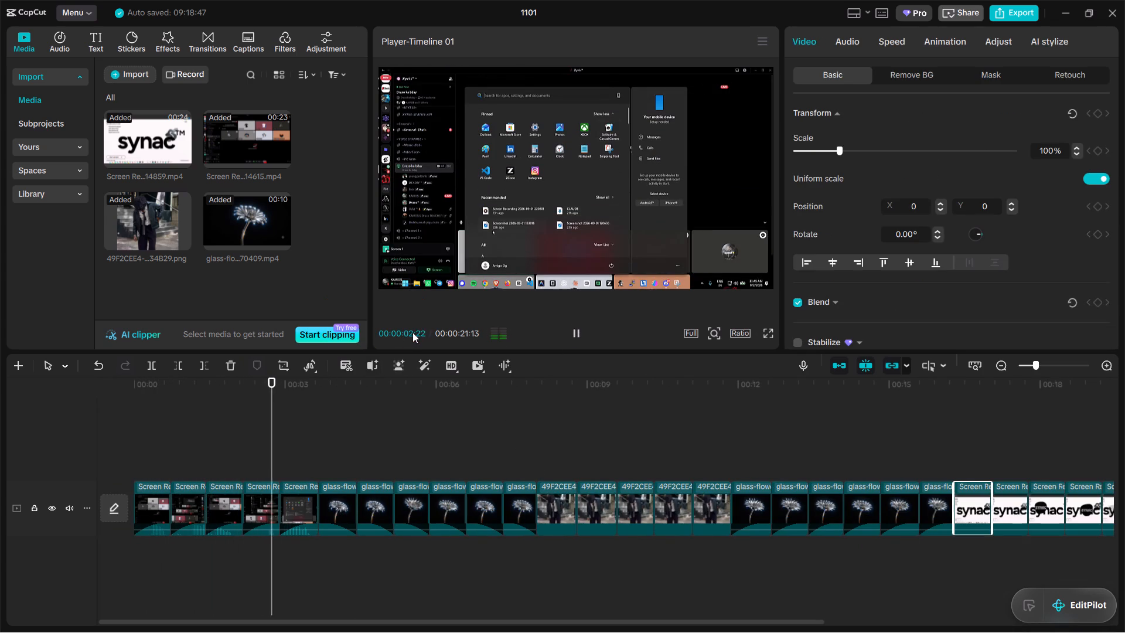
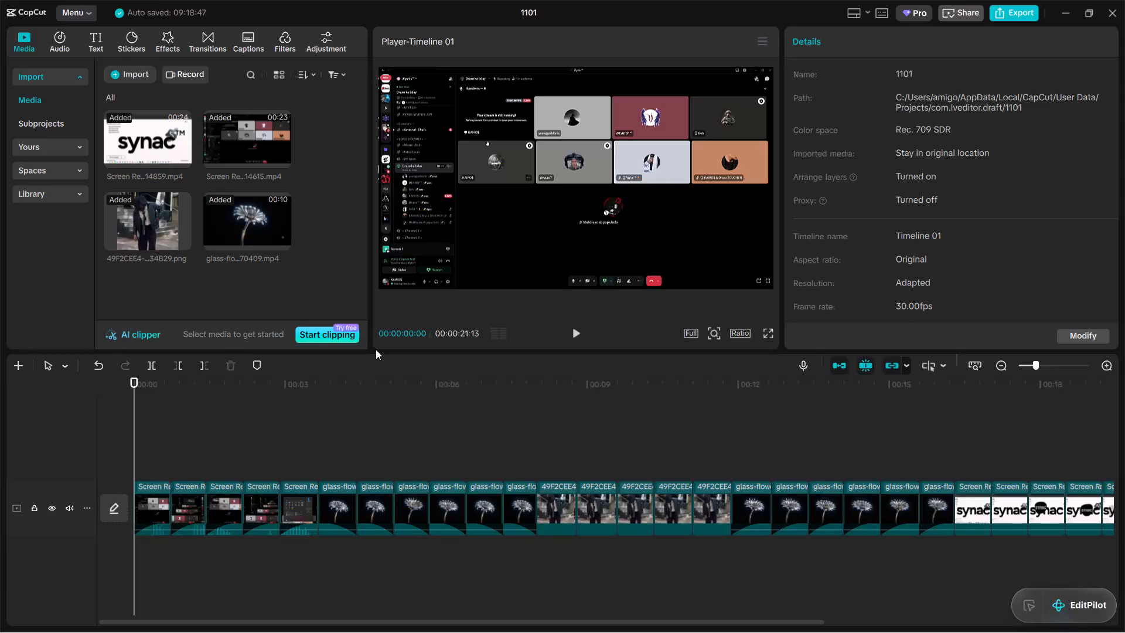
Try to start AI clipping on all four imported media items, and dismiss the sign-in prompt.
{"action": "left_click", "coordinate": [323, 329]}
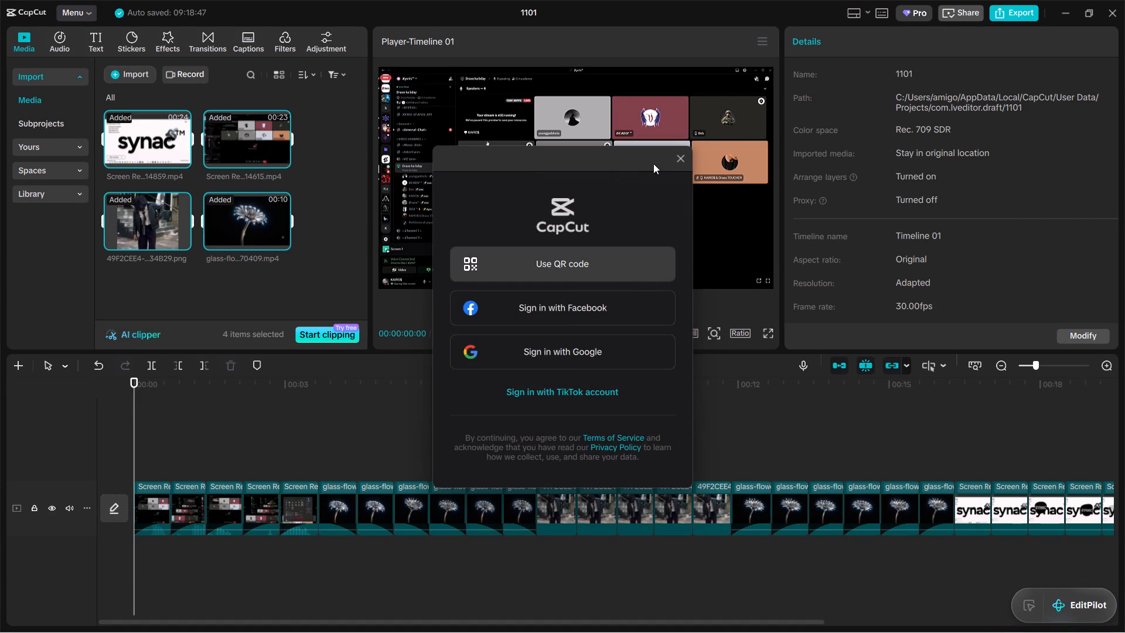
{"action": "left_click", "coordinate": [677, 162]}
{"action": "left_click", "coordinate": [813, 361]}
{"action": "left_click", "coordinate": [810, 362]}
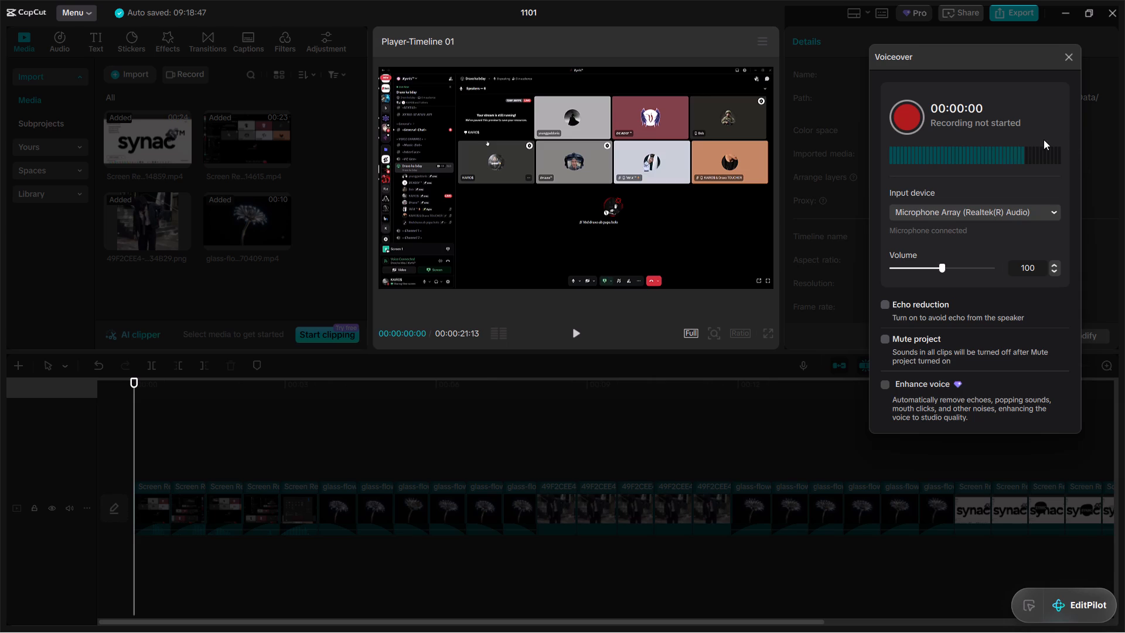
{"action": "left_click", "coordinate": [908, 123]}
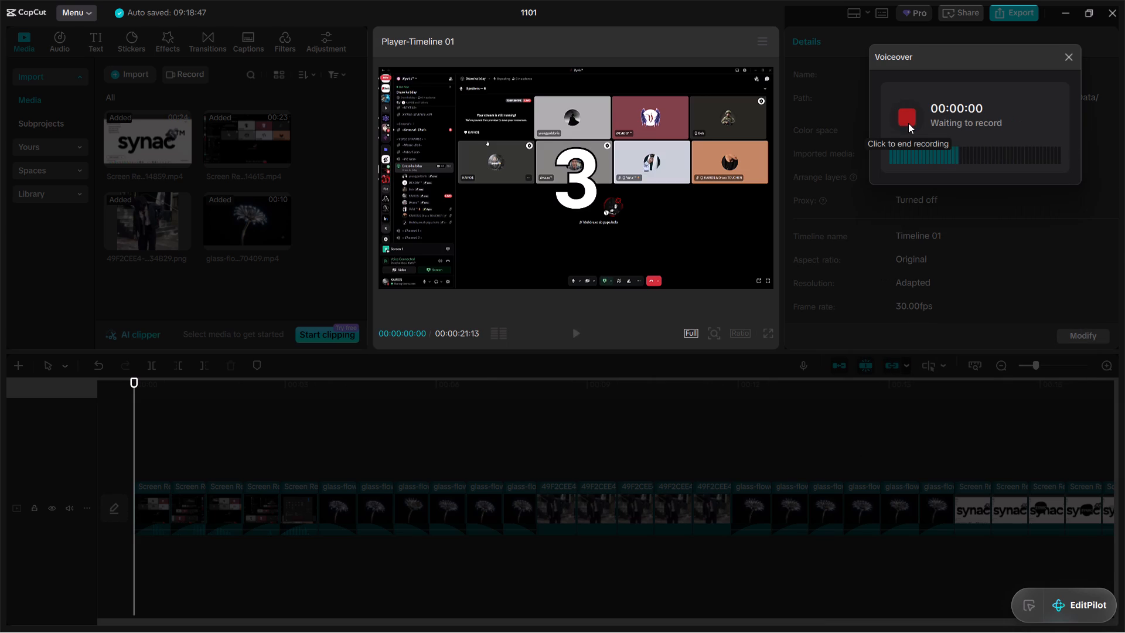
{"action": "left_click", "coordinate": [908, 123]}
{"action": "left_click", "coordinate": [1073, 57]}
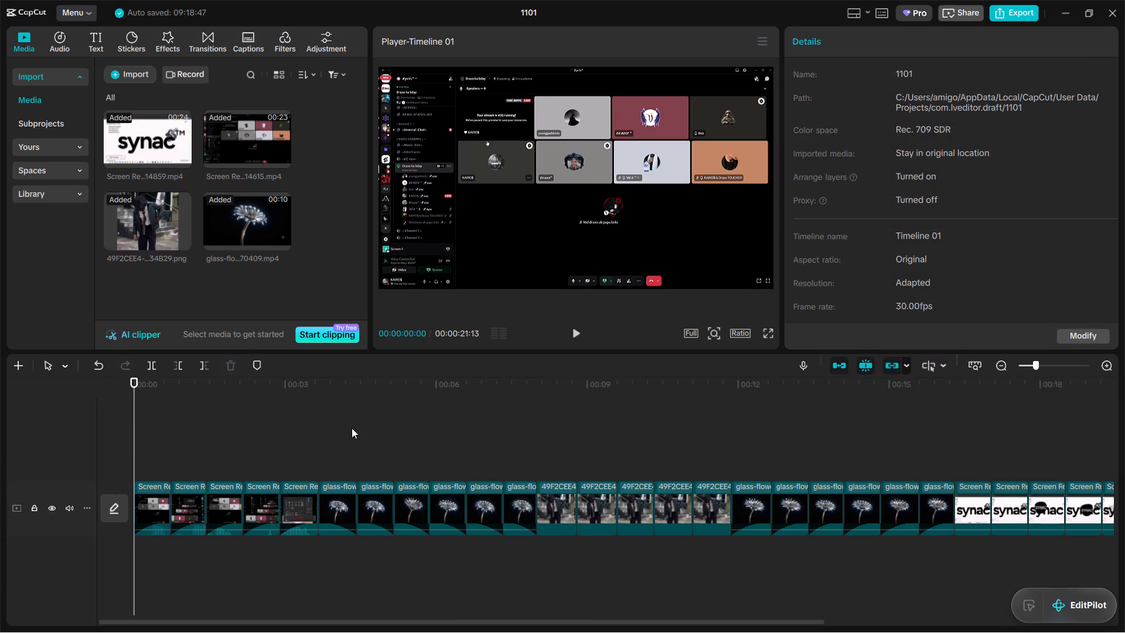
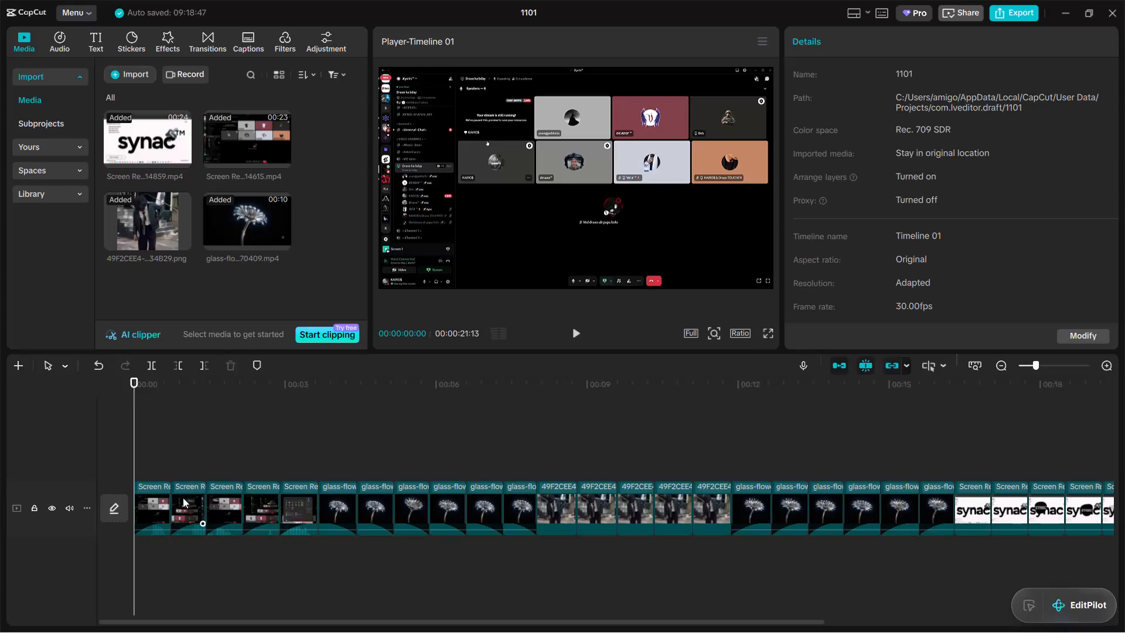
Fine-trim the ends of the photo pieces between the two glass-flower groups by a few frames, making their lengths nearly equal.
{"action": "left_click", "coordinate": [559, 512]}
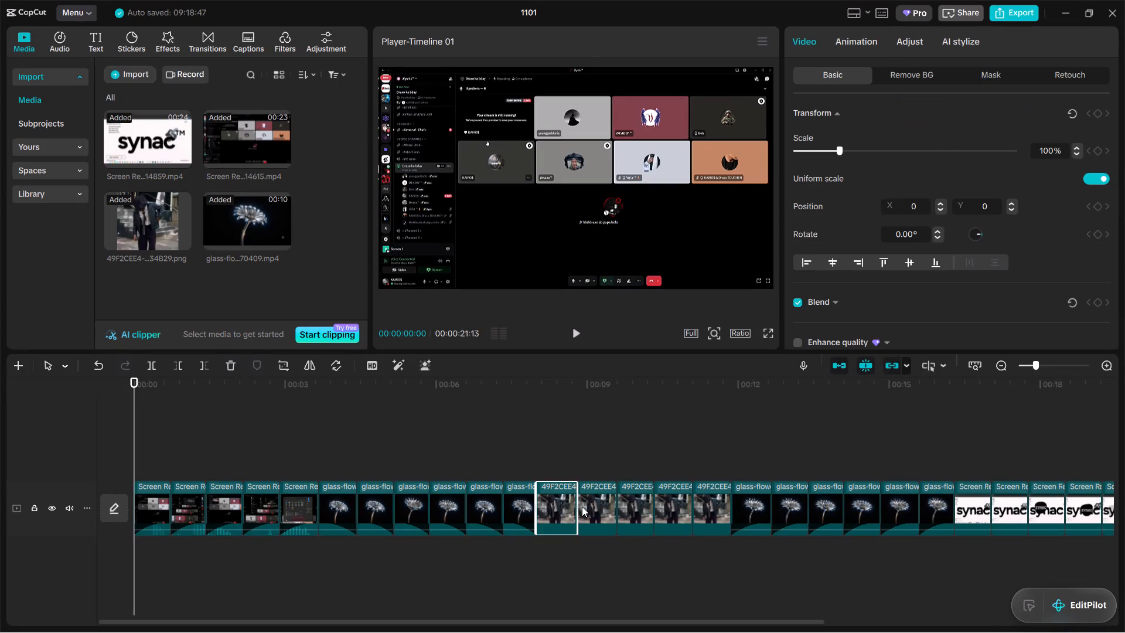
{"action": "left_click", "coordinate": [582, 506]}
{"action": "left_click", "coordinate": [616, 501]}
{"action": "left_click", "coordinate": [565, 499]}
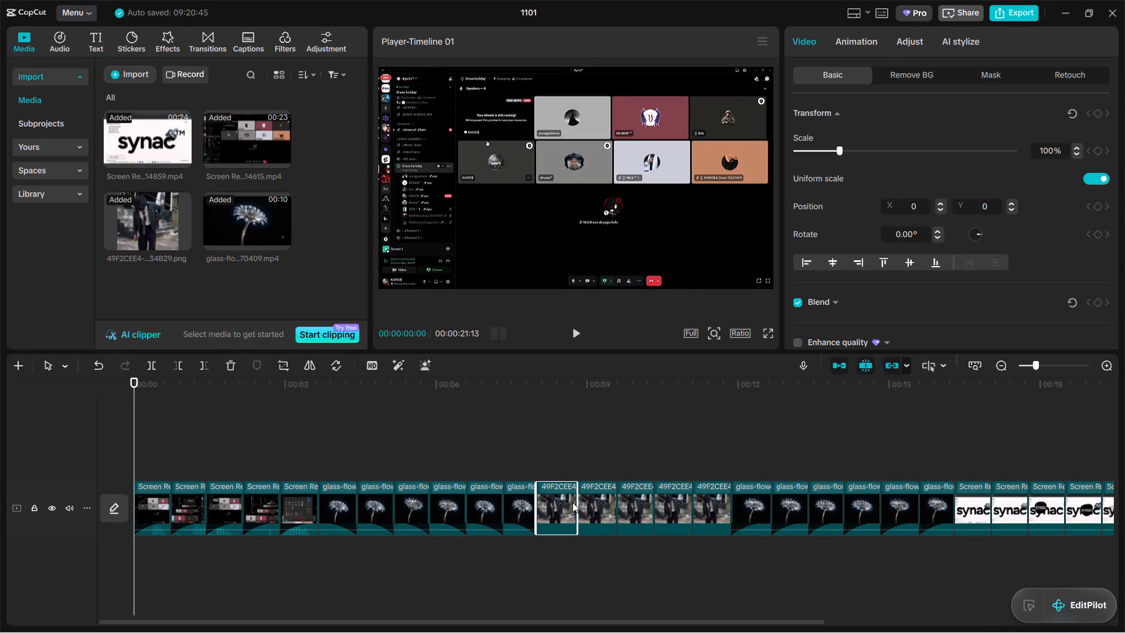
{"action": "left_click", "coordinate": [575, 502]}
{"action": "left_click", "coordinate": [590, 502]}
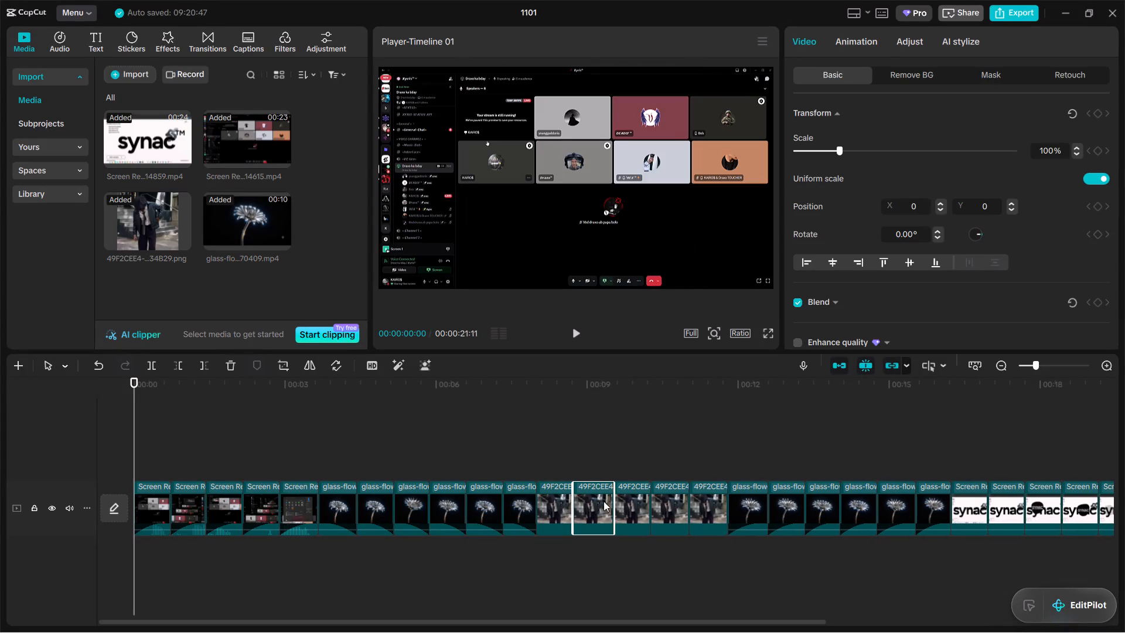
{"action": "left_click", "coordinate": [612, 501]}
{"action": "left_click", "coordinate": [622, 502]}
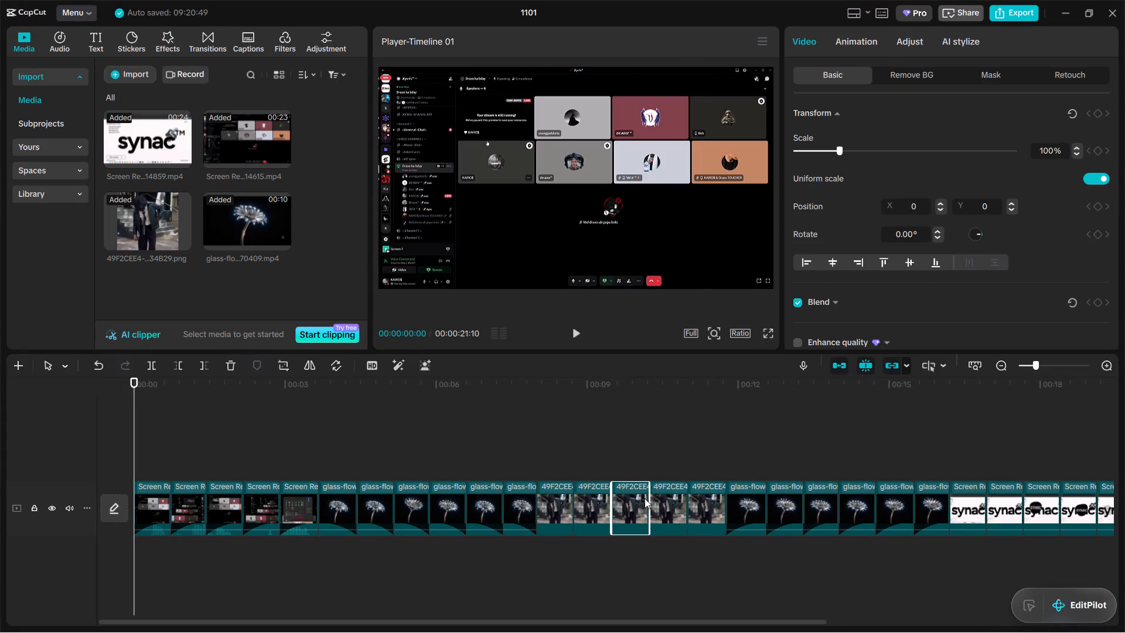
{"action": "left_click", "coordinate": [666, 497]}
{"action": "left_click", "coordinate": [687, 496]}
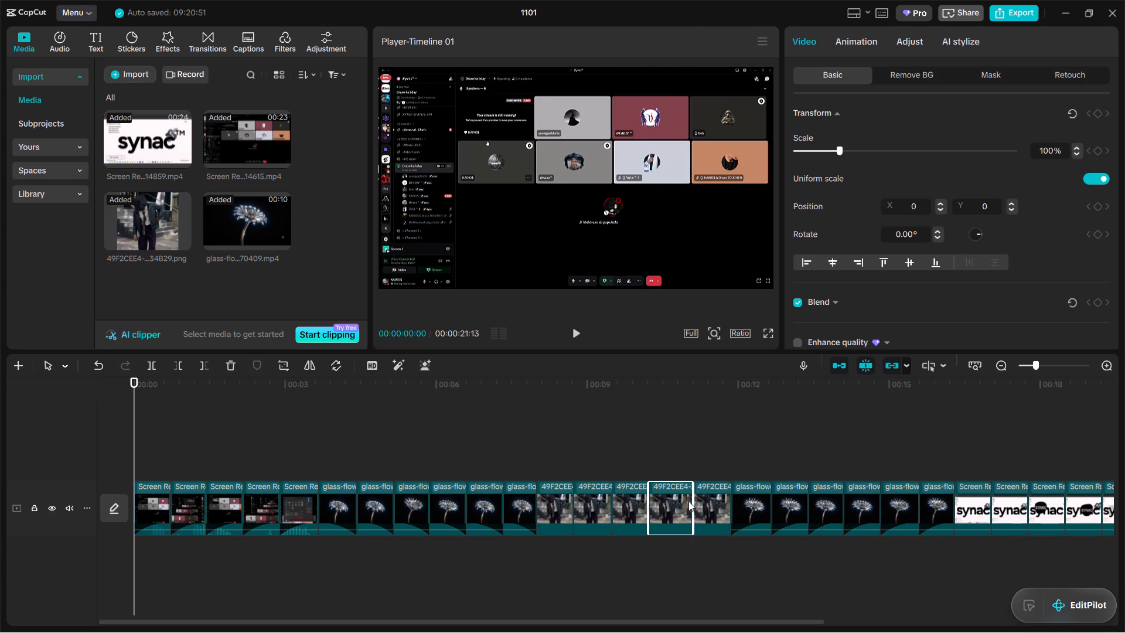
{"action": "left_click_drag", "start_coordinate": [691, 501], "coordinate": [686, 501]}
{"action": "left_click", "coordinate": [689, 438]}
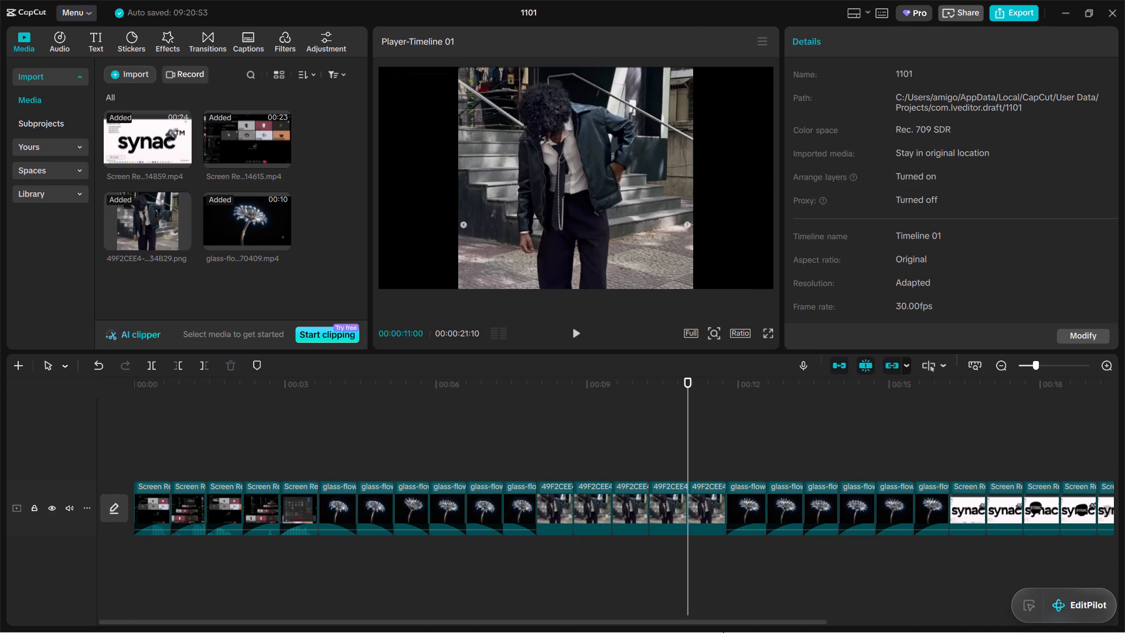
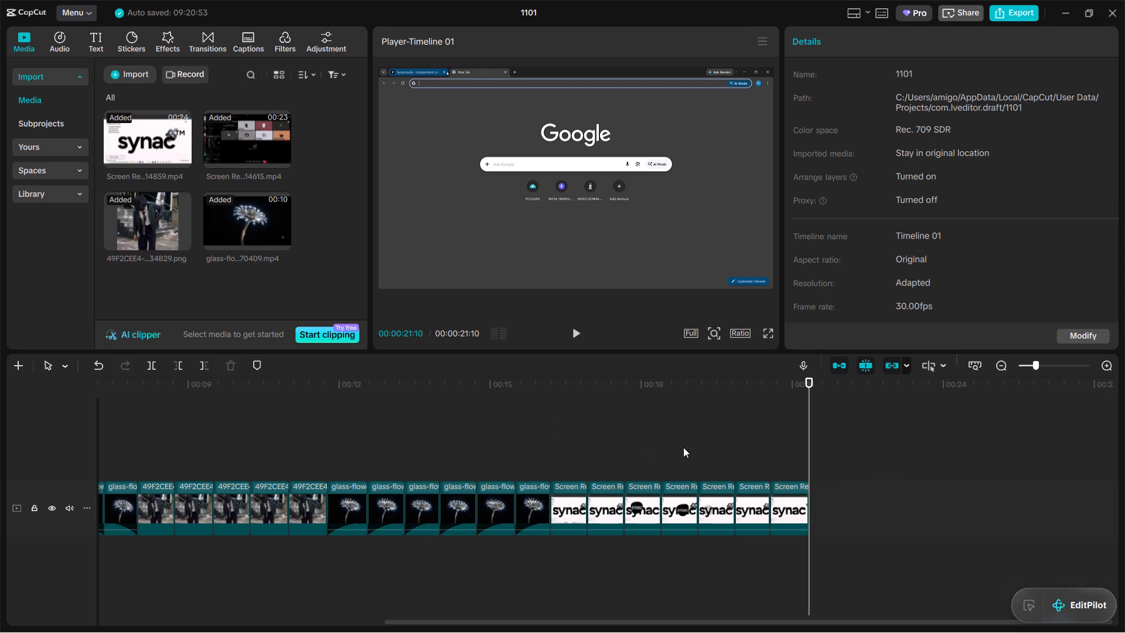
Delete the last three synac screen-recording pieces from the end of the timeline.
{"action": "left_click", "coordinate": [792, 513]}
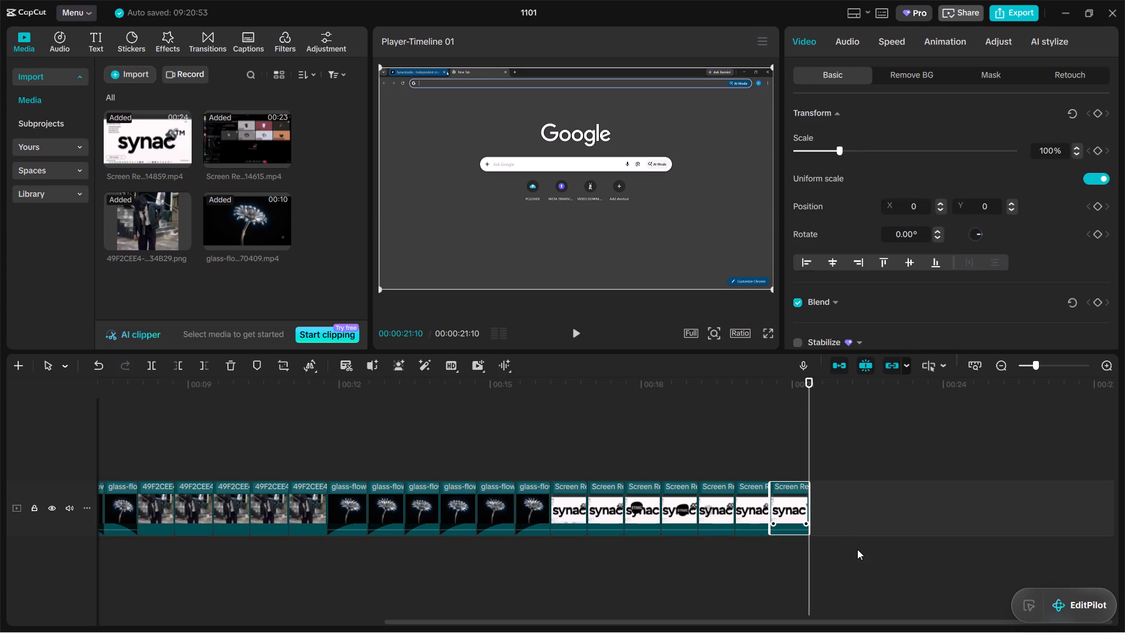
{"action": "key", "text": "Delete"}
{"action": "left_click", "coordinate": [794, 508]}
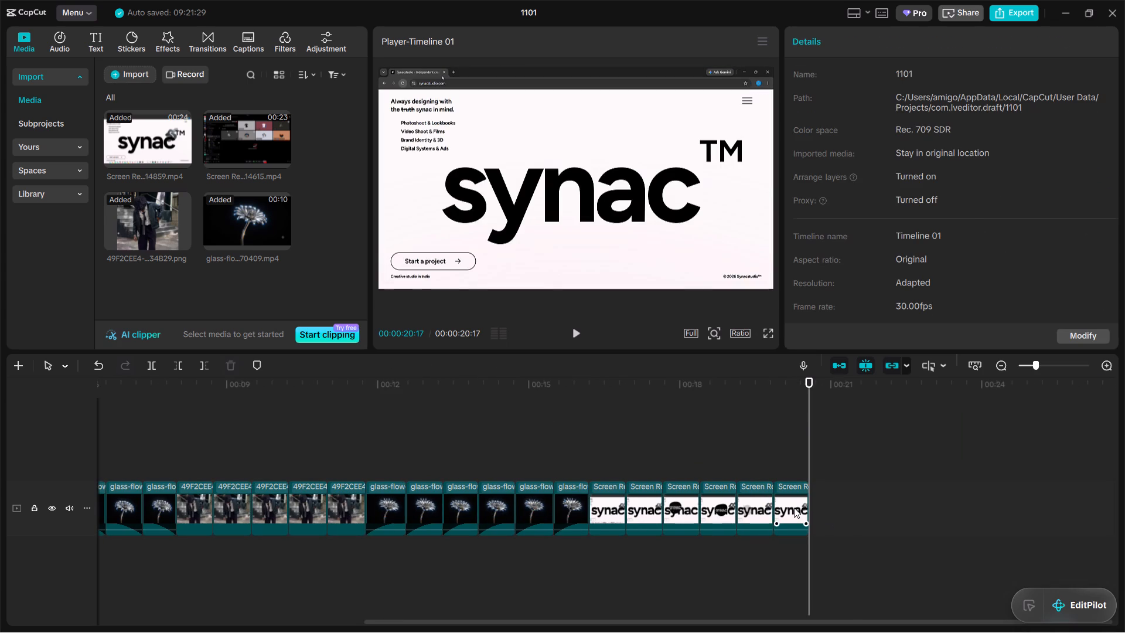
{"action": "key", "text": "Delete"}
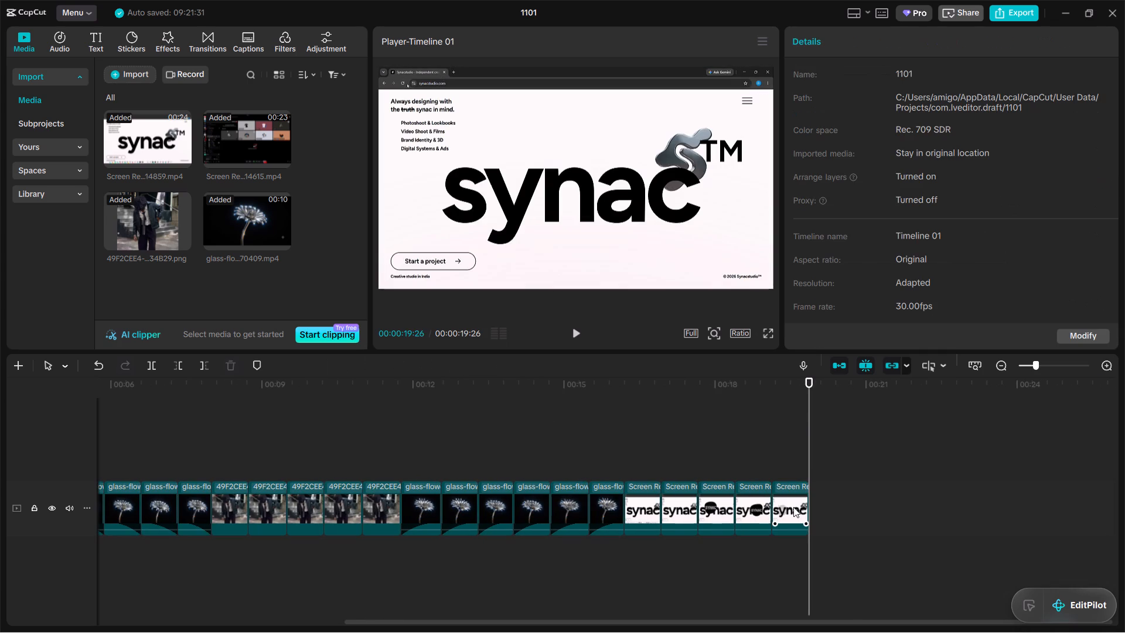
{"action": "left_click", "coordinate": [793, 507]}
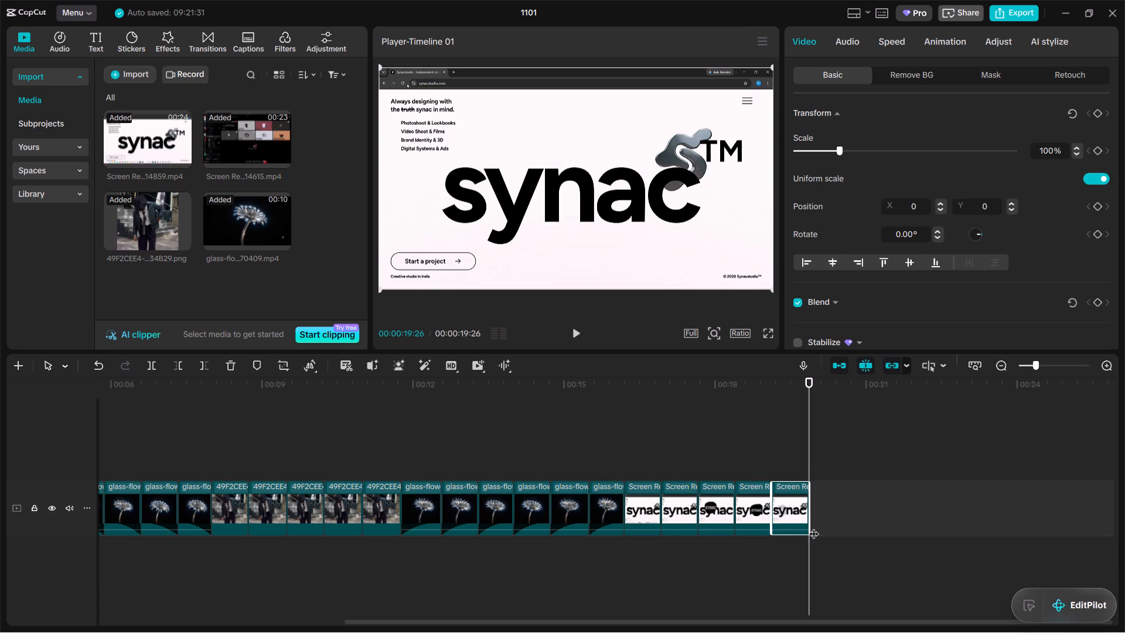
{"action": "left_click", "coordinate": [796, 513]}
{"action": "left_click_drag", "start_coordinate": [767, 522], "coordinate": [721, 522]}
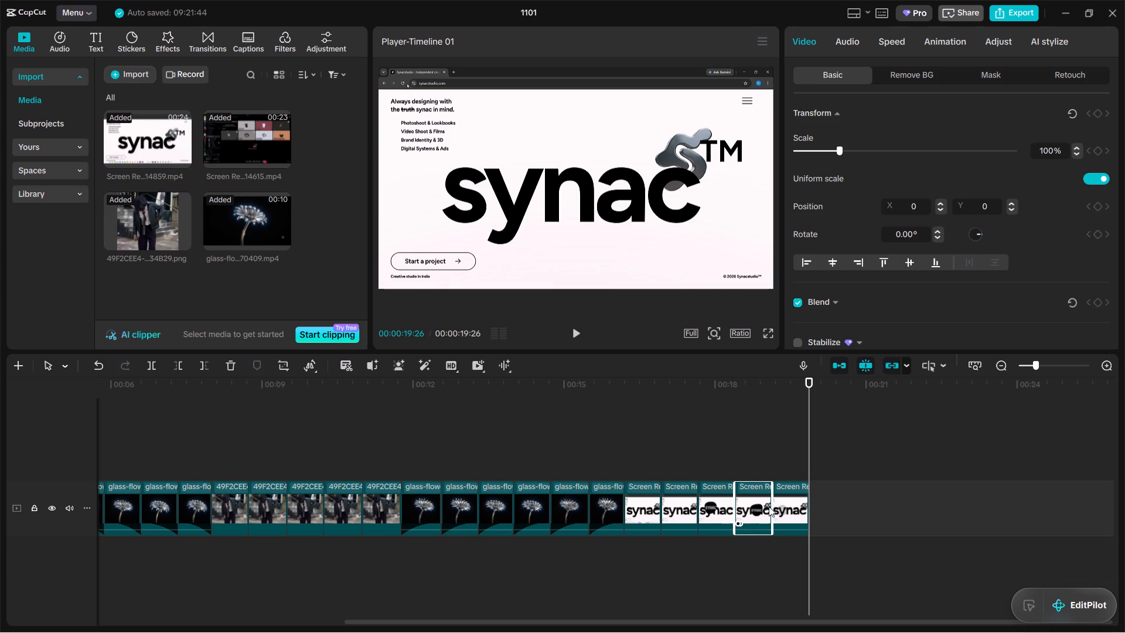
{"action": "left_click", "coordinate": [775, 502]}
{"action": "left_click", "coordinate": [785, 502]}
{"action": "key", "text": "Delete"}
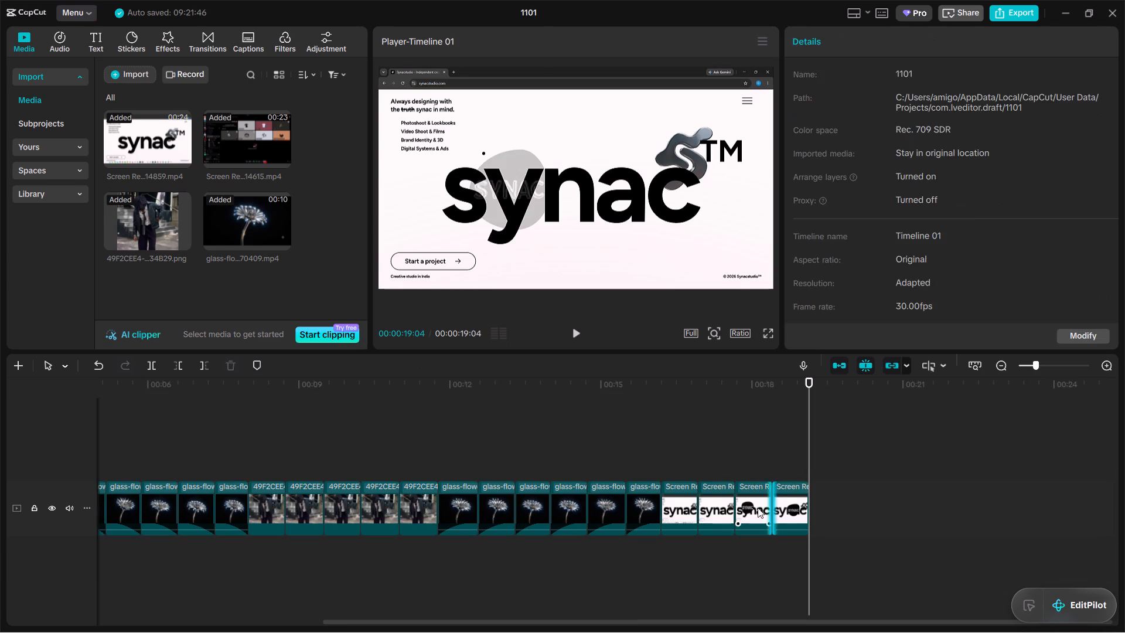
Delete the four remaining synac screen-recording pieces, leaving the glass-flower group as the end of the sequence.
{"action": "left_click", "coordinate": [754, 508]}
{"action": "key", "text": "Delete"}
{"action": "left_click", "coordinate": [729, 512]}
{"action": "key", "text": "Delete"}
{"action": "left_click", "coordinate": [755, 509]}
{"action": "key", "text": "Delete"}
{"action": "left_click", "coordinate": [773, 505]}
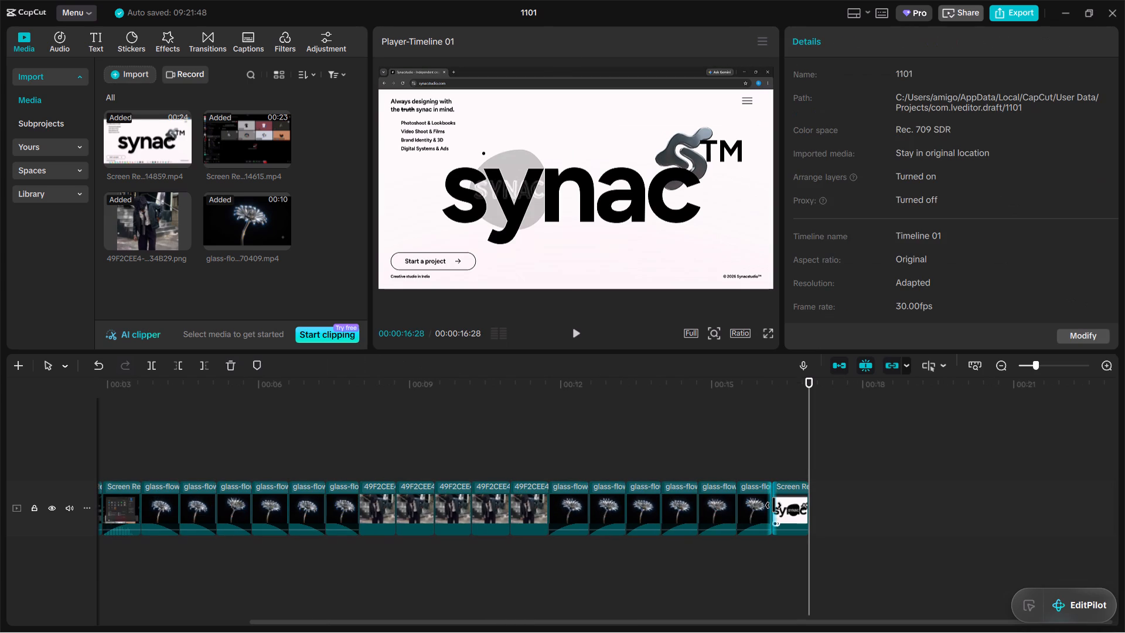
{"action": "left_click", "coordinate": [790, 505]}
{"action": "key", "text": "Delete"}
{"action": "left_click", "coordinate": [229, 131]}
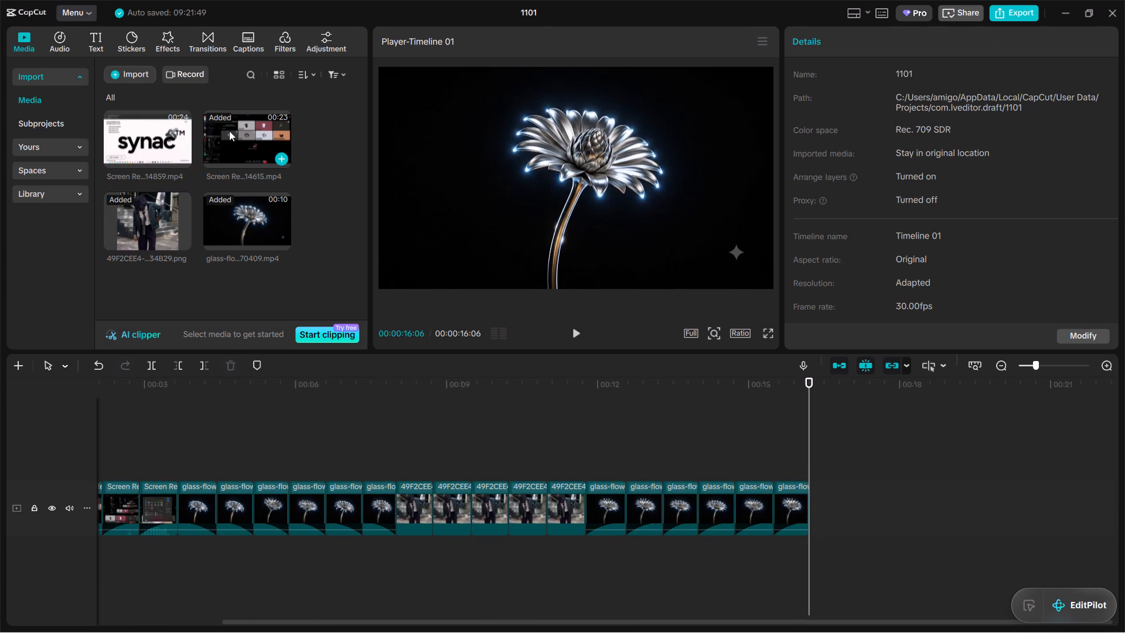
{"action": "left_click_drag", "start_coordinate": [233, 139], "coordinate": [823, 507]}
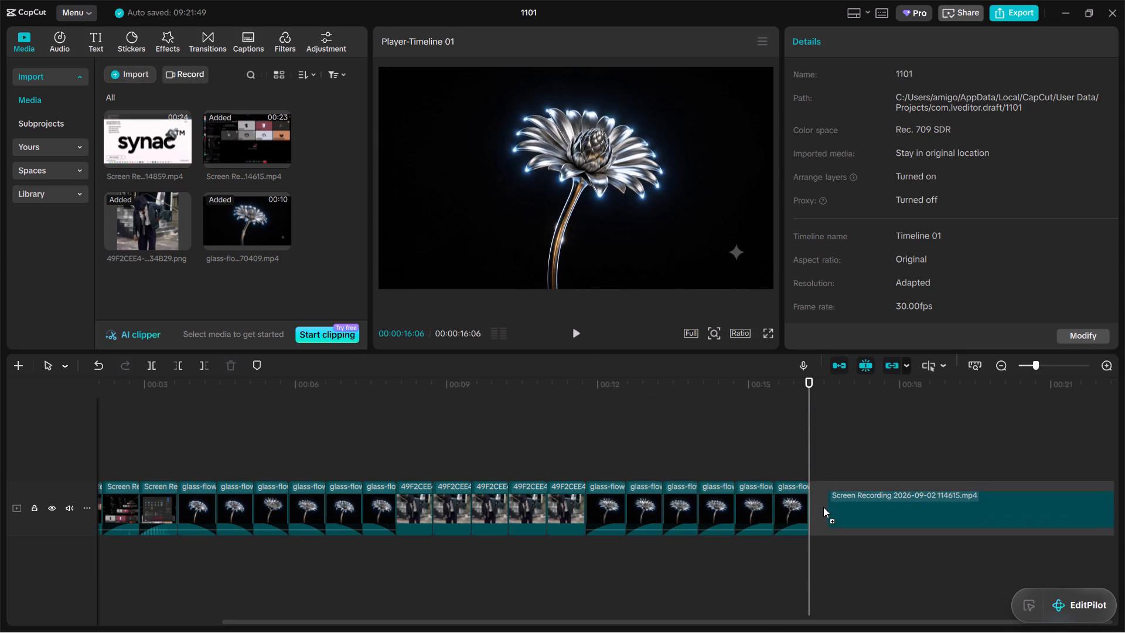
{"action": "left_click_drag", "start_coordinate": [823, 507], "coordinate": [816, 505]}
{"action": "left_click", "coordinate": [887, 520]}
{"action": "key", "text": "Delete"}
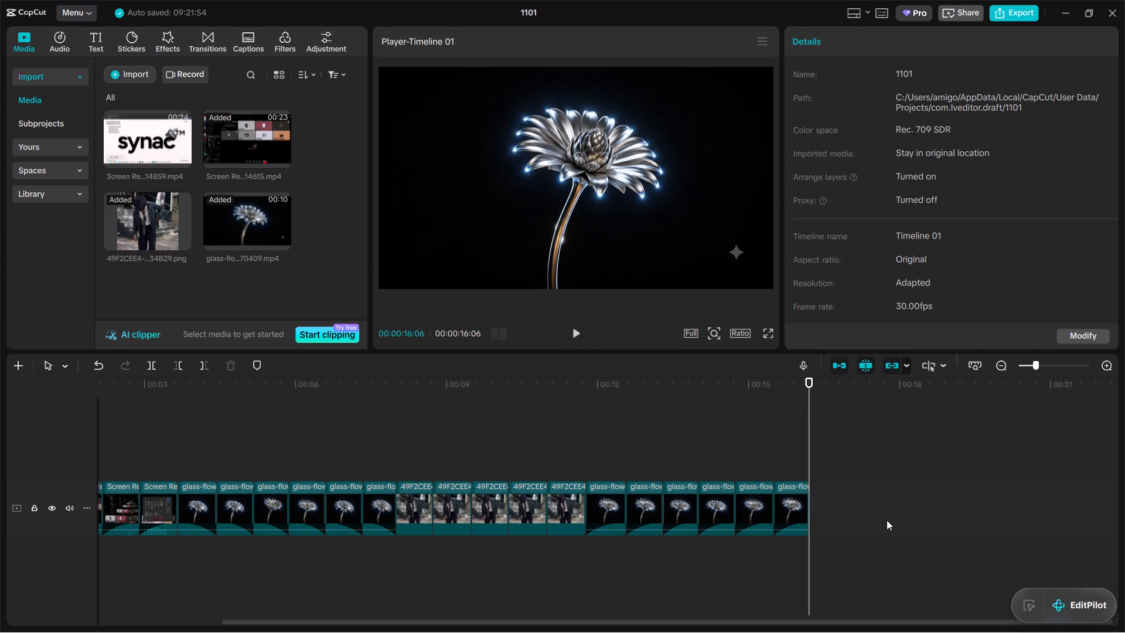
Copy the five screen-recording pieces at the start of the timeline and paste them after the last glass-flower piece.
{"action": "left_click_drag", "start_coordinate": [810, 414], "coordinate": [325, 423]}
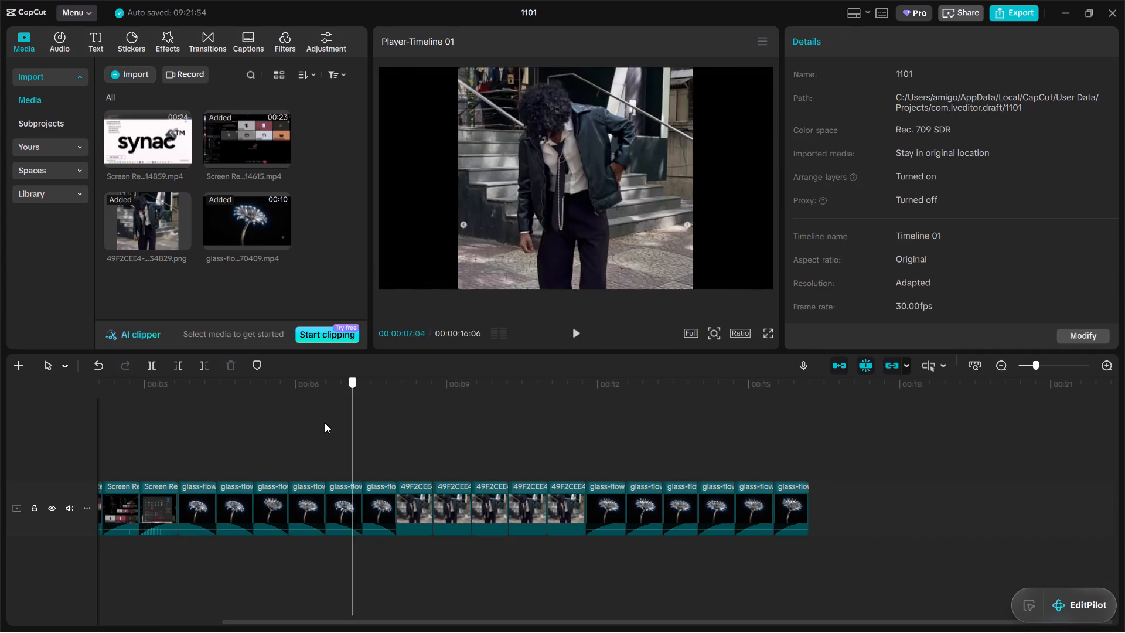
{"action": "left_click_drag", "start_coordinate": [325, 423], "coordinate": [13, 422]}
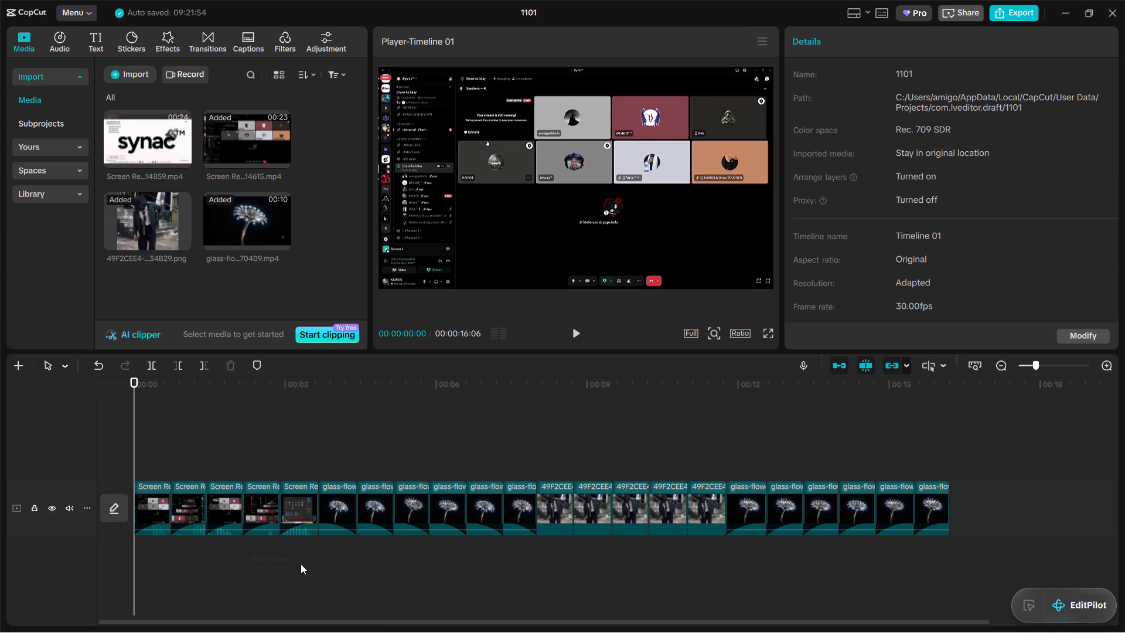
{"action": "left_click_drag", "start_coordinate": [301, 564], "coordinate": [154, 494]}
{"action": "key", "text": "ctrl+c"}
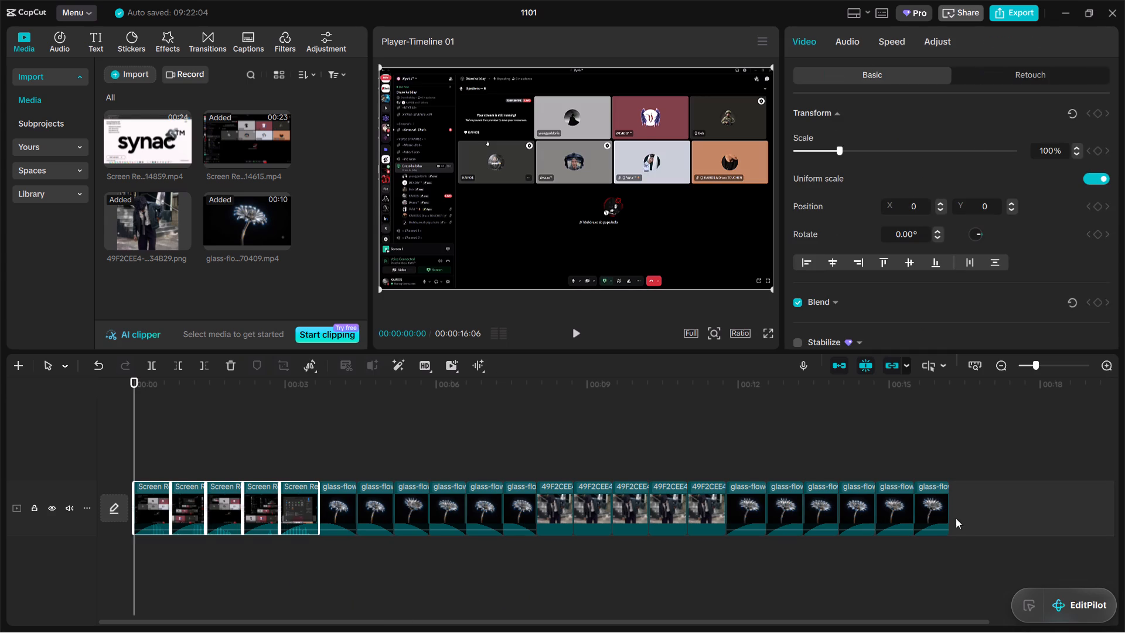
{"action": "left_click", "coordinate": [971, 518]}
{"action": "key", "text": "ctrl+v"}
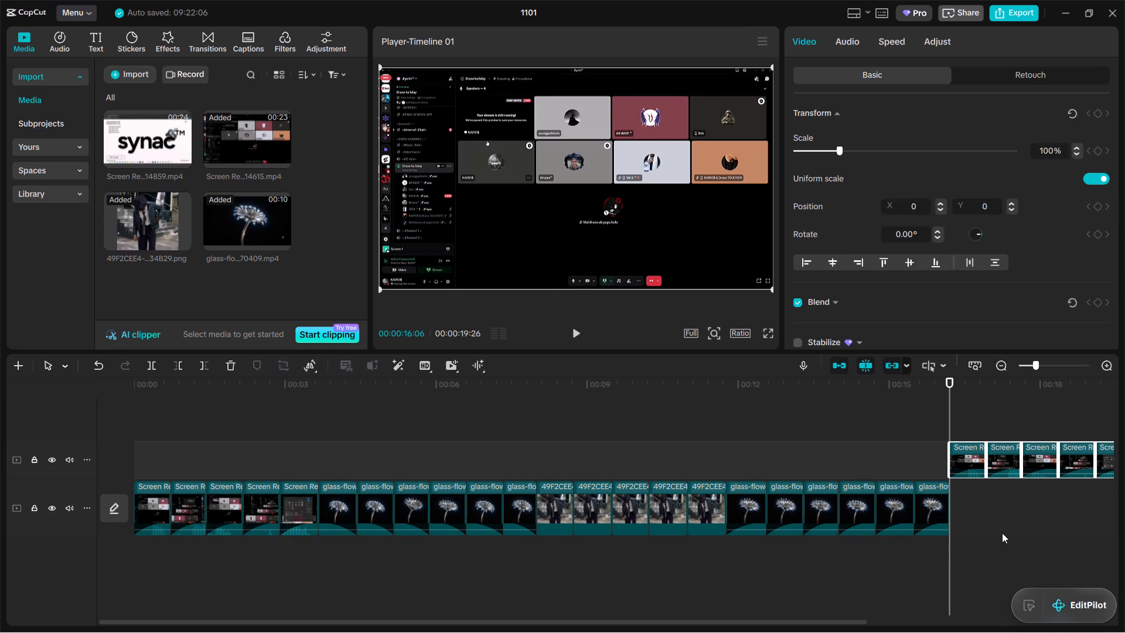
Move the five pasted screen-recording pieces down onto the main track, directly after the last glass-flower piece.
{"action": "left_click_drag", "start_coordinate": [801, 621], "coordinate": [967, 621]}
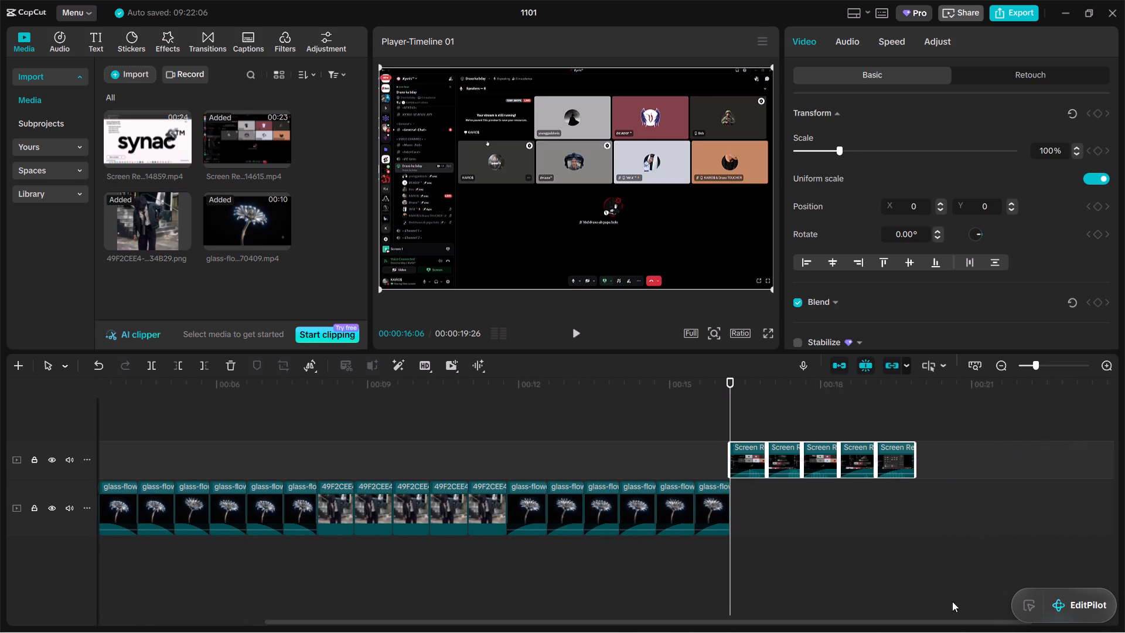
{"action": "left_click_drag", "start_coordinate": [721, 430], "coordinate": [928, 485]}
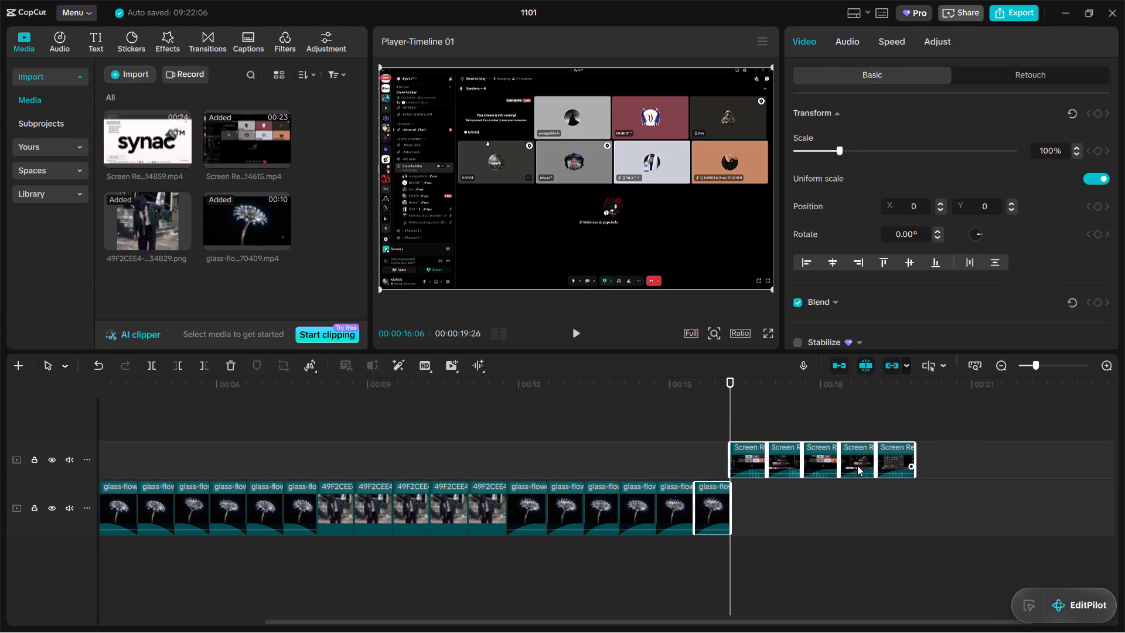
{"action": "left_click", "coordinate": [823, 520]}
{"action": "left_click_drag", "start_coordinate": [729, 433], "coordinate": [908, 487]}
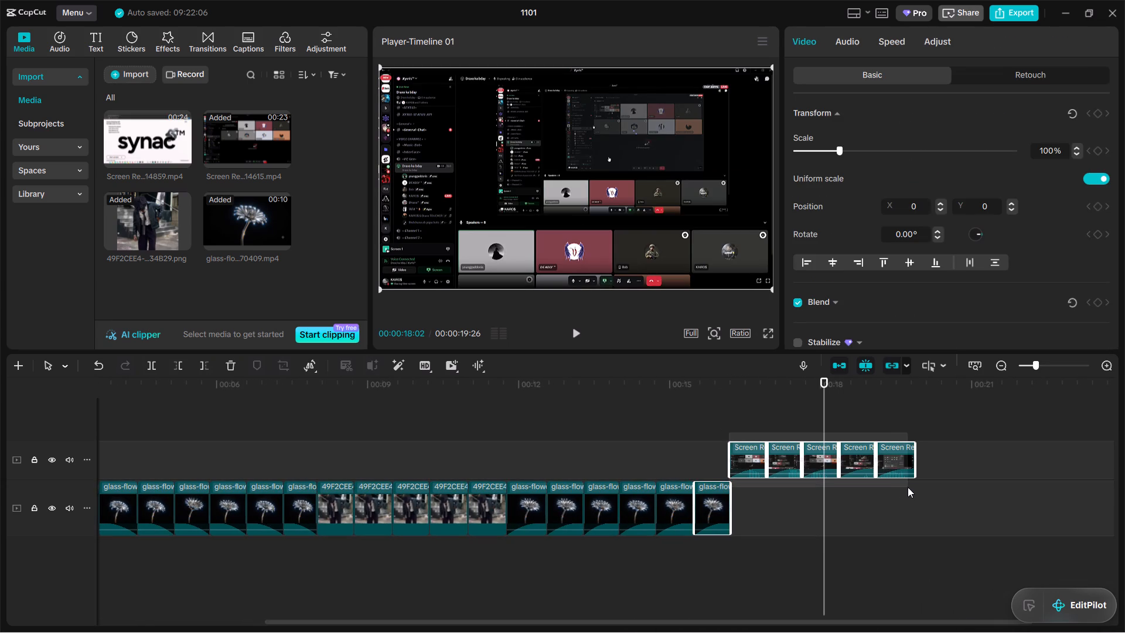
{"action": "left_click_drag", "start_coordinate": [908, 487], "coordinate": [867, 480]}
{"action": "left_click", "coordinate": [865, 514]}
{"action": "left_click_drag", "start_coordinate": [955, 494], "coordinate": [748, 436]}
{"action": "left_click_drag", "start_coordinate": [753, 454], "coordinate": [754, 456]}
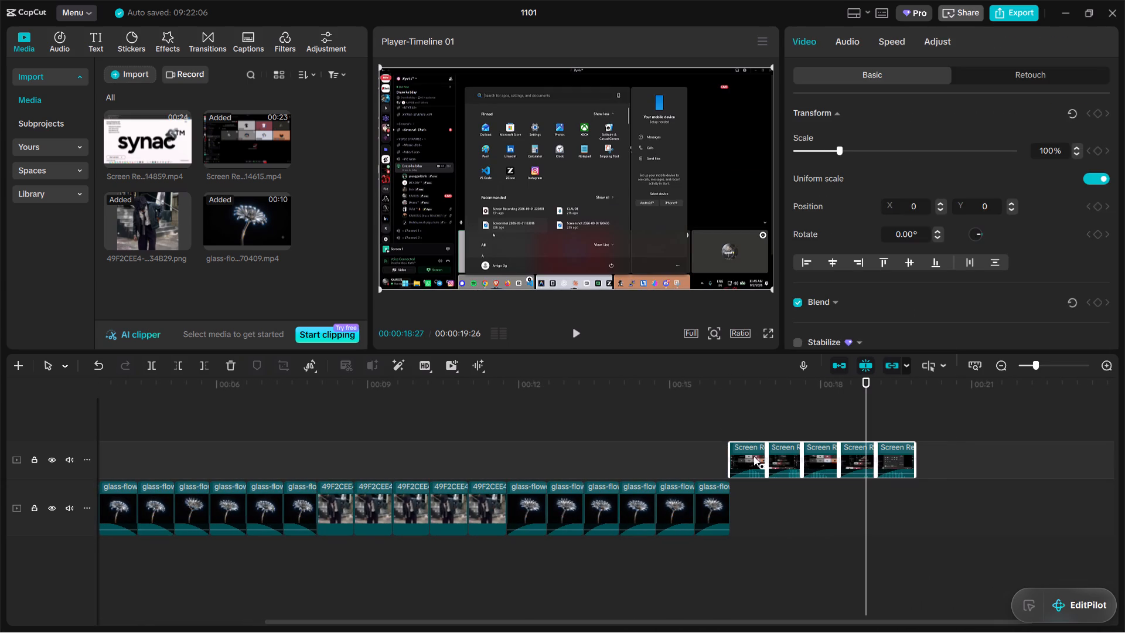
{"action": "left_click_drag", "start_coordinate": [754, 456], "coordinate": [759, 499]}
{"action": "left_click", "coordinate": [758, 577]}
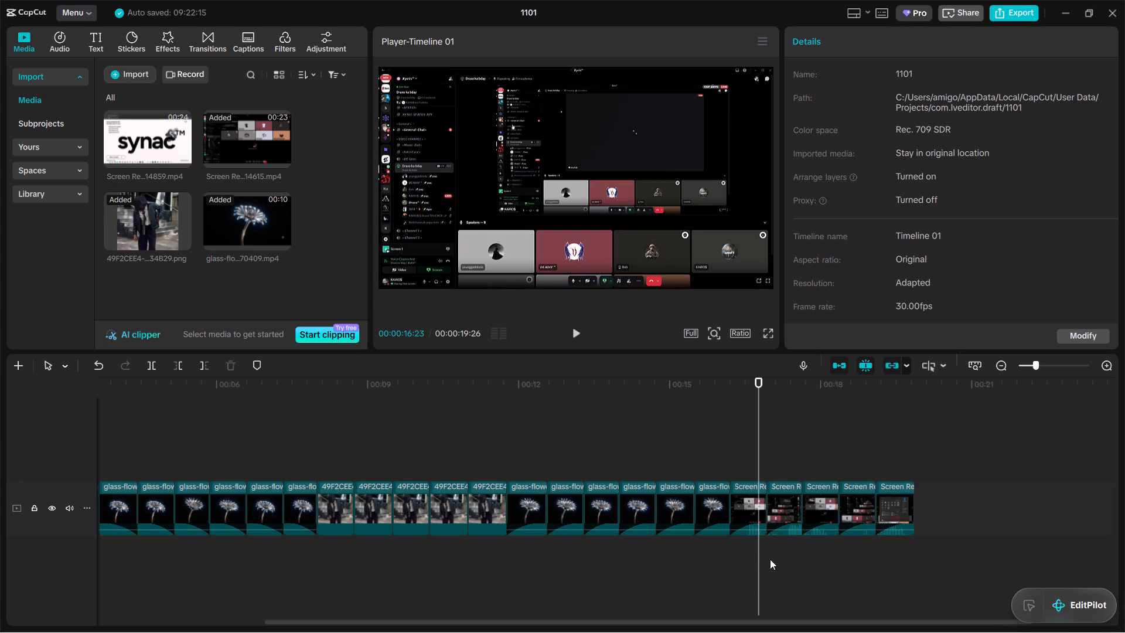
Replace the audio fade-ins on the first three pasted screen-recording pieces with full-length fade-outs.
{"action": "left_click", "coordinate": [758, 505]}
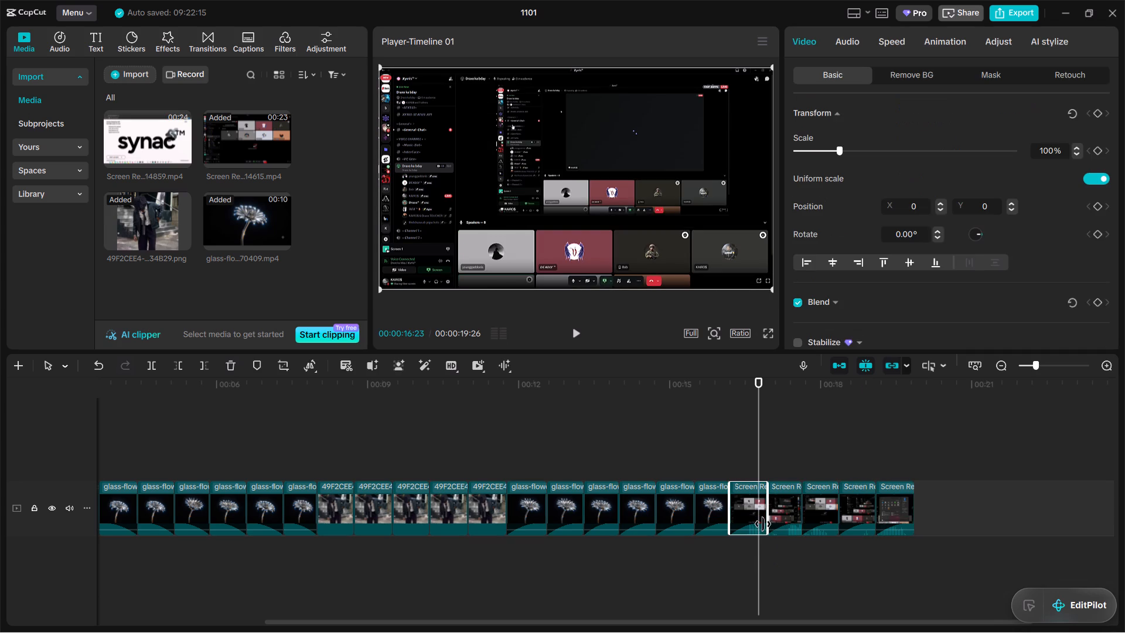
{"action": "left_click_drag", "start_coordinate": [766, 523], "coordinate": [695, 518]}
{"action": "left_click", "coordinate": [773, 570]}
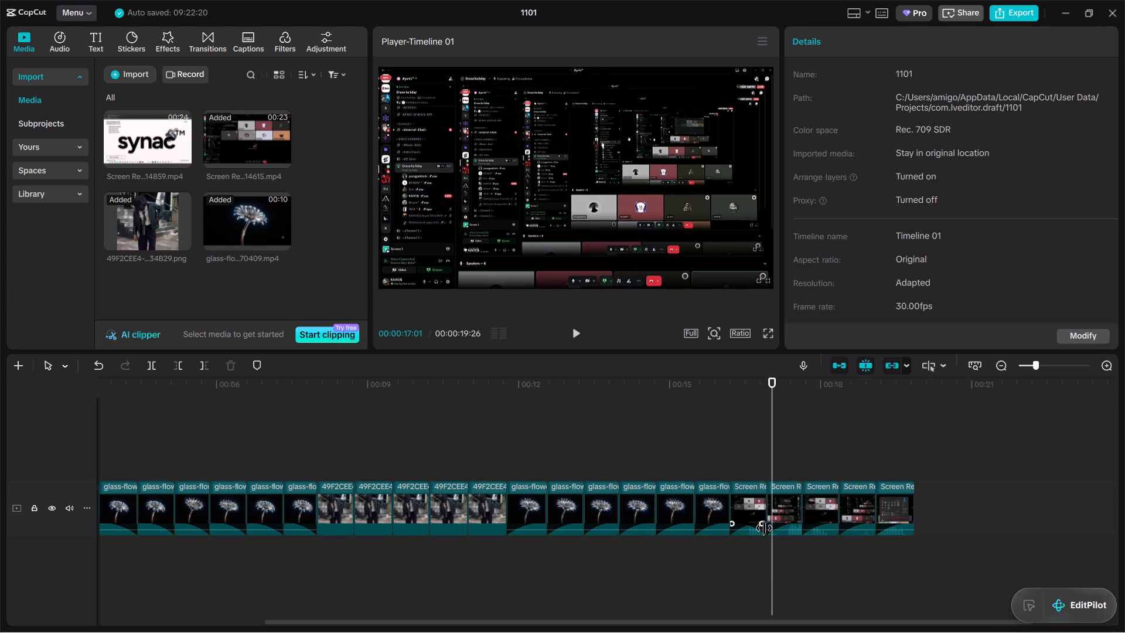
{"action": "left_click_drag", "start_coordinate": [763, 524], "coordinate": [703, 510]}
{"action": "left_click", "coordinate": [782, 516]}
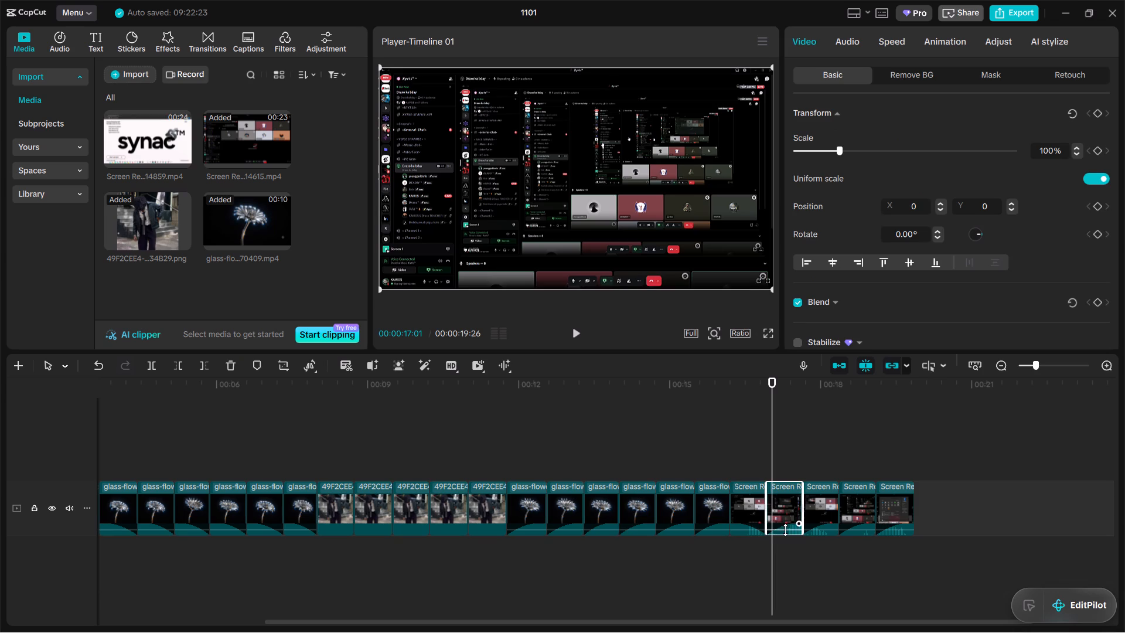
{"action": "left_click_drag", "start_coordinate": [798, 521], "coordinate": [728, 516]}
{"action": "left_click_drag", "start_coordinate": [797, 522], "coordinate": [714, 509]}
{"action": "left_click", "coordinate": [836, 504]}
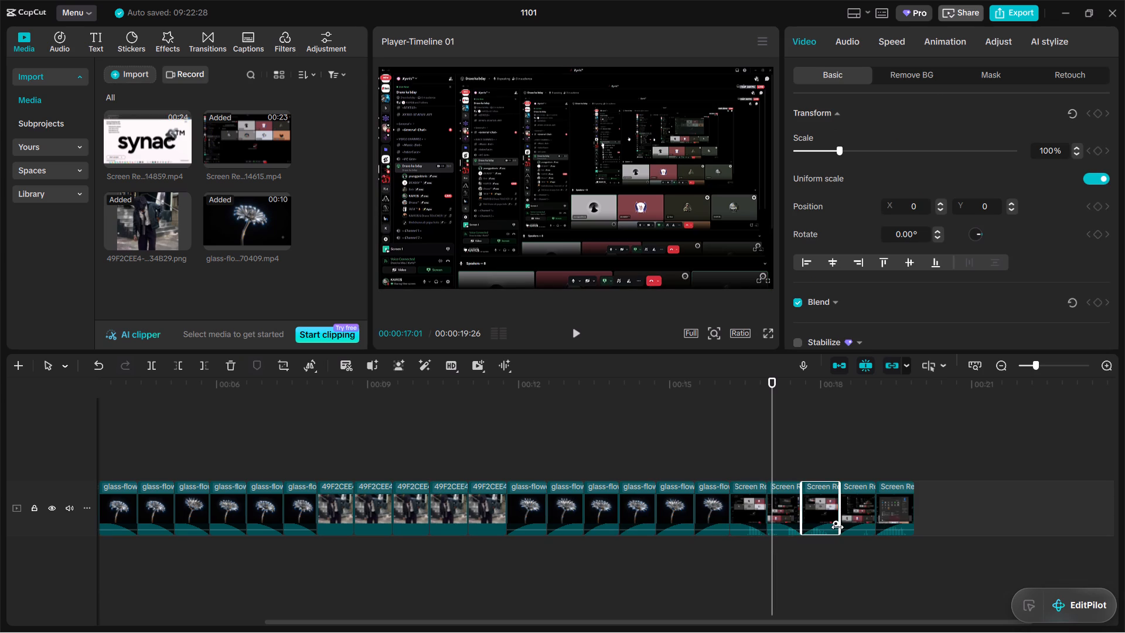
{"action": "left_click_drag", "start_coordinate": [837, 526], "coordinate": [769, 519]}
{"action": "left_click_drag", "start_coordinate": [836, 523], "coordinate": [783, 512]}
Replace the audio fade-ins on the last two pasted screen-recording pieces with full-length fade-outs.
{"action": "left_click_drag", "start_coordinate": [873, 524], "coordinate": [780, 509]}
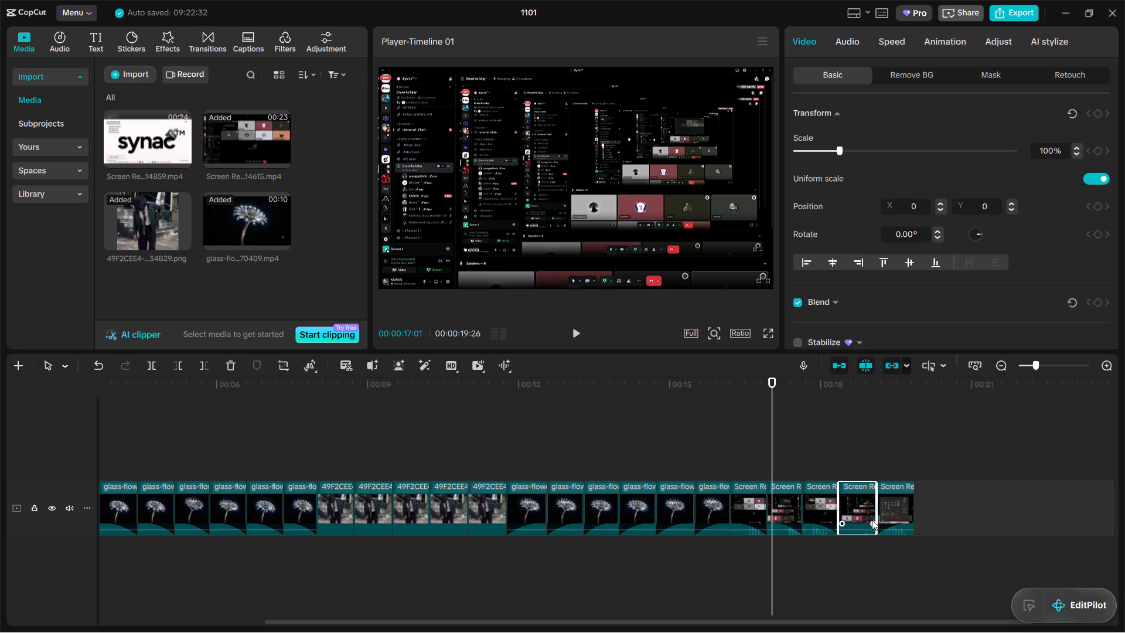
{"action": "left_click", "coordinate": [874, 520]}
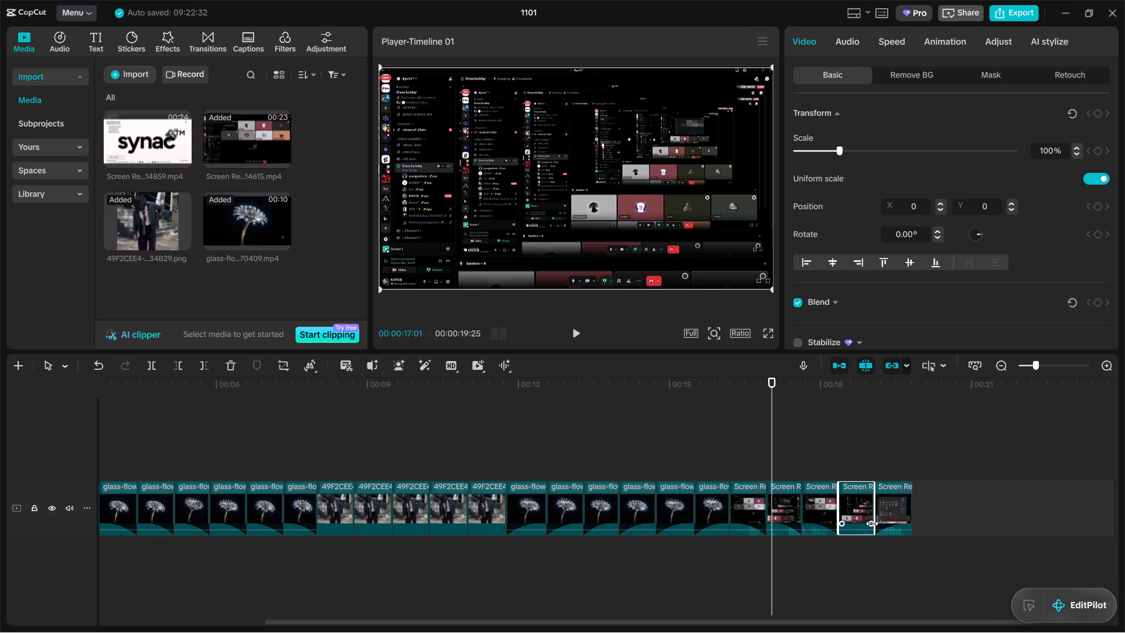
{"action": "left_click_drag", "start_coordinate": [871, 524], "coordinate": [826, 518]}
{"action": "left_click", "coordinate": [891, 510]}
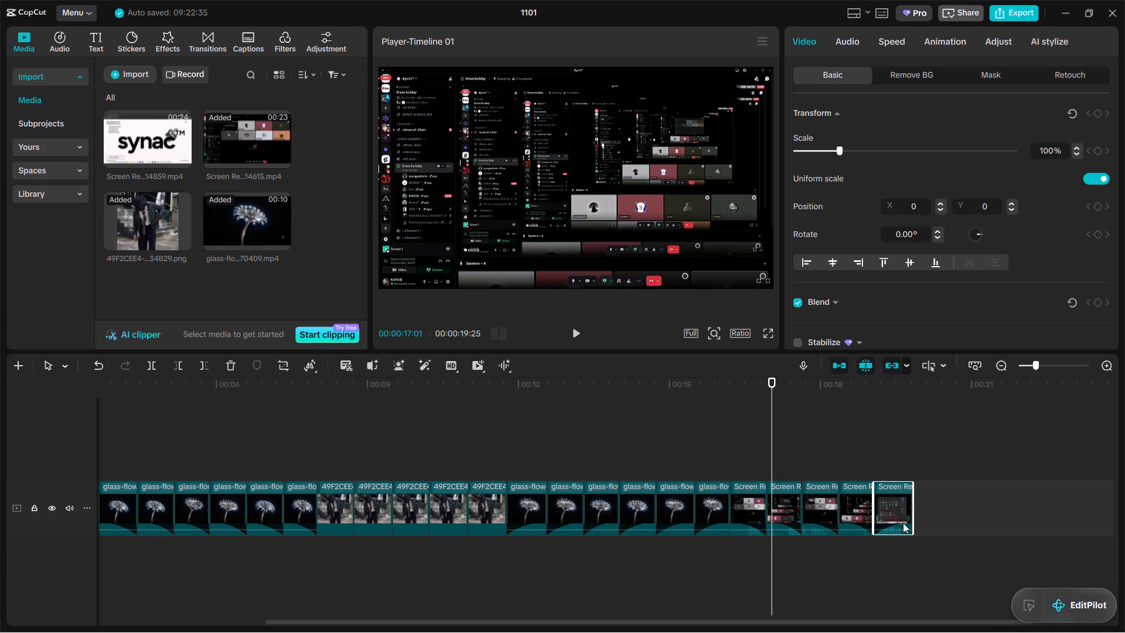
{"action": "left_click_drag", "start_coordinate": [906, 523], "coordinate": [840, 517]}
{"action": "left_click_drag", "start_coordinate": [911, 522], "coordinate": [827, 509]}
Remove the full-length audio fade-in from the fifth screen-recording piece in the opening group on the timeline.
{"action": "left_click", "coordinate": [674, 548]}
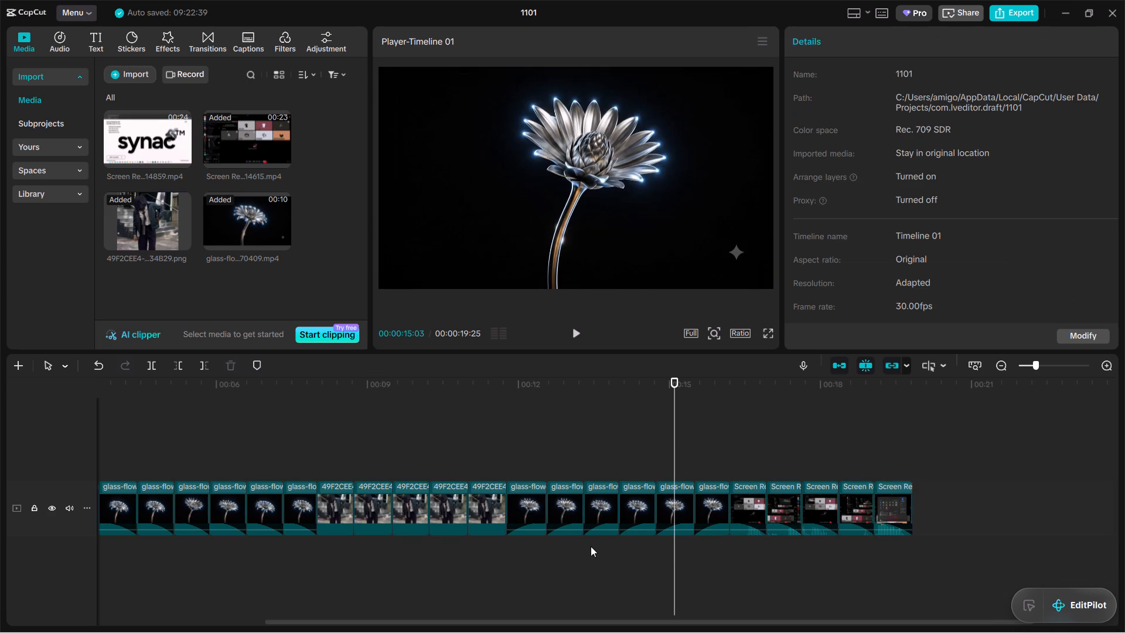
{"action": "left_click_drag", "start_coordinate": [674, 408], "coordinate": [197, 387]}
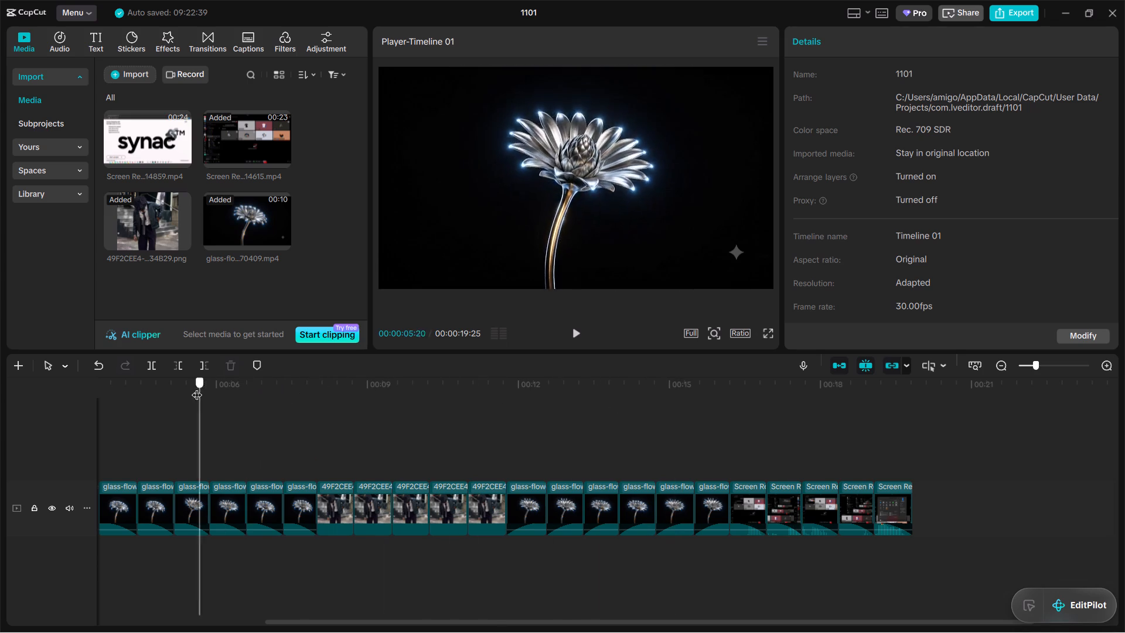
{"action": "left_click_drag", "start_coordinate": [197, 387], "coordinate": [993, 492]}
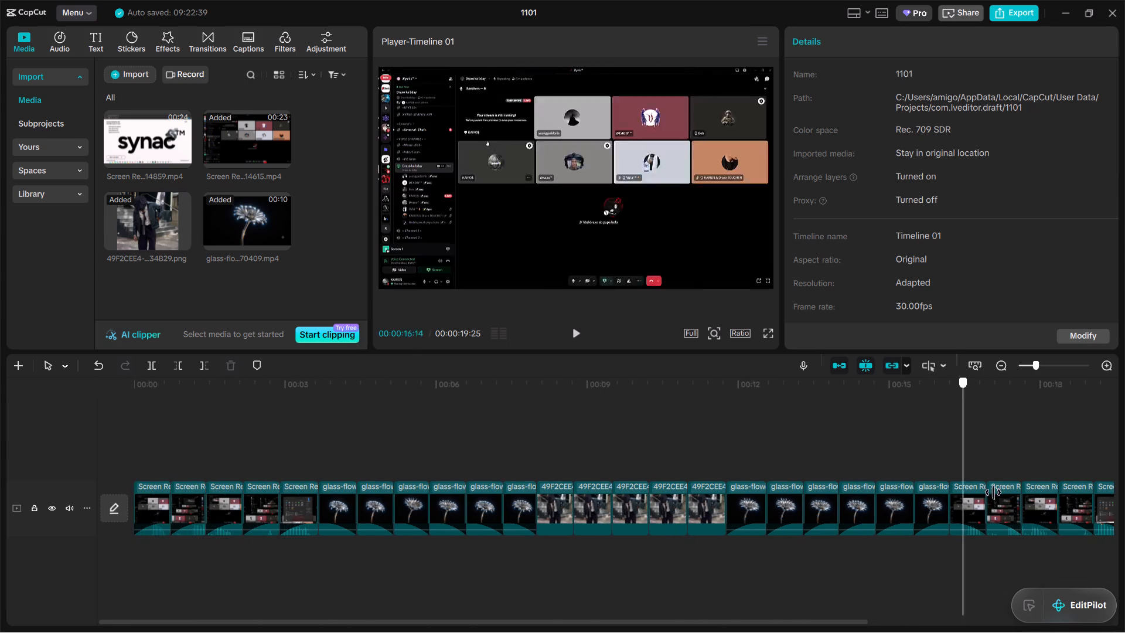
{"action": "left_click_drag", "start_coordinate": [993, 492], "coordinate": [6, 441]}
{"action": "left_click", "coordinate": [224, 586]}
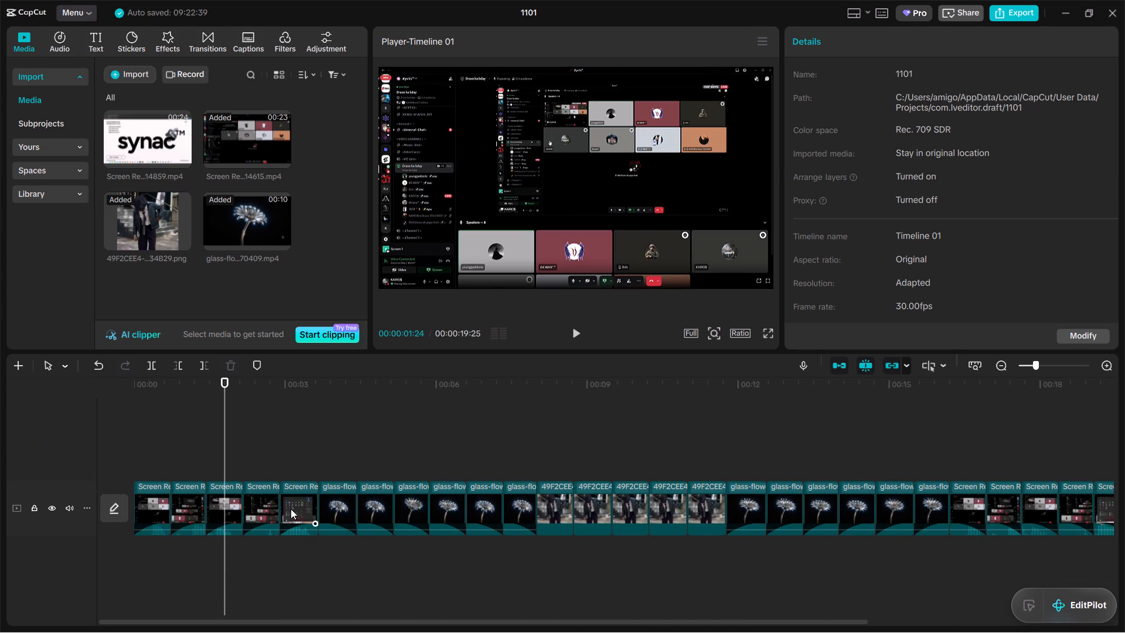
{"action": "left_click", "coordinate": [294, 505]}
{"action": "left_click_drag", "start_coordinate": [312, 523], "coordinate": [260, 516]}
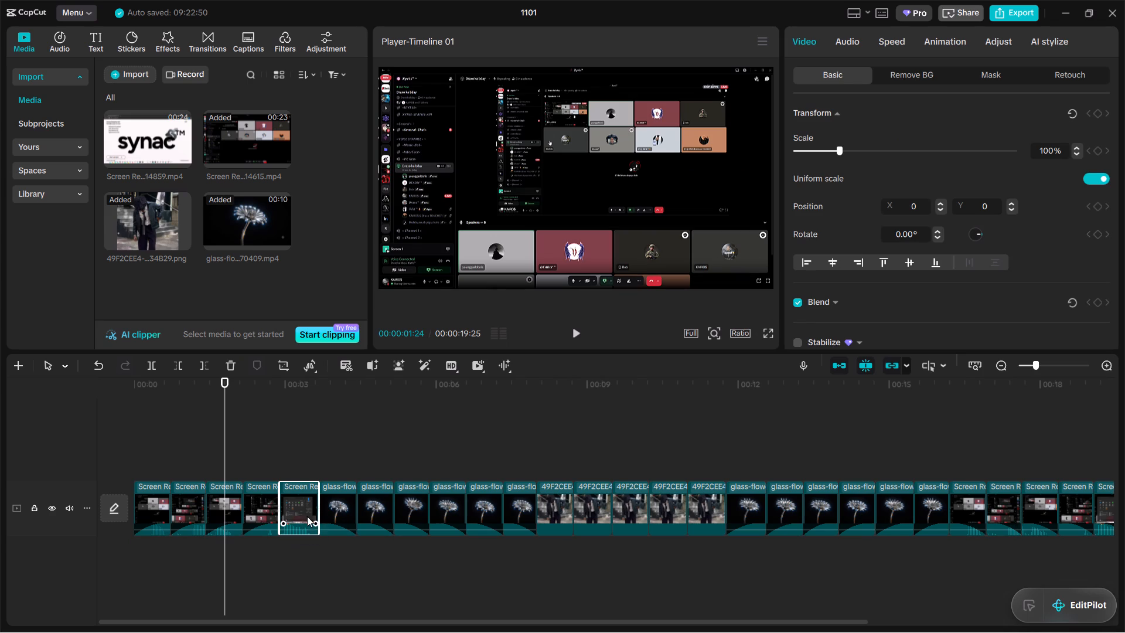
{"action": "left_click_drag", "start_coordinate": [313, 523], "coordinate": [310, 539]}
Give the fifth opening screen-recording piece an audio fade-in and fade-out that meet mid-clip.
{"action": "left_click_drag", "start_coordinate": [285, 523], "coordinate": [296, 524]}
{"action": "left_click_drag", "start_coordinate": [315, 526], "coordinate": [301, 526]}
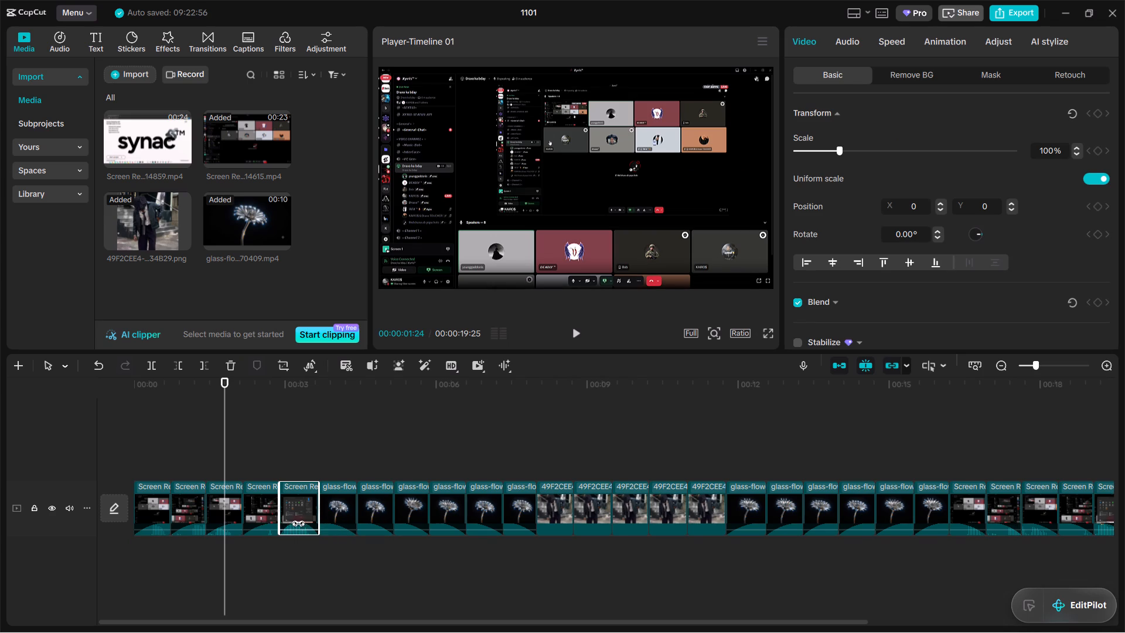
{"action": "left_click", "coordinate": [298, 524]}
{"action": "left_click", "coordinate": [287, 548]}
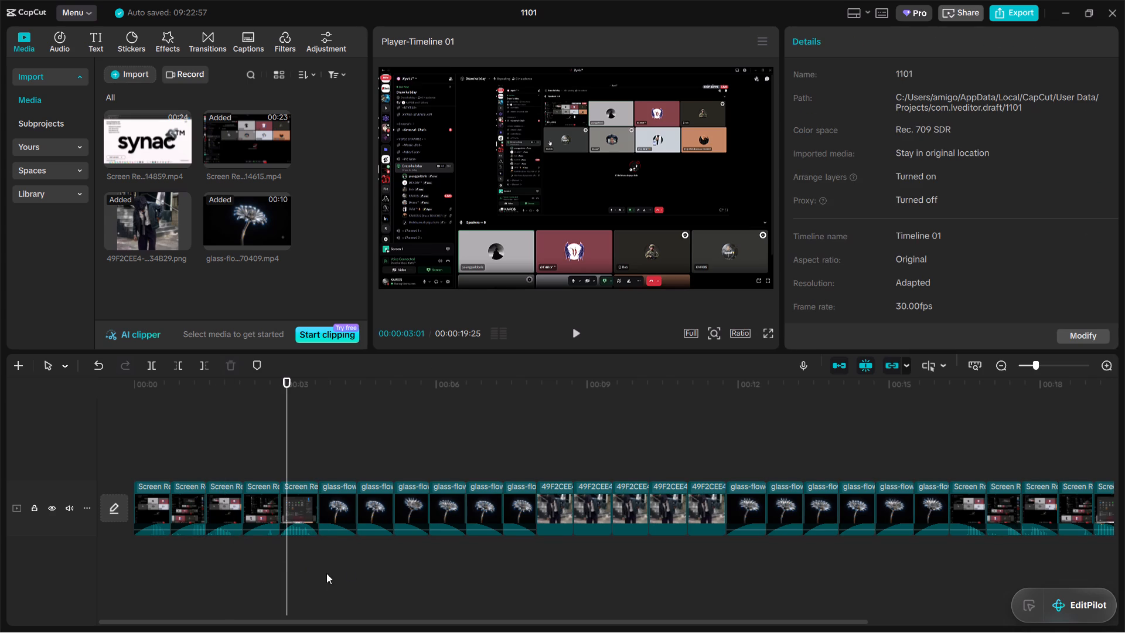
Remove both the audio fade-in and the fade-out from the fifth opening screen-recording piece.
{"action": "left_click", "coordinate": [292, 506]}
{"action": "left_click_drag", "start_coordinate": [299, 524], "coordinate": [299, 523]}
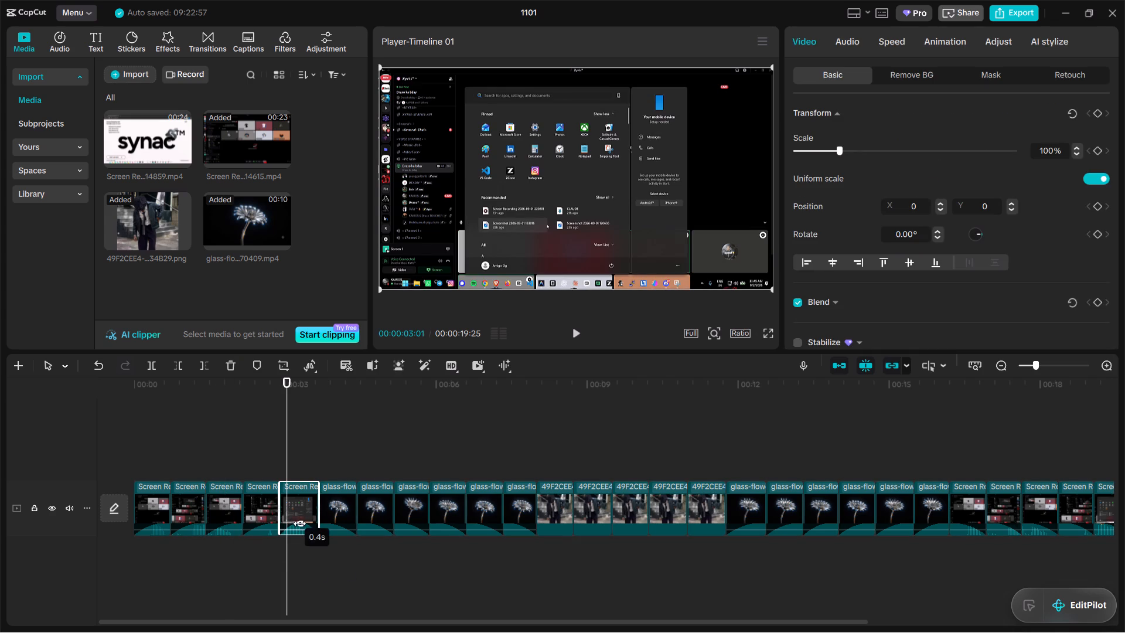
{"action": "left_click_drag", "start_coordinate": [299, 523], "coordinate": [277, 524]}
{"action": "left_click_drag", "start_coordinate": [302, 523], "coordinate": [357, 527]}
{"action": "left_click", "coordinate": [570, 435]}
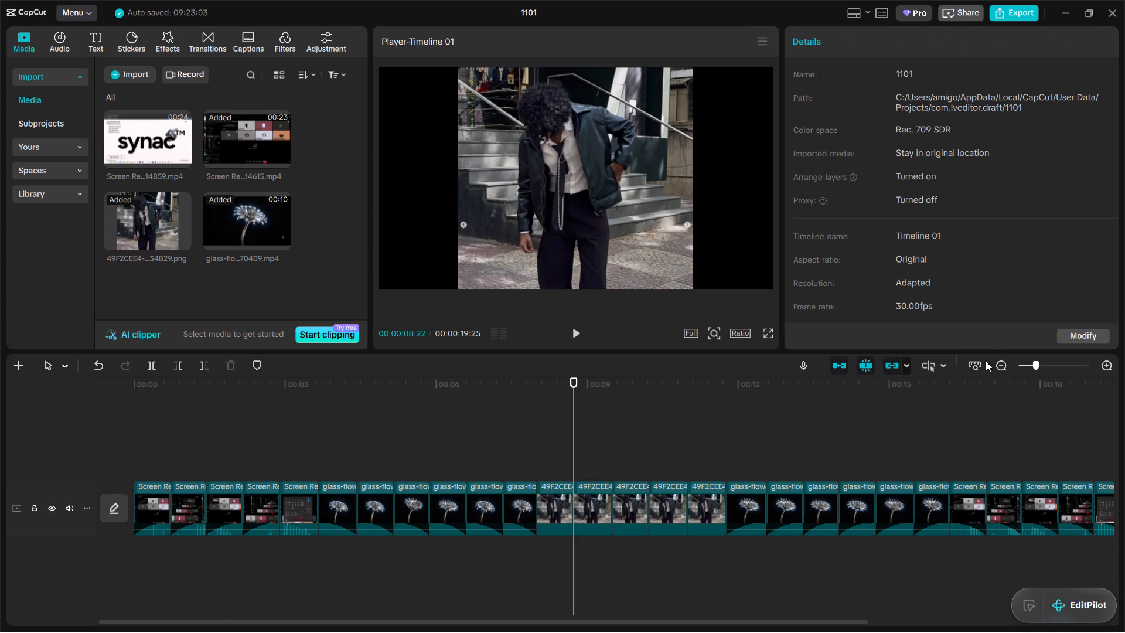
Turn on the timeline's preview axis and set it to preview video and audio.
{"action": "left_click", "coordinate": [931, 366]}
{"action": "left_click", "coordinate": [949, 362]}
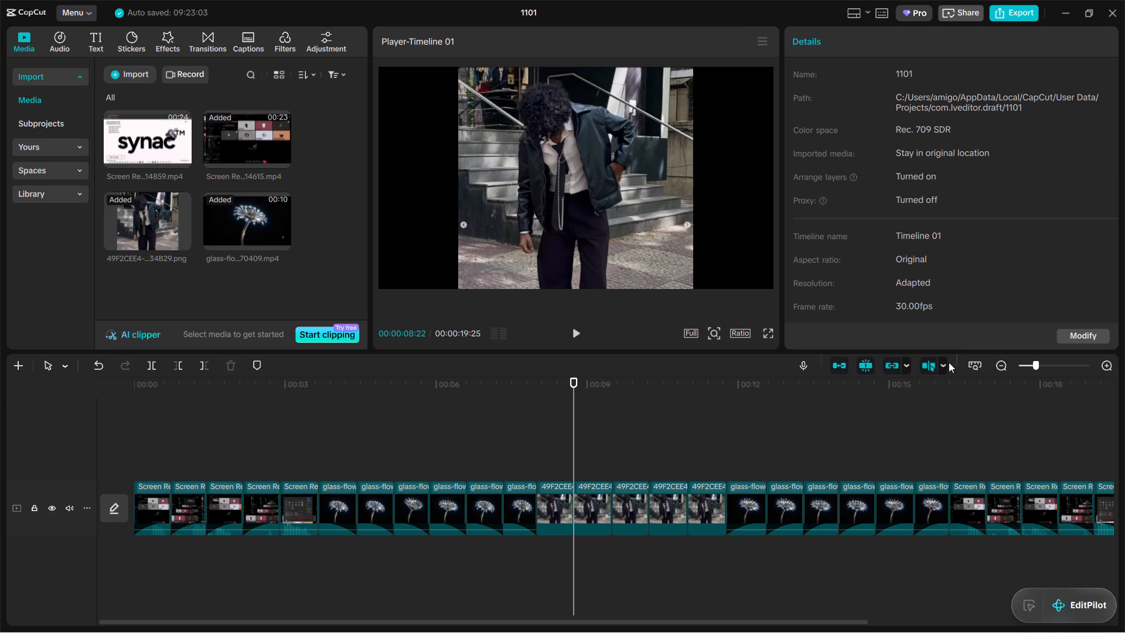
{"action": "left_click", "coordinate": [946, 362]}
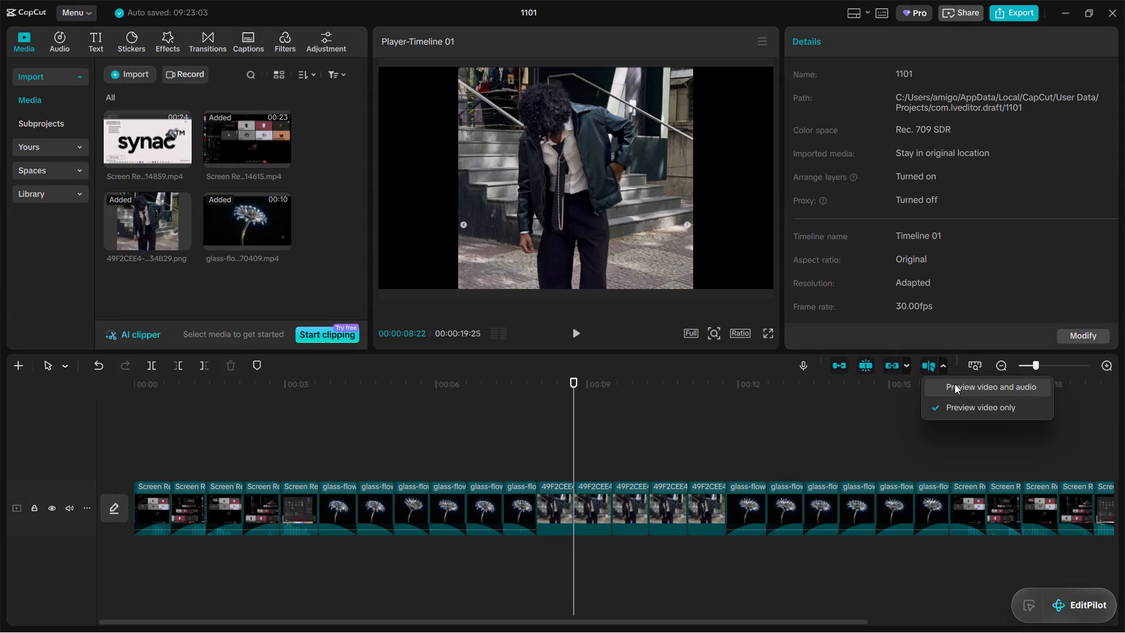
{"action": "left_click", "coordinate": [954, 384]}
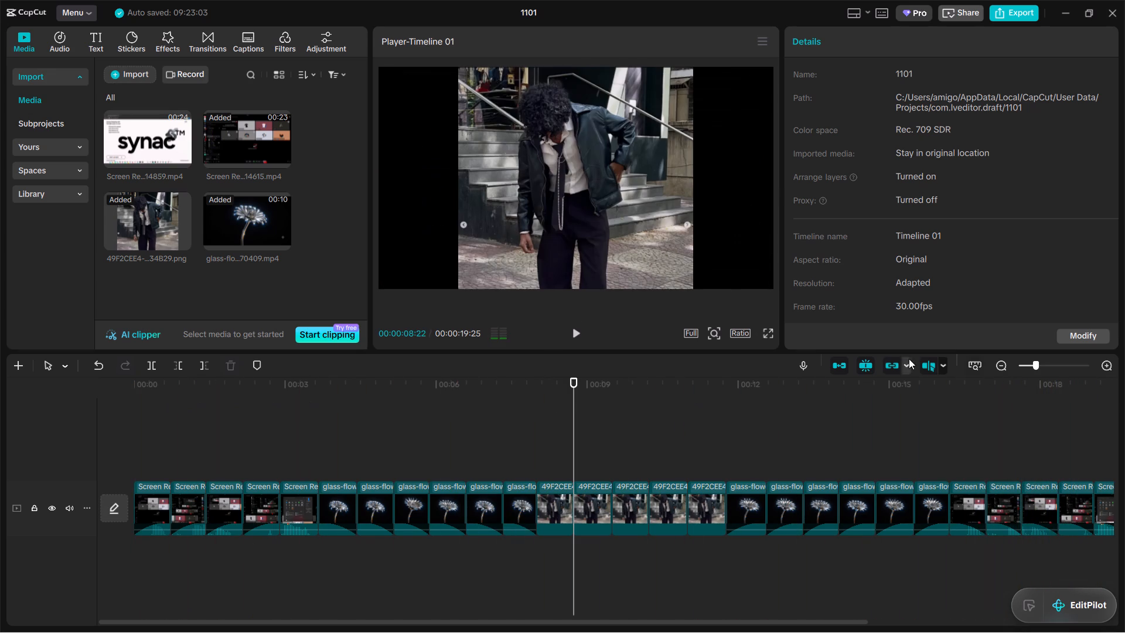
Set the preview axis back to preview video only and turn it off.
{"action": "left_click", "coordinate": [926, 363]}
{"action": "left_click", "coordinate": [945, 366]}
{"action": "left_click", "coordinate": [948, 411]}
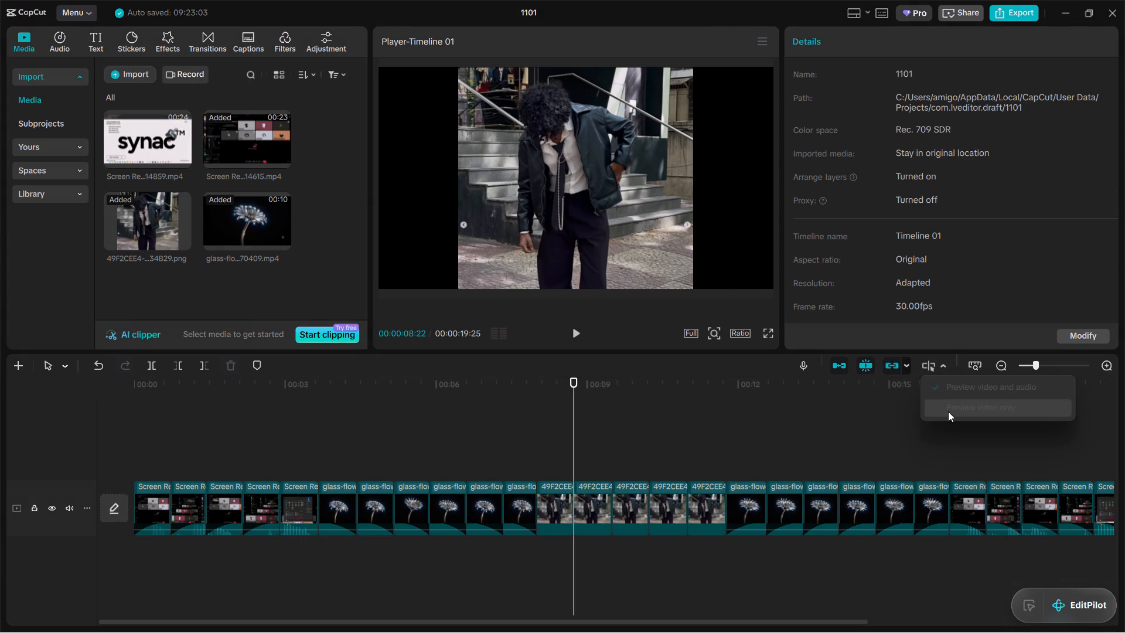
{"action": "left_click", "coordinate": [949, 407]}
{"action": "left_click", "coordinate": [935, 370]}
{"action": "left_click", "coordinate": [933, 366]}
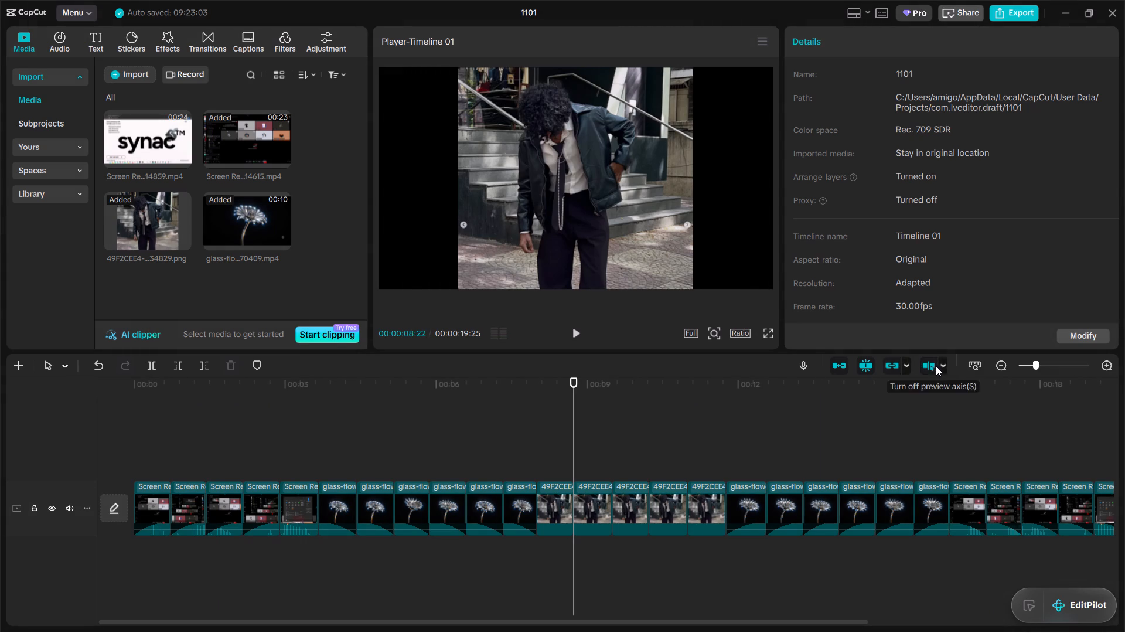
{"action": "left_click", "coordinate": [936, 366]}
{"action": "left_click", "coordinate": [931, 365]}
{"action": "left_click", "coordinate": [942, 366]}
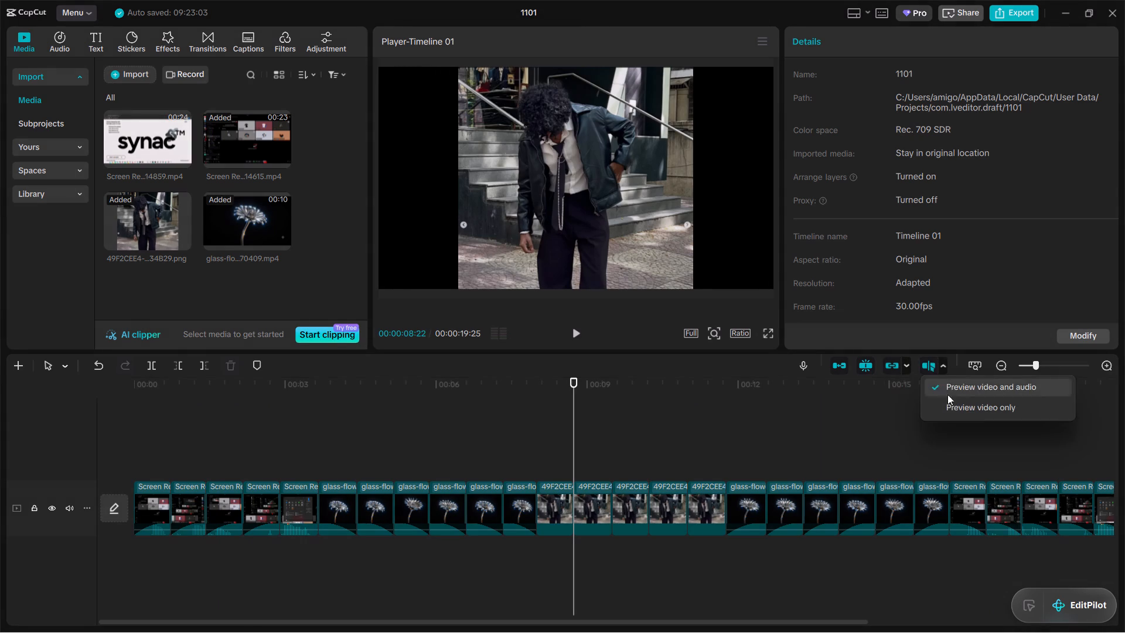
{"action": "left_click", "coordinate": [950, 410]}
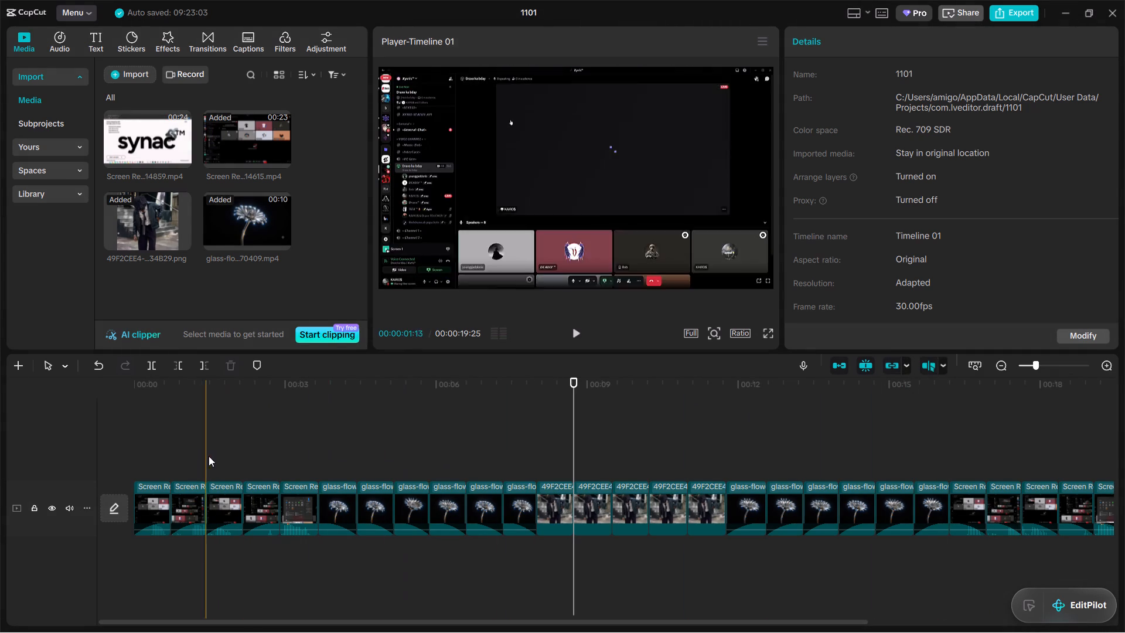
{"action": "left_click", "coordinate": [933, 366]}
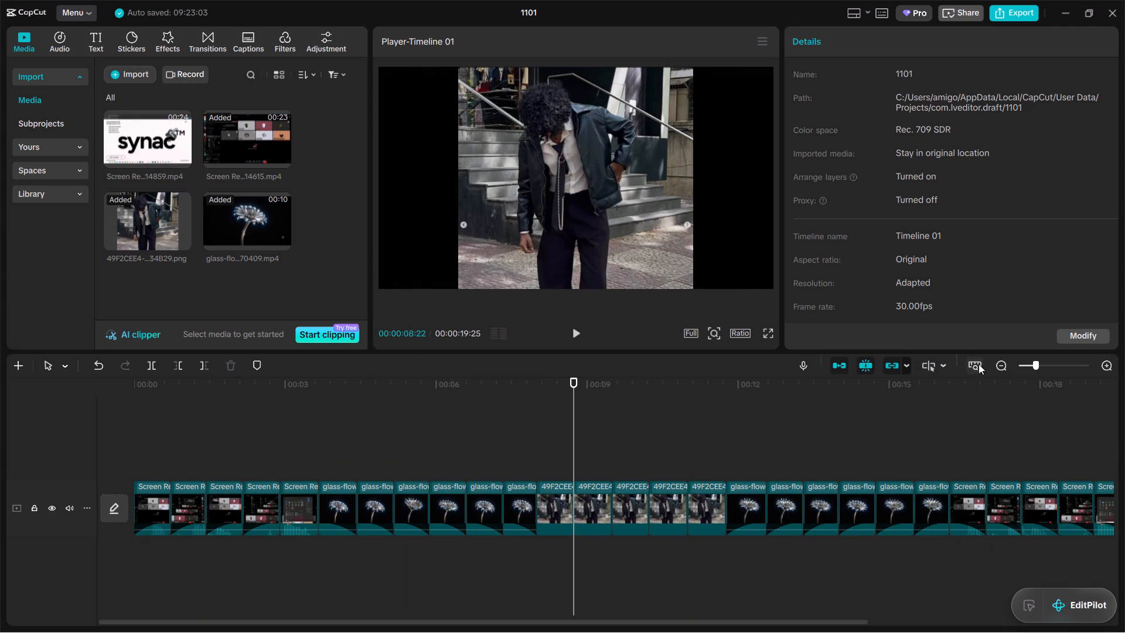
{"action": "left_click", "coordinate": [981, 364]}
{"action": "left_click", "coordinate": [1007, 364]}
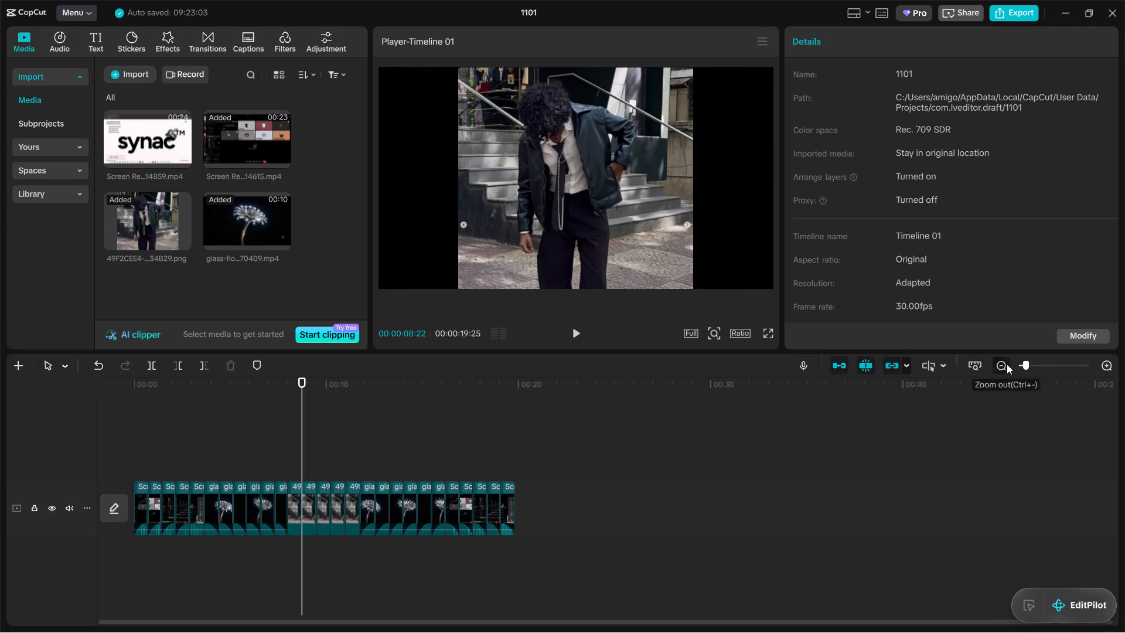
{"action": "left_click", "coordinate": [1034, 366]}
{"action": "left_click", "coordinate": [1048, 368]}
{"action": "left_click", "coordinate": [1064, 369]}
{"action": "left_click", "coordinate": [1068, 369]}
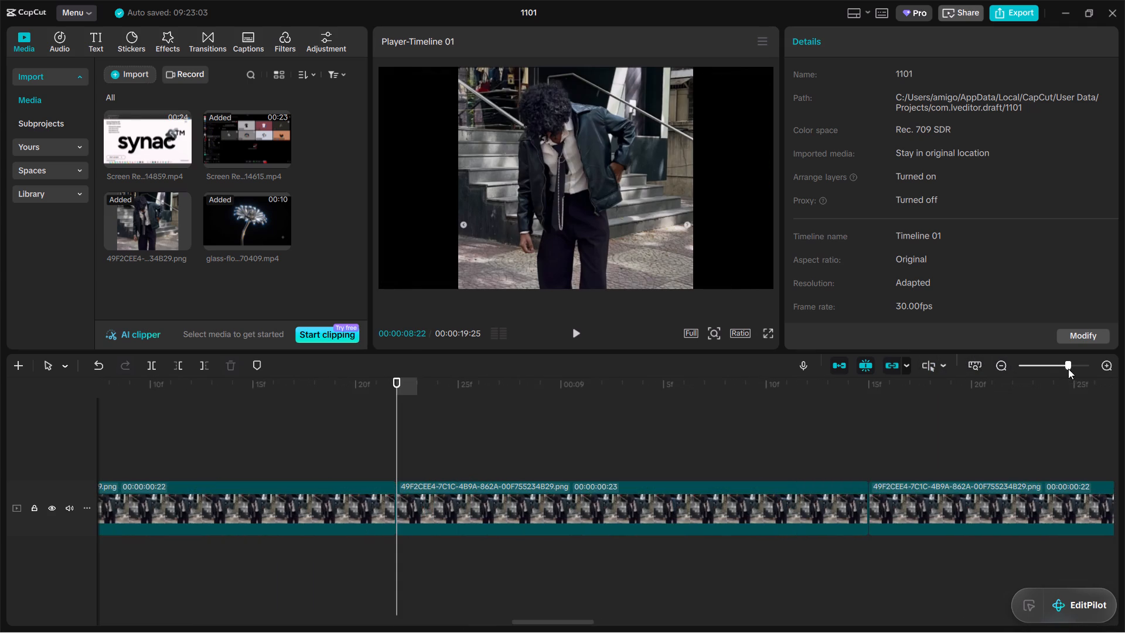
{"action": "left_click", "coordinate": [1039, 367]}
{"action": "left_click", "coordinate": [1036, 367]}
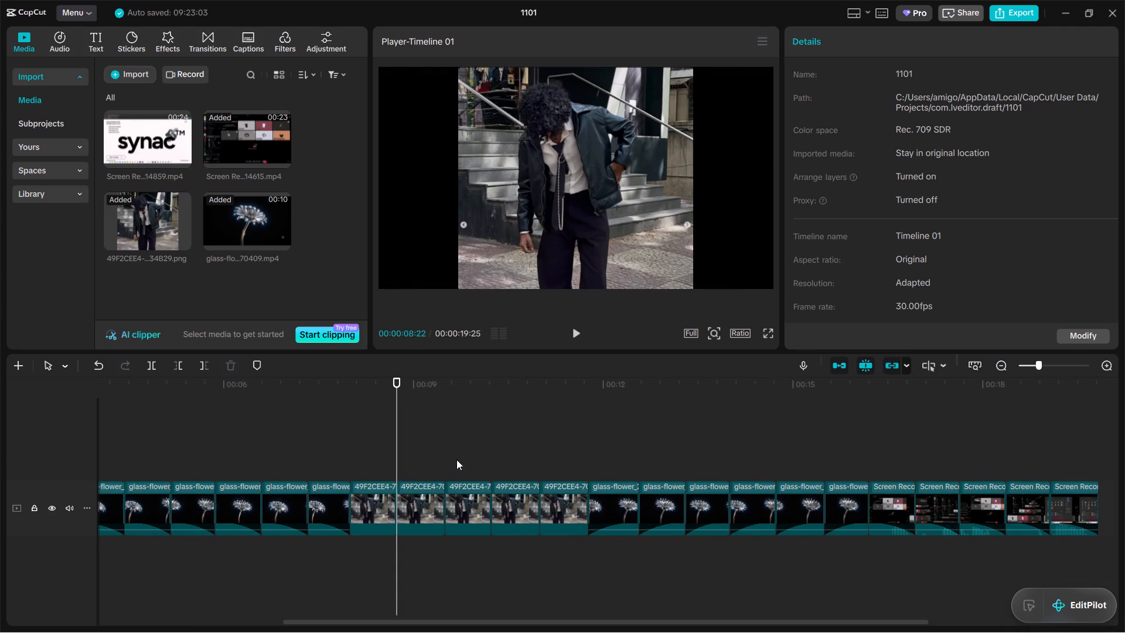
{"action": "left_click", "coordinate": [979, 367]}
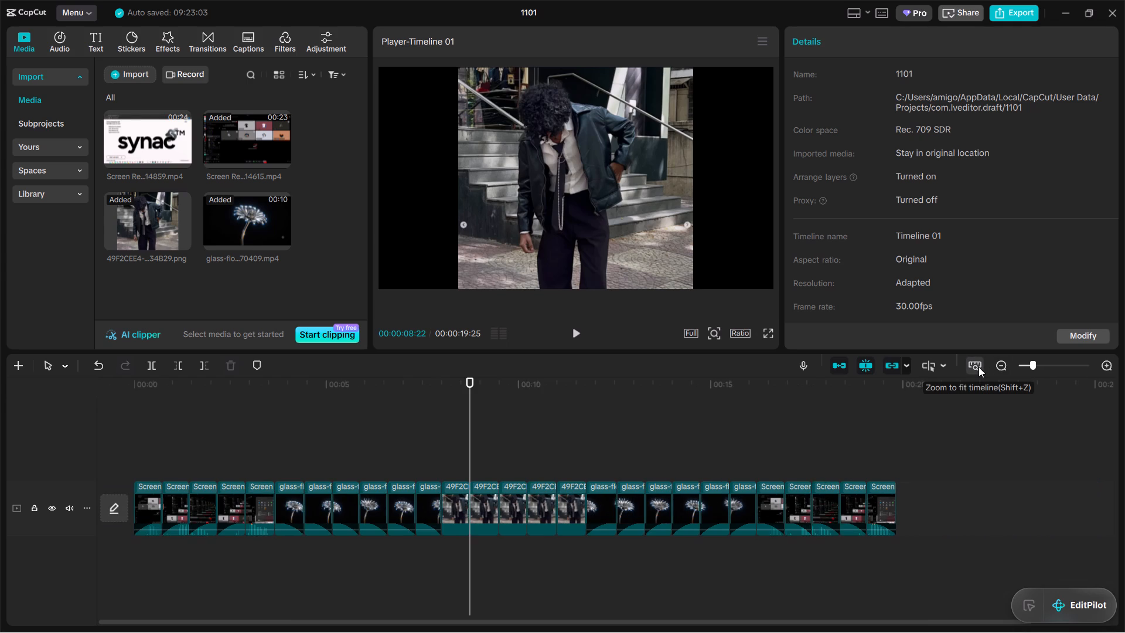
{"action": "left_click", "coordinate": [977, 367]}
Import the subproject 0722 into the project's subprojects.
{"action": "left_click", "coordinate": [28, 129]}
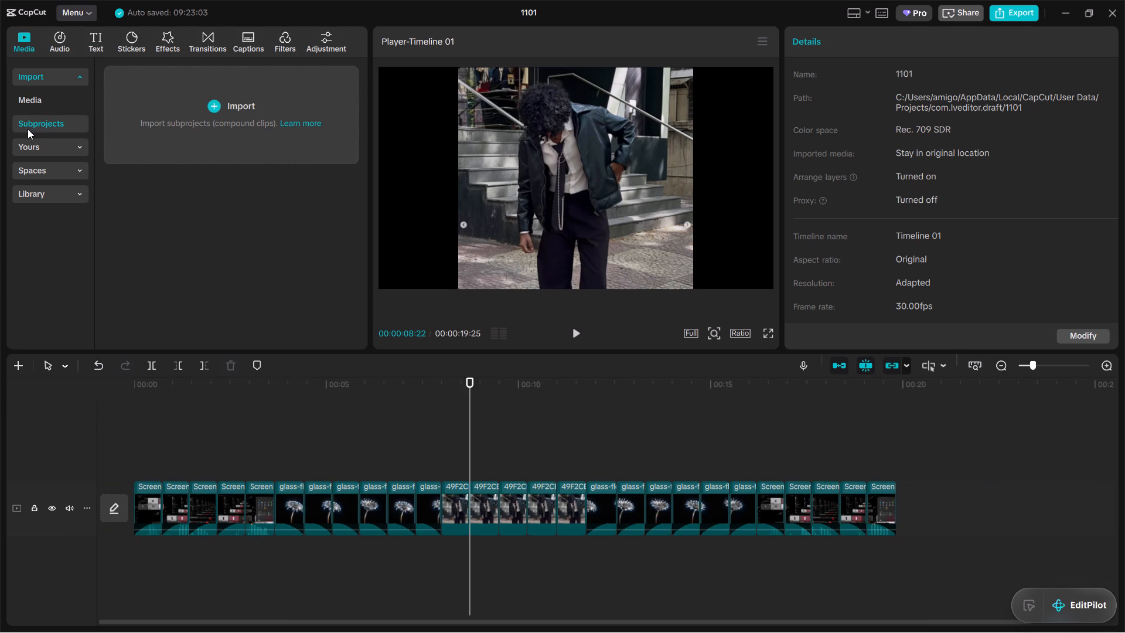
{"action": "left_click", "coordinate": [247, 114]}
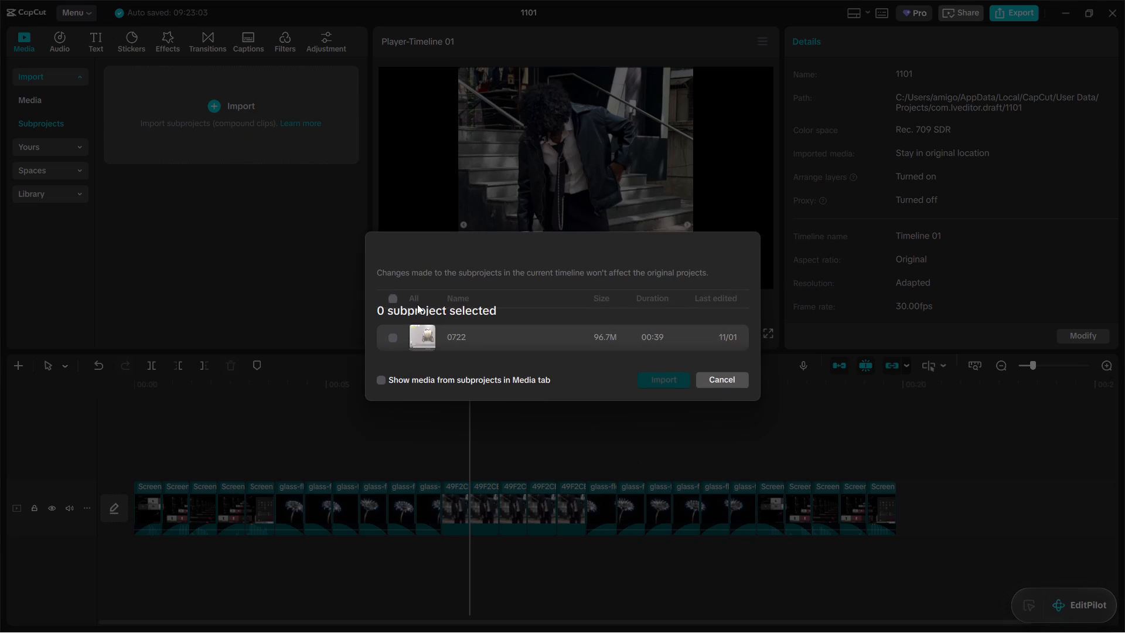
{"action": "left_click", "coordinate": [387, 300]}
{"action": "left_click", "coordinate": [396, 303]}
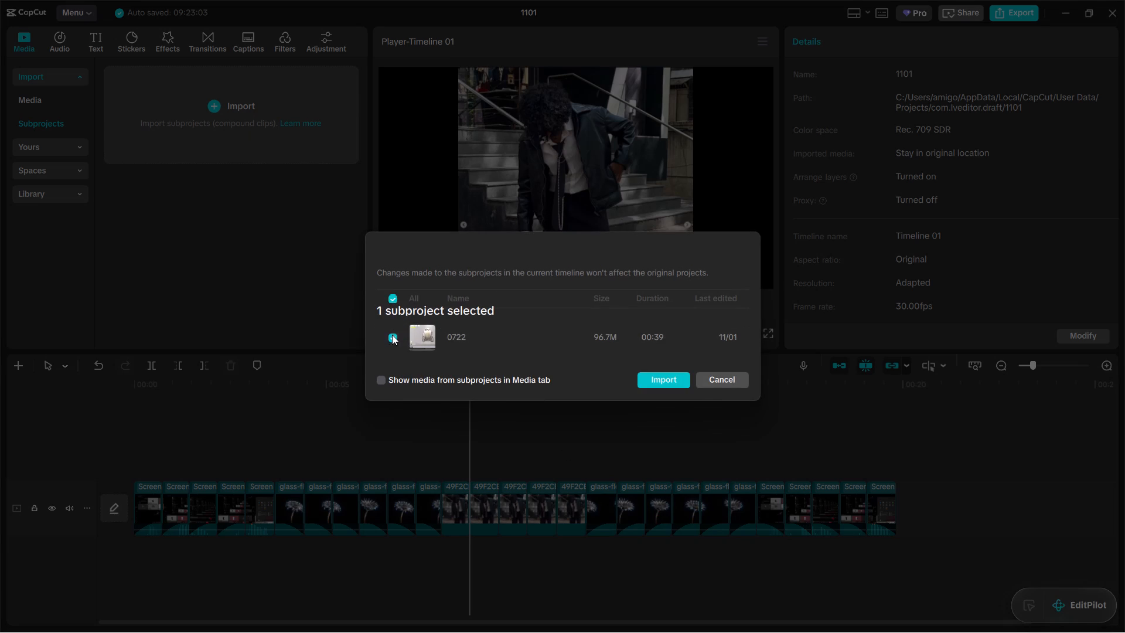
{"action": "left_click", "coordinate": [681, 380]}
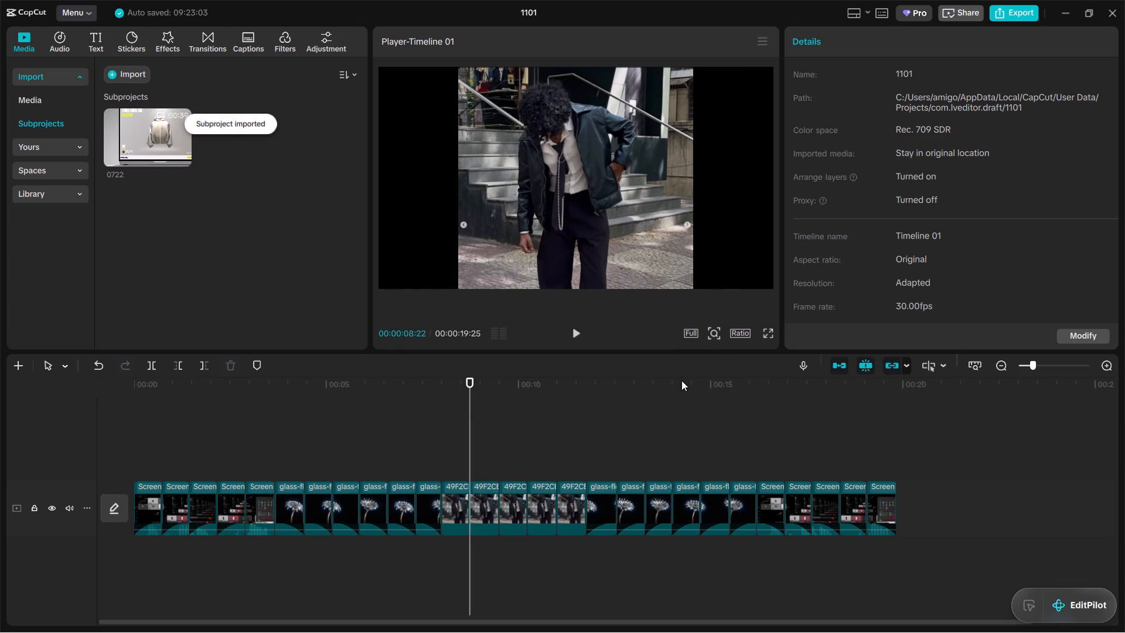
{"action": "left_click", "coordinate": [195, 215]}
Preview subproject 0722 and place it on the main track directly after the last screen-recording piece.
{"action": "left_click", "coordinate": [171, 151]}
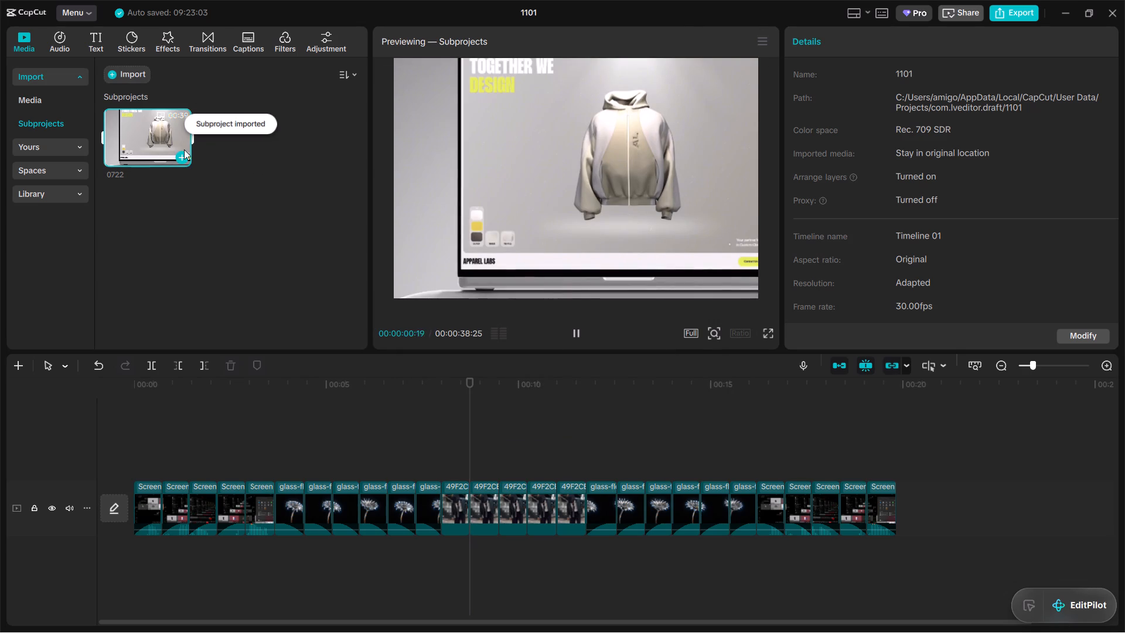
{"action": "left_click", "coordinate": [241, 147]}
{"action": "left_click", "coordinate": [171, 122]}
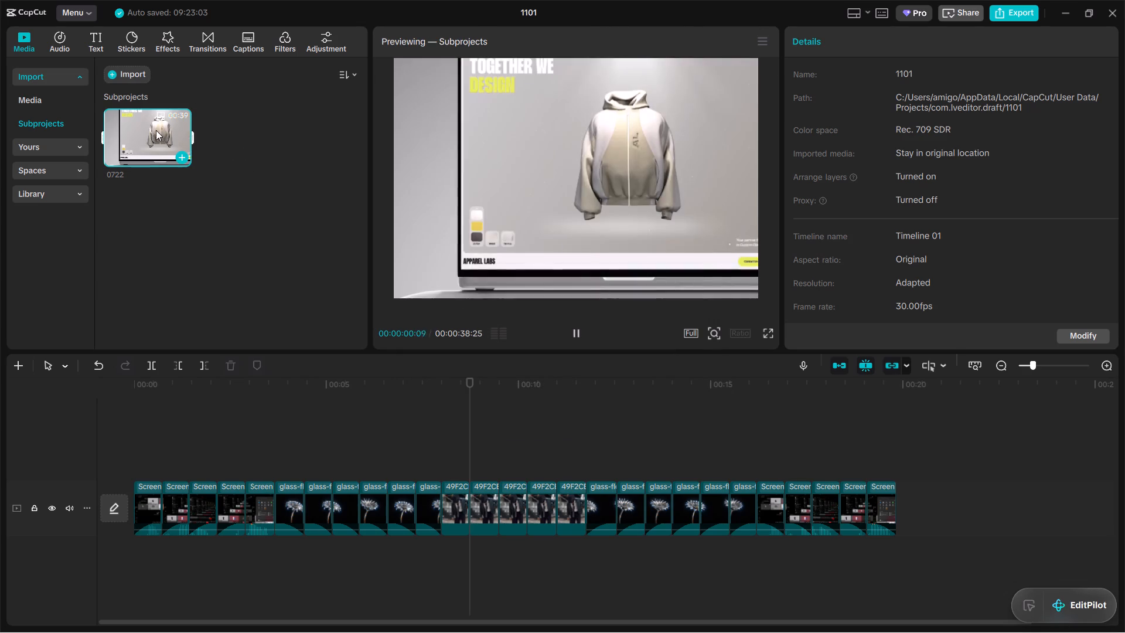
{"action": "left_click_drag", "start_coordinate": [156, 130], "coordinate": [919, 511]}
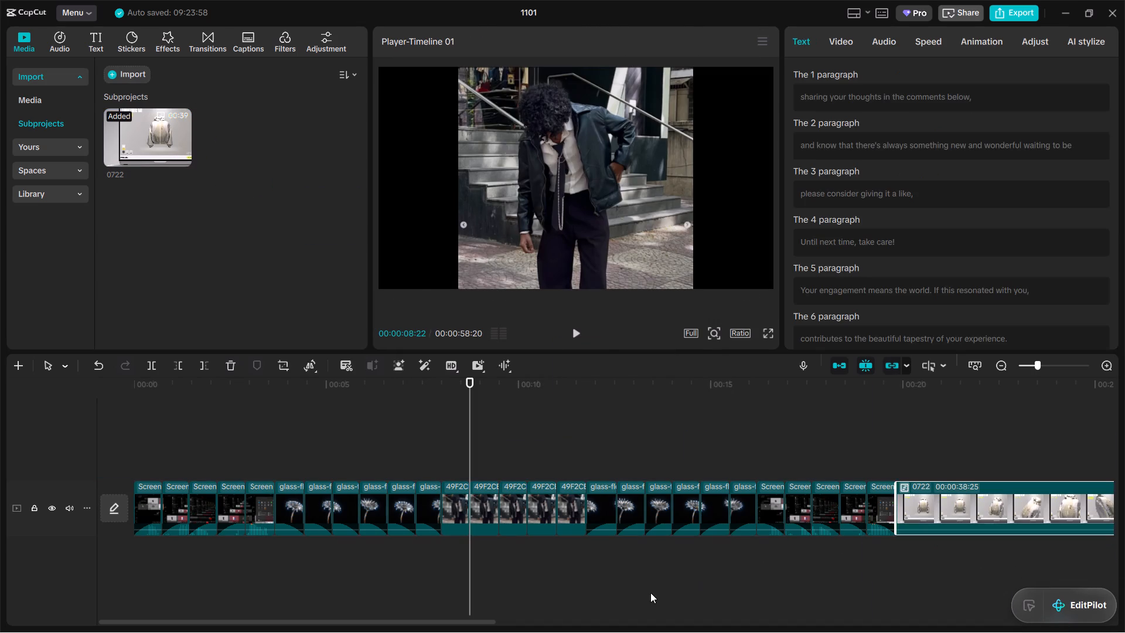
{"action": "left_click", "coordinate": [650, 593]}
Scrub through the opening part of the sequence and briefly play back the photo pieces.
{"action": "left_click_drag", "start_coordinate": [648, 403], "coordinate": [165, 384]}
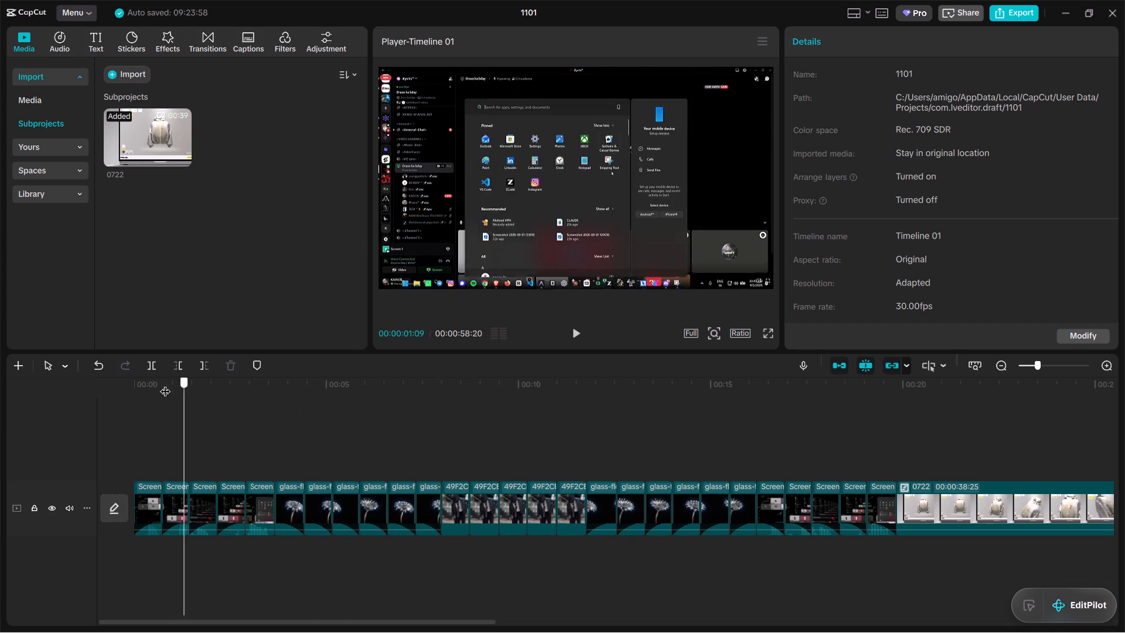
{"action": "left_click_drag", "start_coordinate": [165, 384], "coordinate": [448, 436]}
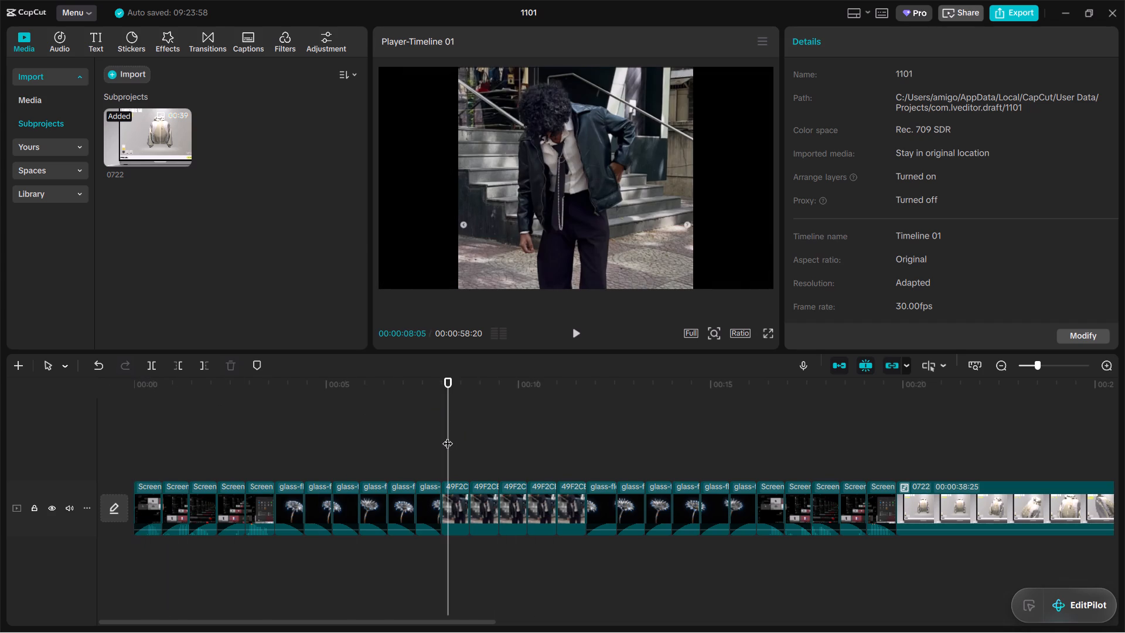
{"action": "left_click", "coordinate": [572, 336]}
{"action": "left_click", "coordinate": [580, 334]}
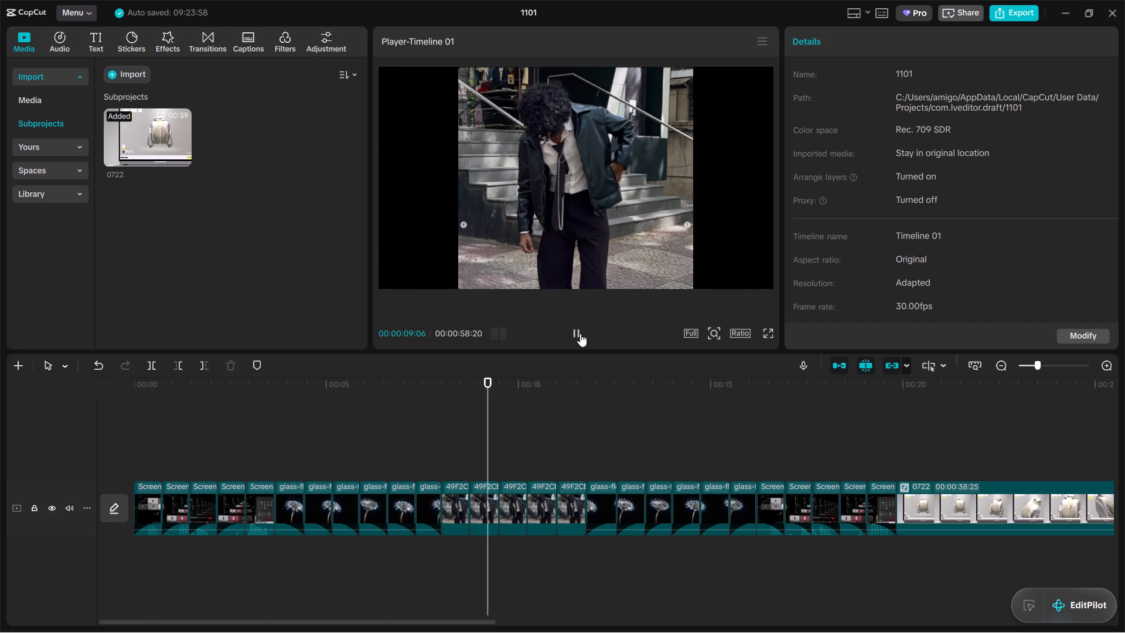
{"action": "left_click_drag", "start_coordinate": [483, 403], "coordinate": [462, 405]}
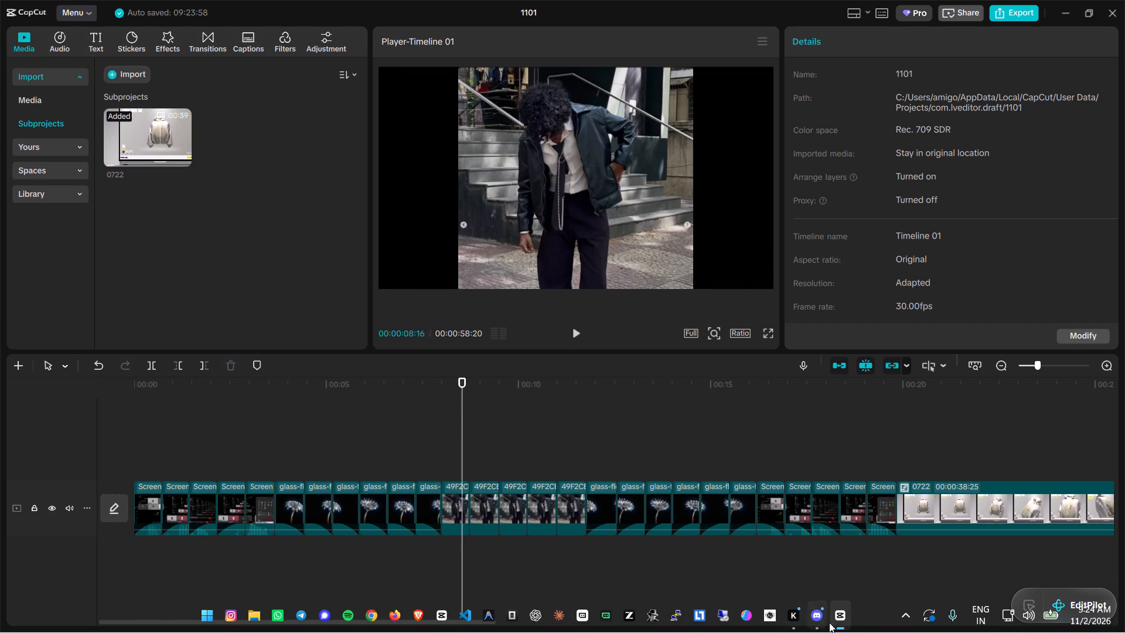
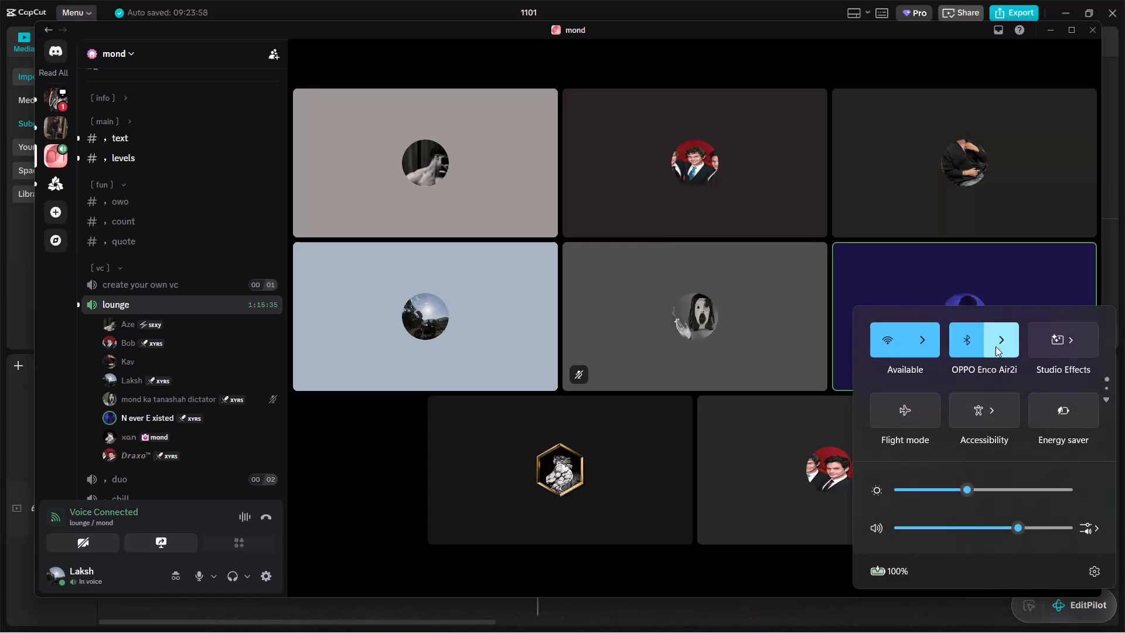
Check the connection status and battery of the OPPO Enco Air2i among the Windows Bluetooth devices.
{"action": "left_click", "coordinate": [998, 340]}
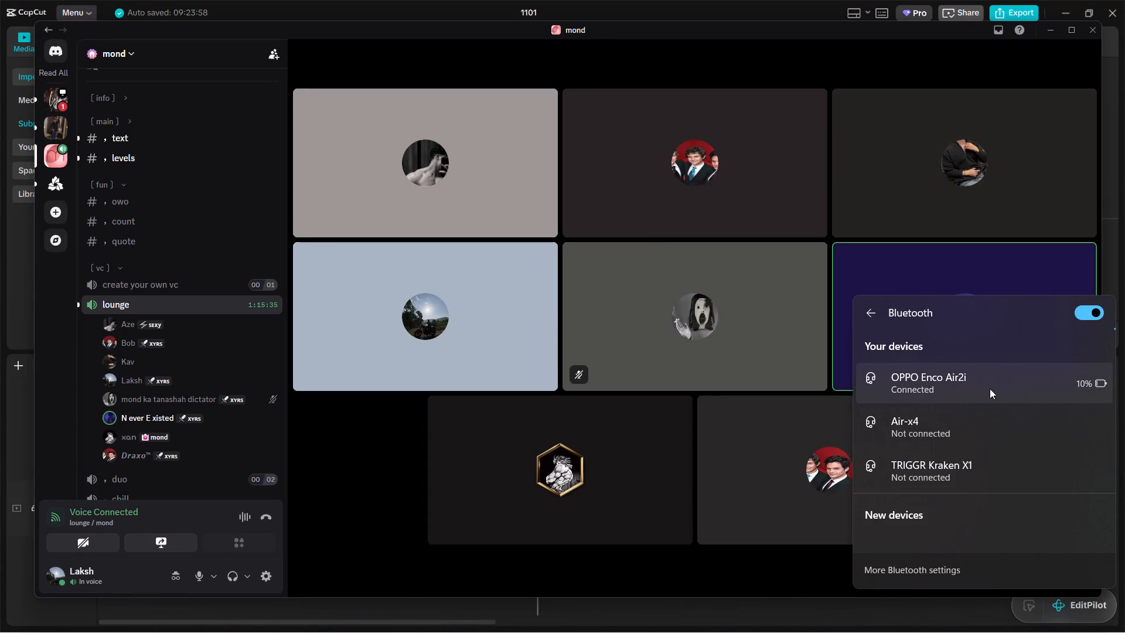
{"action": "left_click", "coordinate": [990, 389]}
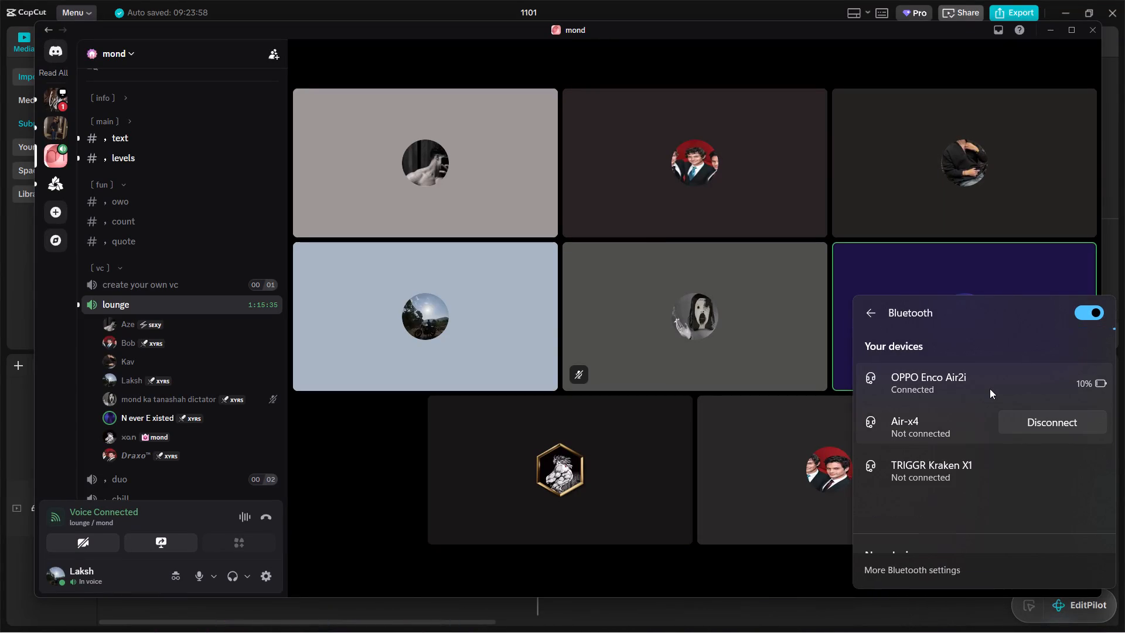
{"action": "left_click", "coordinate": [990, 389]}
{"action": "left_click", "coordinate": [990, 389]}
{"action": "left_click", "coordinate": [990, 389]}
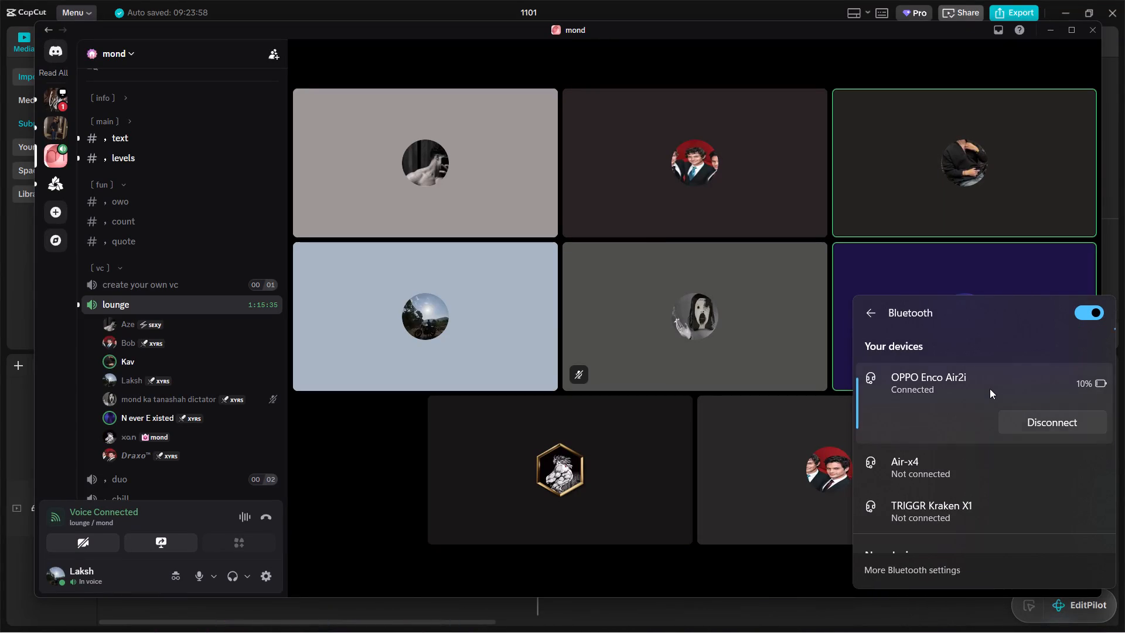
{"action": "left_click", "coordinate": [990, 389]}
{"action": "left_click", "coordinate": [990, 389]}
{"action": "double_click", "coordinate": [990, 389]}
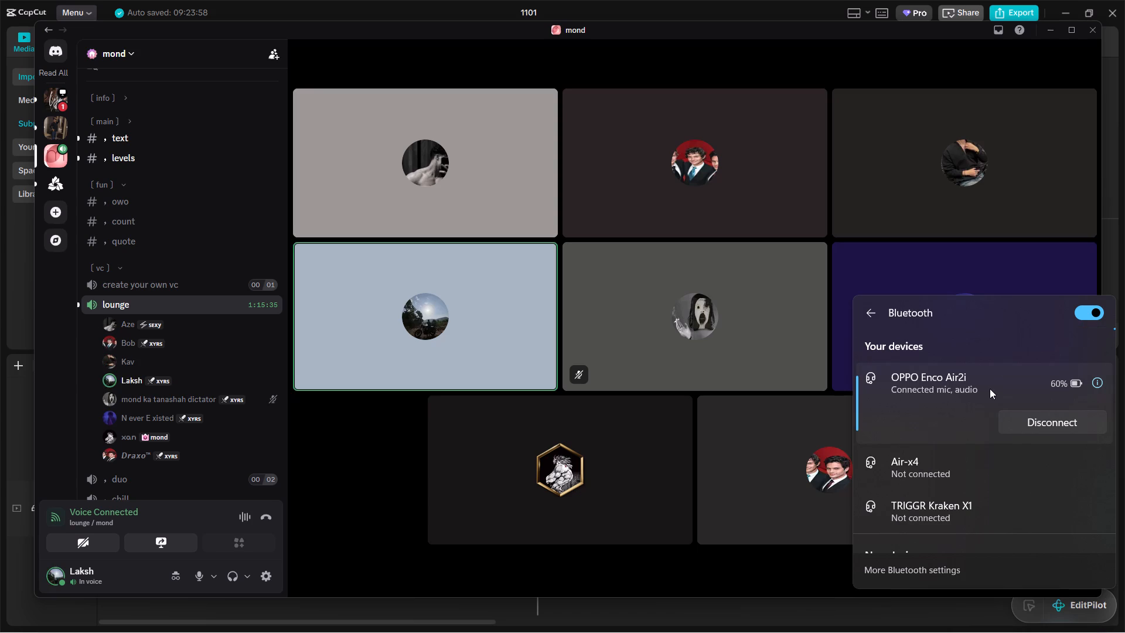
{"action": "left_click", "coordinate": [990, 389]}
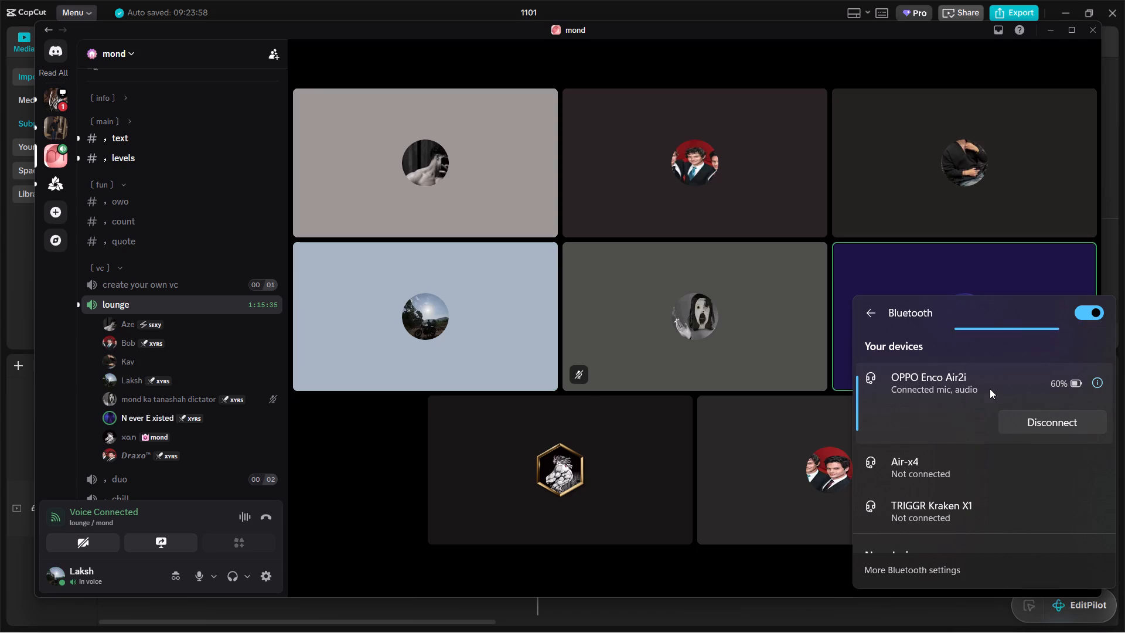
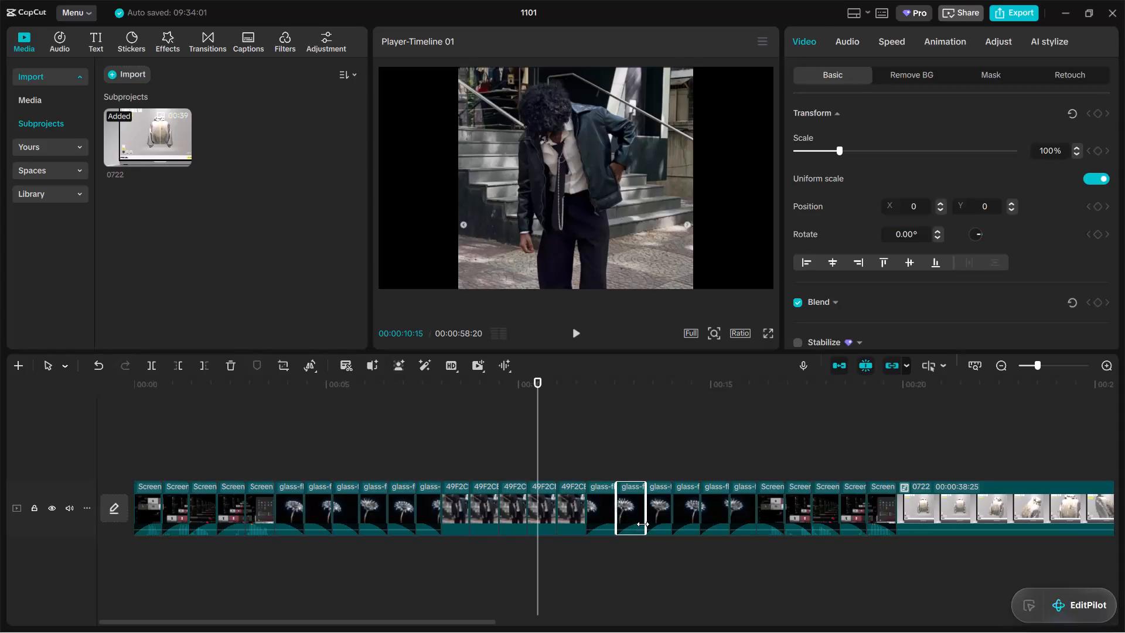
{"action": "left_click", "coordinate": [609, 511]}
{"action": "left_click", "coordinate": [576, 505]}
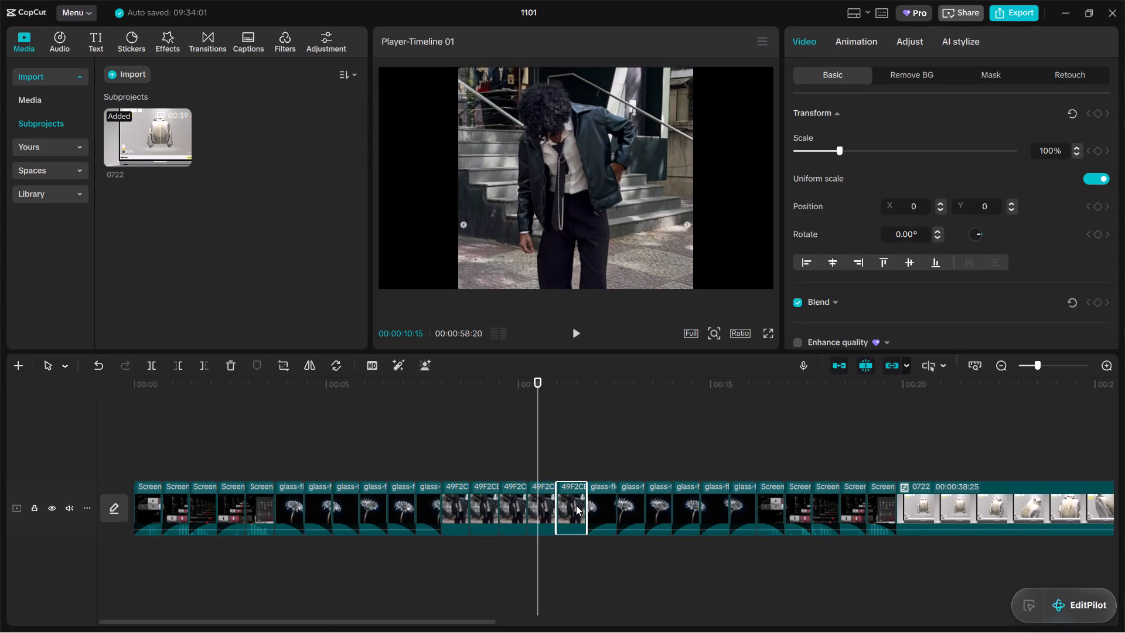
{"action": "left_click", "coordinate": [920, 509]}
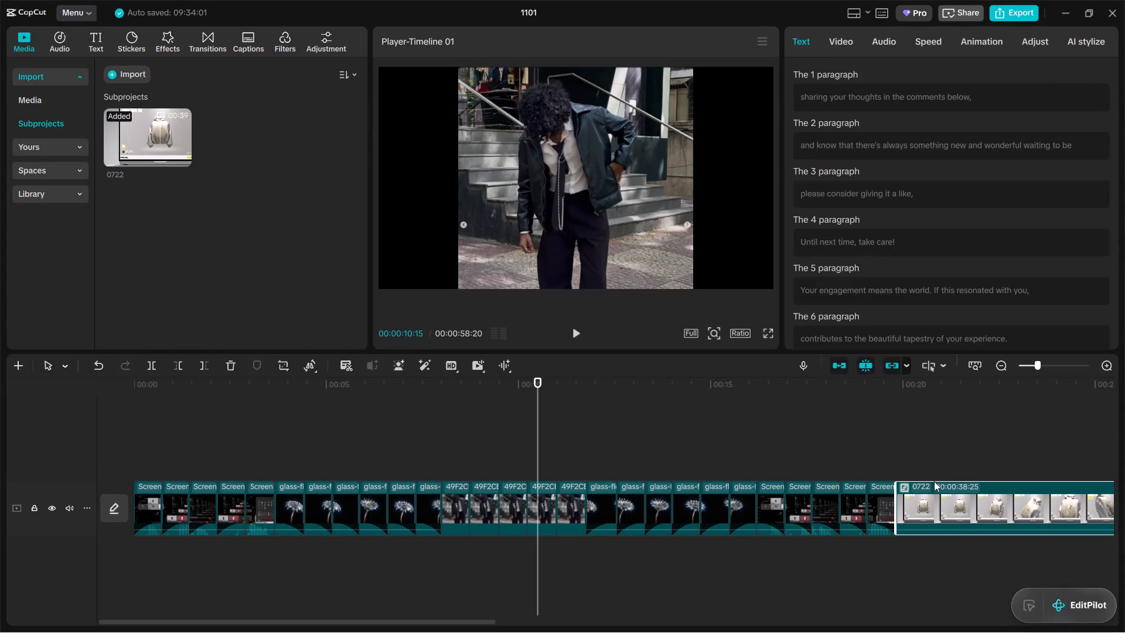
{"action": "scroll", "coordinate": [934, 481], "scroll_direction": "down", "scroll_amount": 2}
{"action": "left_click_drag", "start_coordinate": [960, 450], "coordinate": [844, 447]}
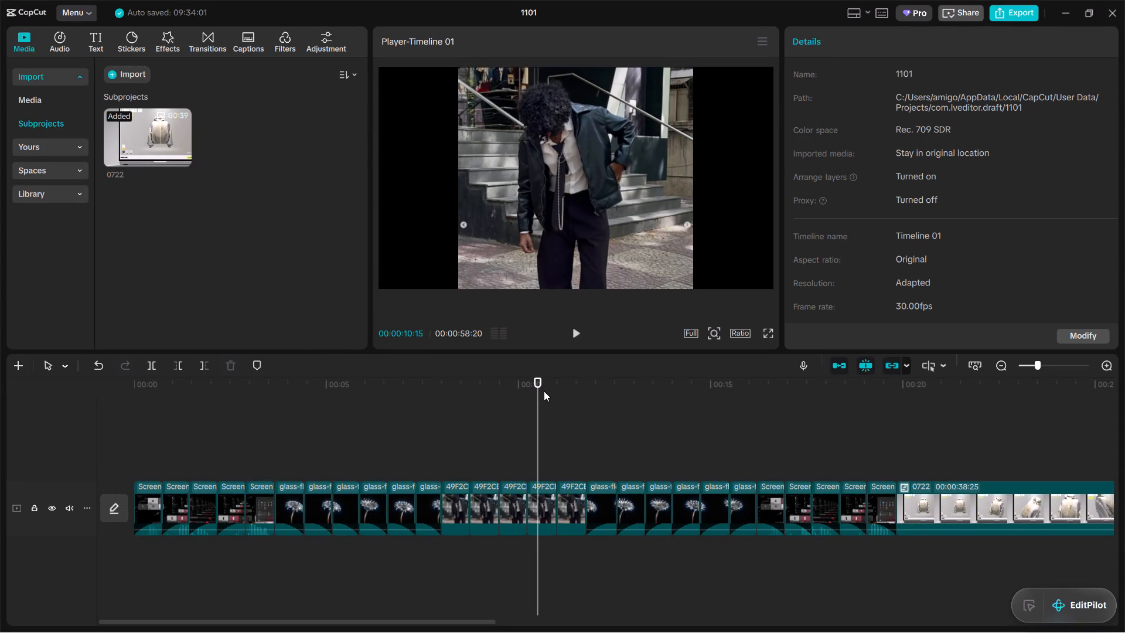
Split the 0722 subproject clip at 00:00:20:27, 00:00:21:26 and 00:00:22:25, making pieces about one second long.
{"action": "left_click_drag", "start_coordinate": [535, 391], "coordinate": [1116, 464]}
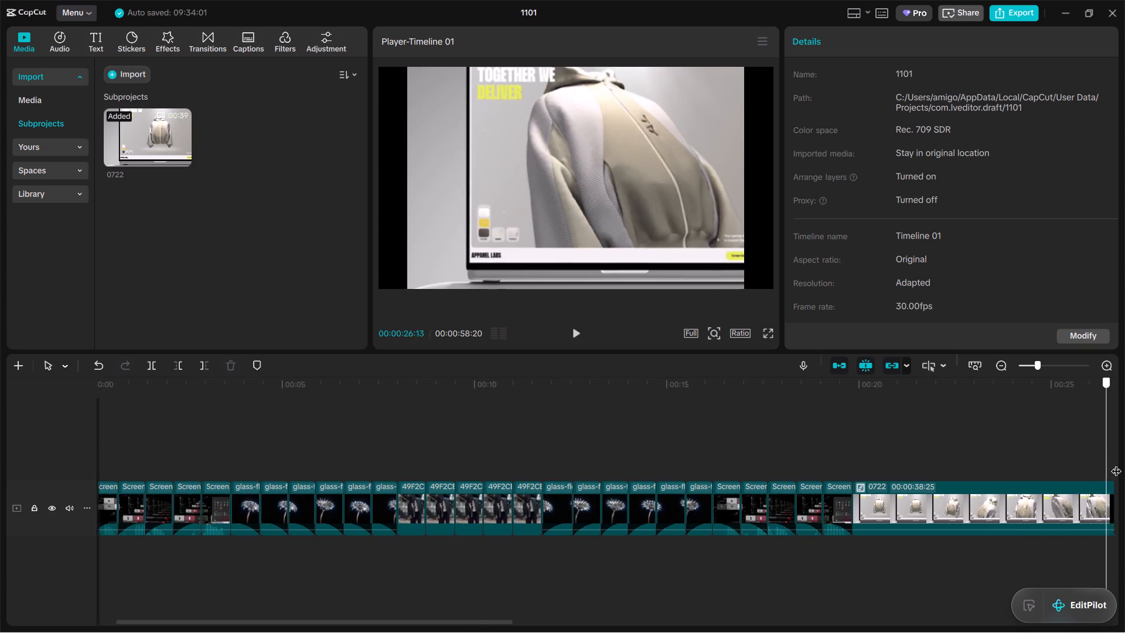
{"action": "left_click_drag", "start_coordinate": [1116, 464], "coordinate": [385, 477]}
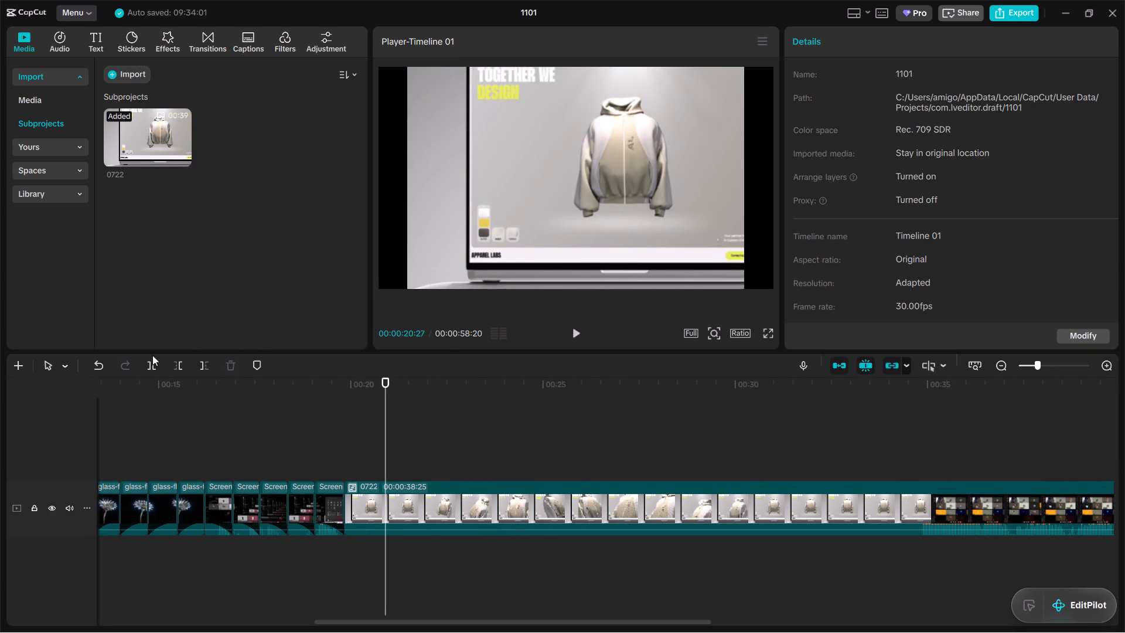
{"action": "left_click", "coordinate": [152, 365]}
{"action": "left_click_drag", "start_coordinate": [384, 406], "coordinate": [405, 412]}
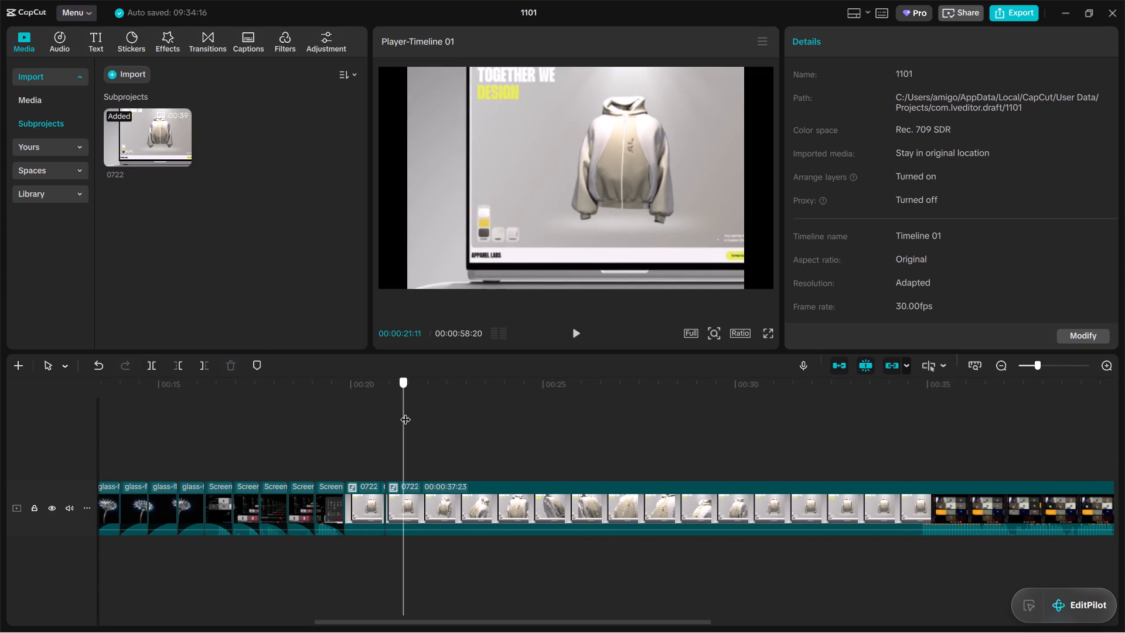
{"action": "left_click_drag", "start_coordinate": [405, 412], "coordinate": [423, 415]}
{"action": "left_click", "coordinate": [145, 362]}
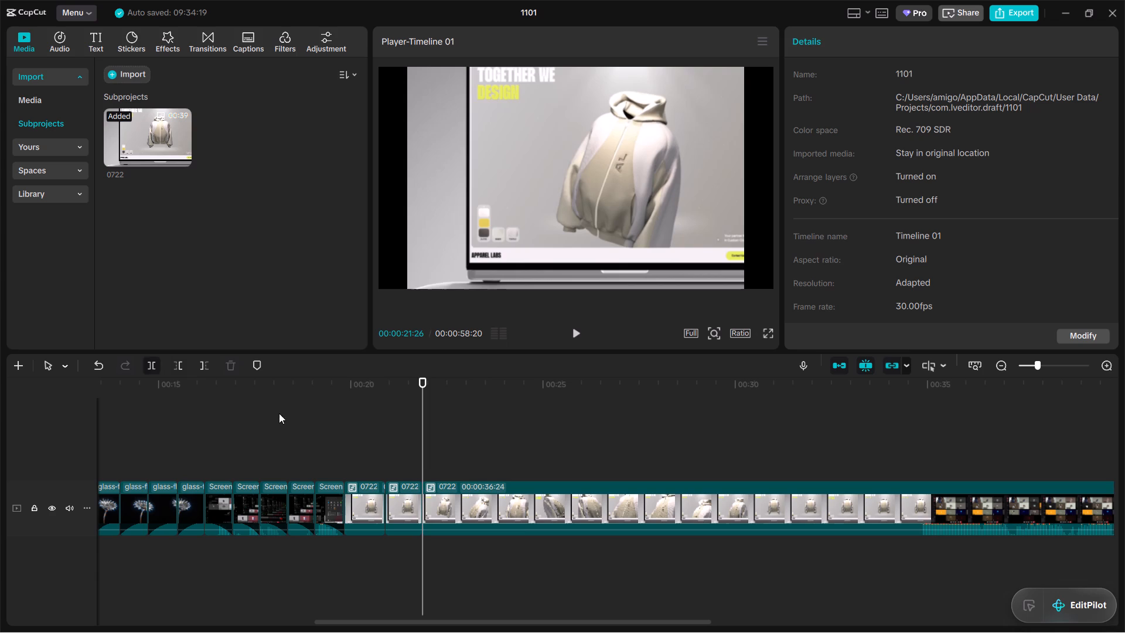
{"action": "left_click_drag", "start_coordinate": [426, 457], "coordinate": [459, 461]}
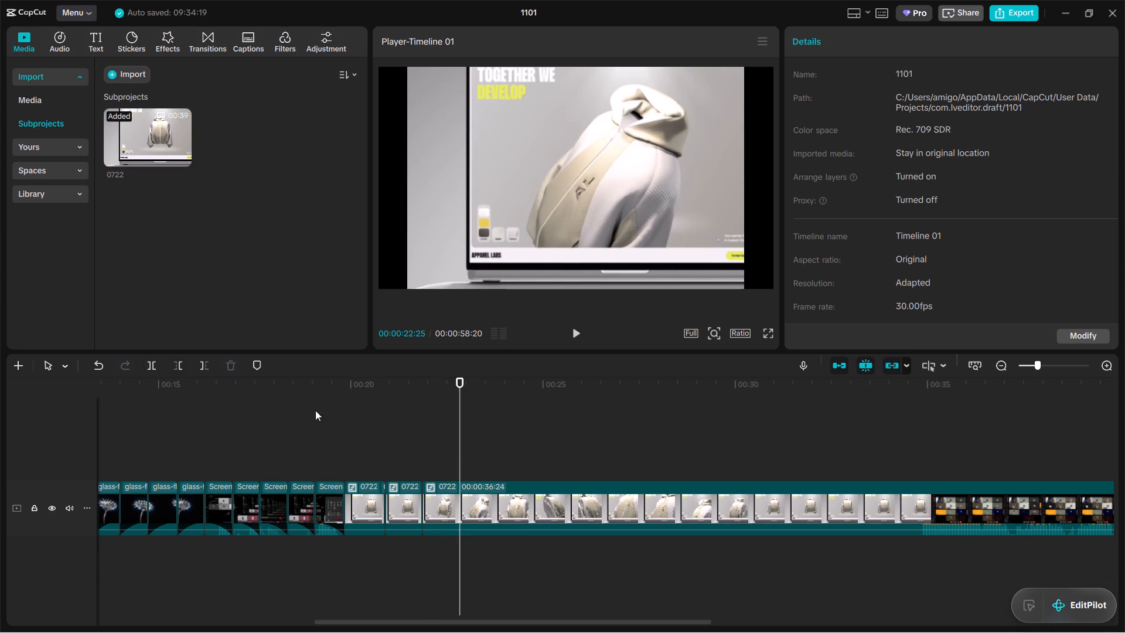
{"action": "left_click", "coordinate": [160, 370]}
Split the remaining long 0722 clip at 00:00:23:22, 00:00:24:20 and 00:00:25:20.
{"action": "left_click_drag", "start_coordinate": [463, 451], "coordinate": [509, 460]}
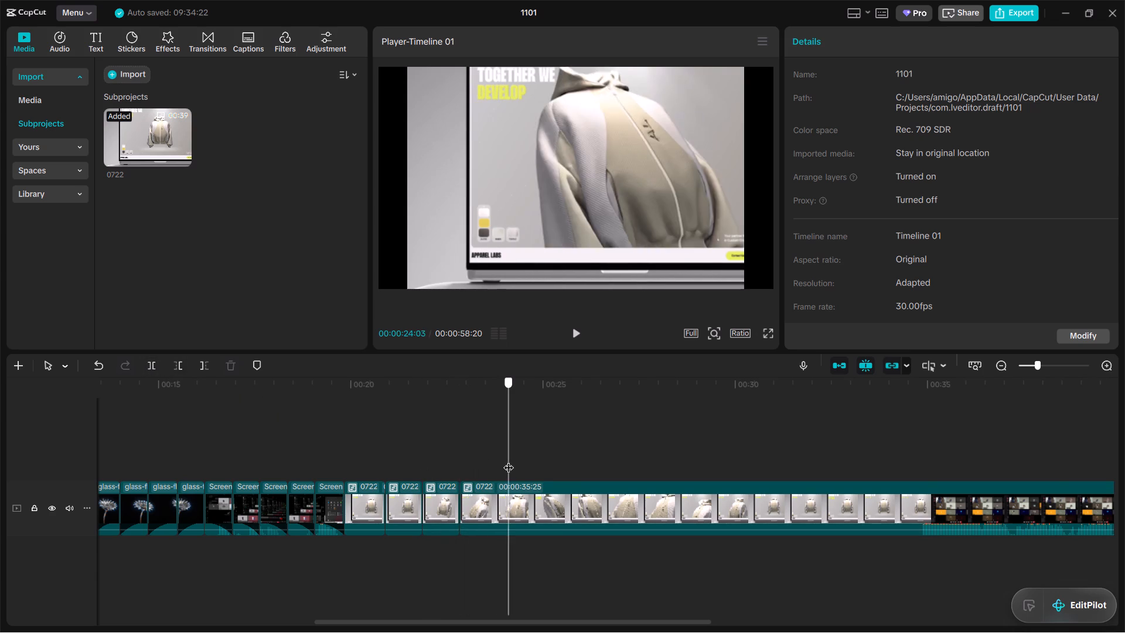
{"action": "left_click_drag", "start_coordinate": [509, 460], "coordinate": [494, 461]}
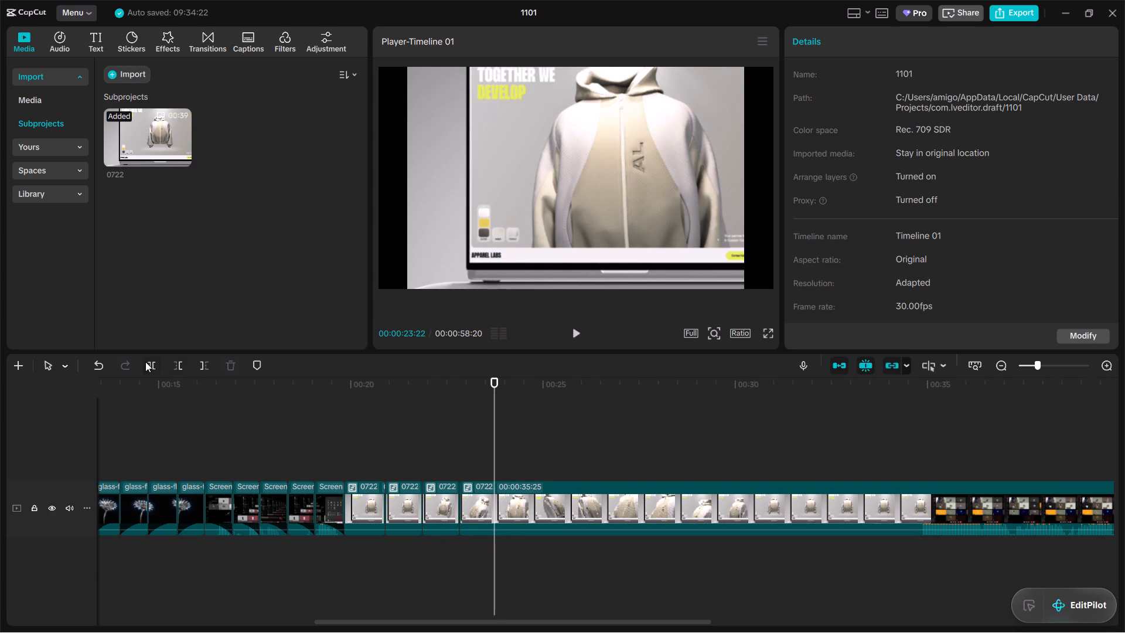
{"action": "left_click", "coordinate": [145, 362]}
{"action": "left_click_drag", "start_coordinate": [492, 429], "coordinate": [530, 437]}
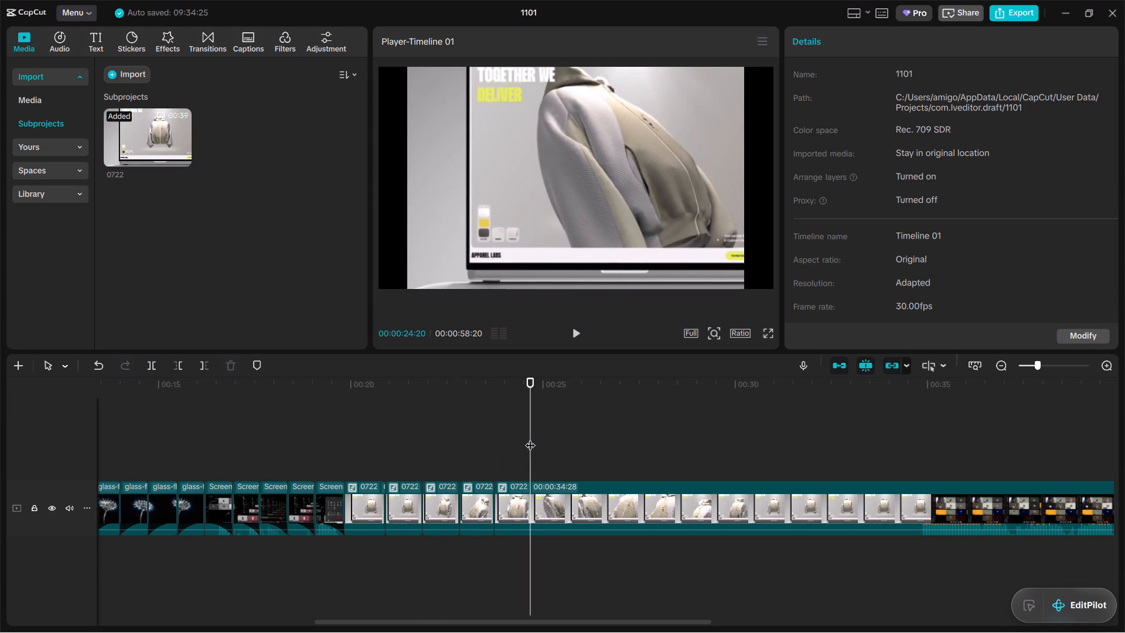
{"action": "left_click", "coordinate": [148, 364]}
{"action": "left_click", "coordinate": [536, 436]}
{"action": "left_click", "coordinate": [529, 435]}
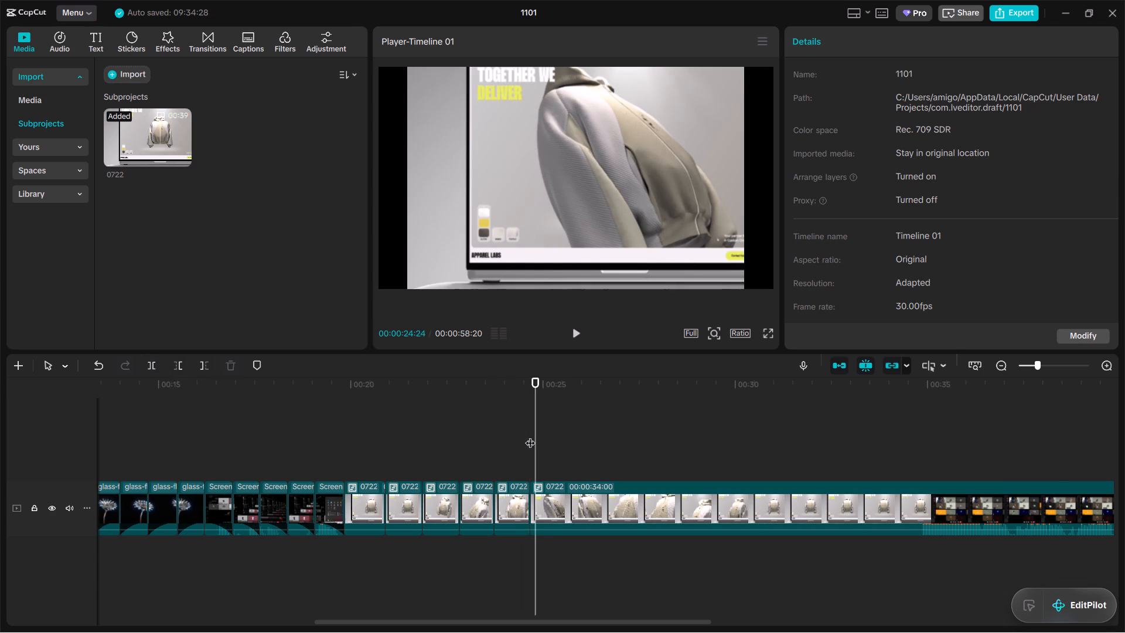
{"action": "left_click_drag", "start_coordinate": [534, 435], "coordinate": [567, 441]}
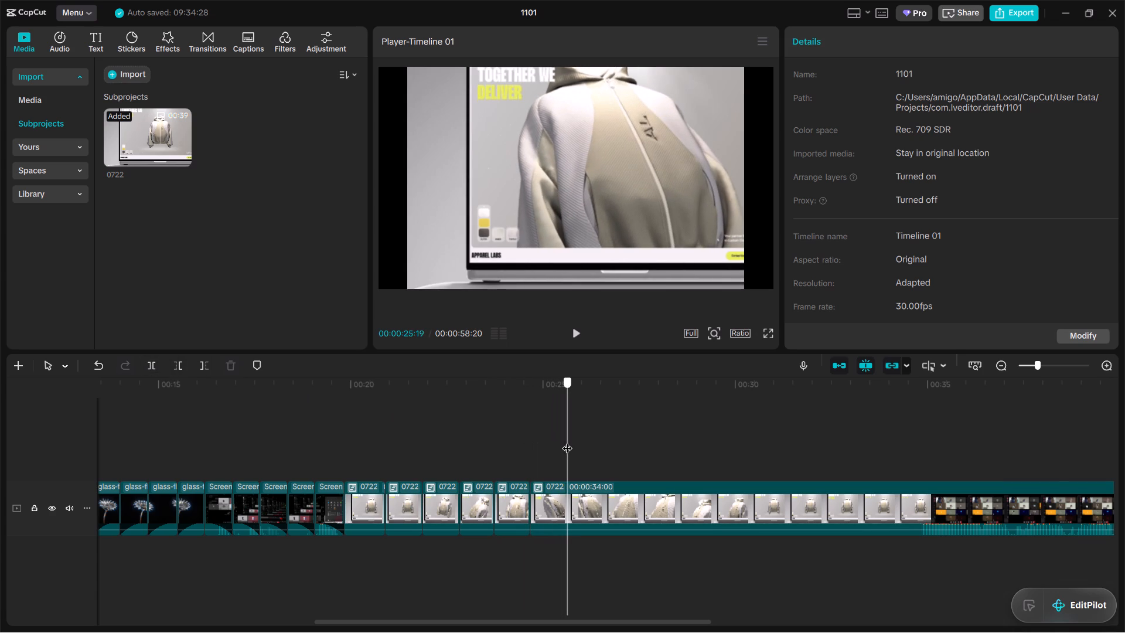
{"action": "left_click_drag", "start_coordinate": [567, 441], "coordinate": [571, 442]}
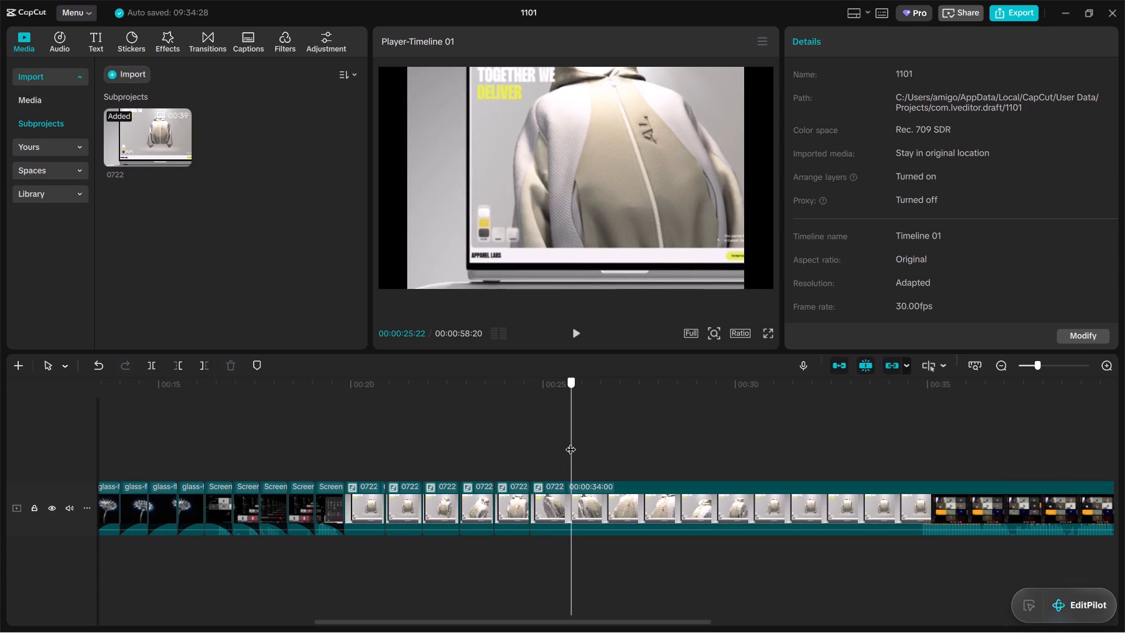
{"action": "left_click_drag", "start_coordinate": [571, 442], "coordinate": [569, 442]}
{"action": "left_click", "coordinate": [154, 367]}
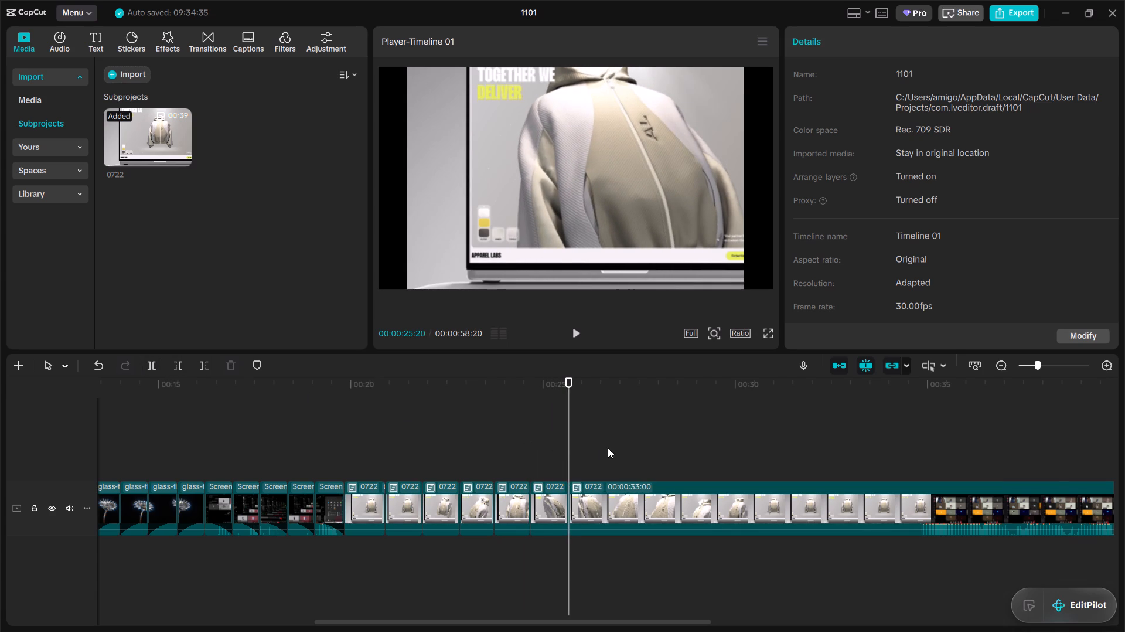
Split the remaining long 0722 clip at 00:00:26:19, 00:00:27:16 and 00:00:28:15.
{"action": "left_click_drag", "start_coordinate": [570, 437], "coordinate": [607, 438]}
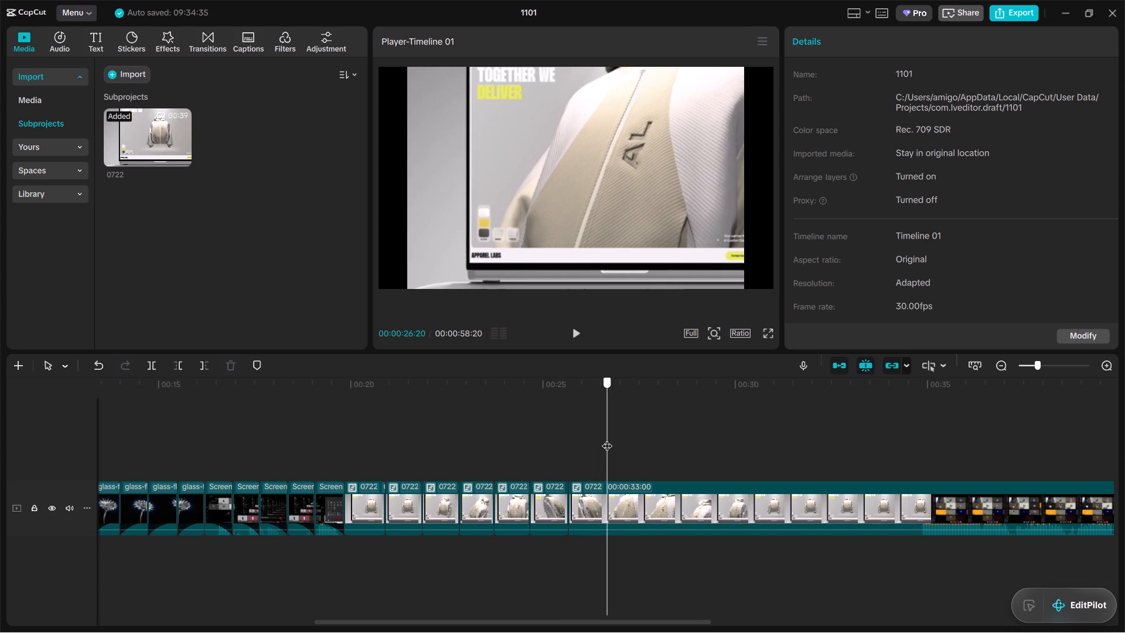
{"action": "left_click_drag", "start_coordinate": [607, 438], "coordinate": [606, 438]}
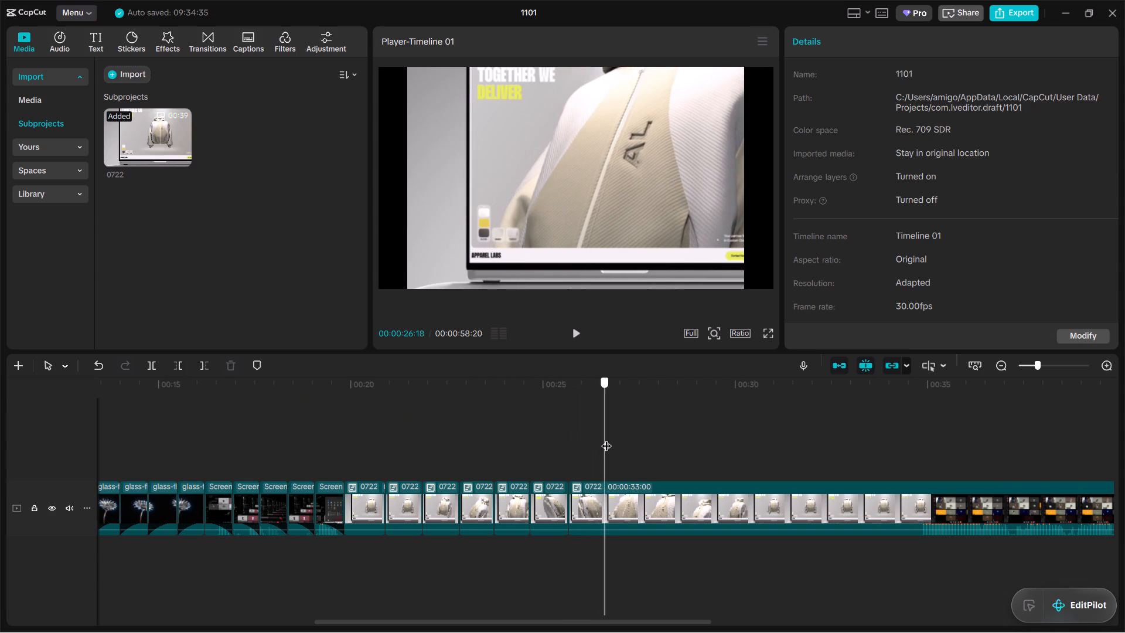
{"action": "left_click_drag", "start_coordinate": [606, 438], "coordinate": [606, 438]}
{"action": "left_click", "coordinate": [152, 363]}
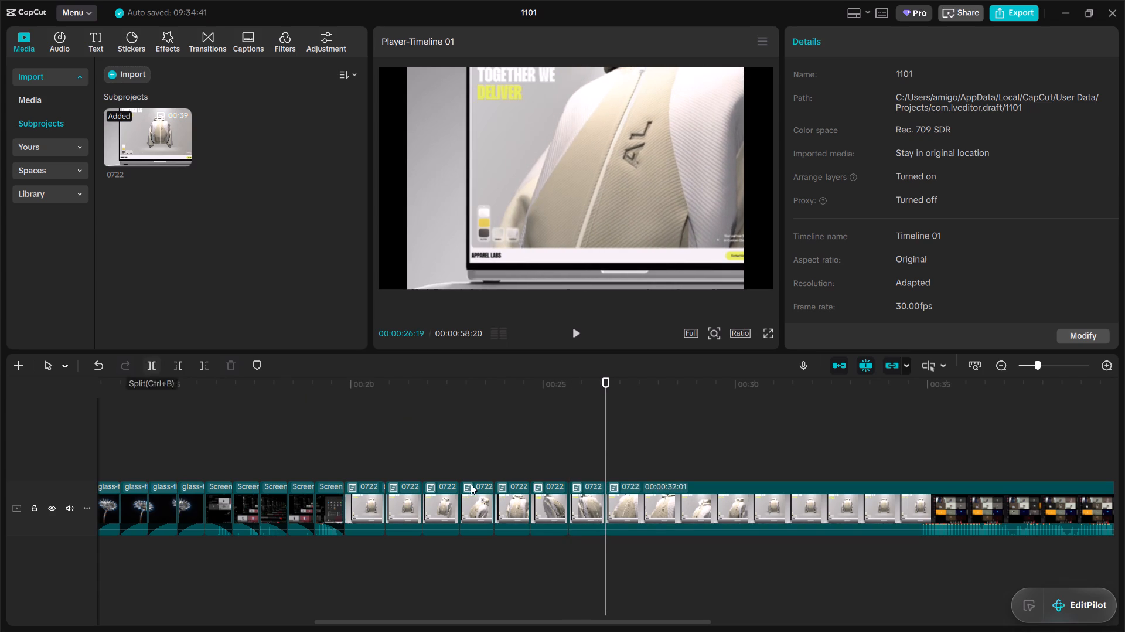
{"action": "left_click_drag", "start_coordinate": [606, 438], "coordinate": [633, 437]}
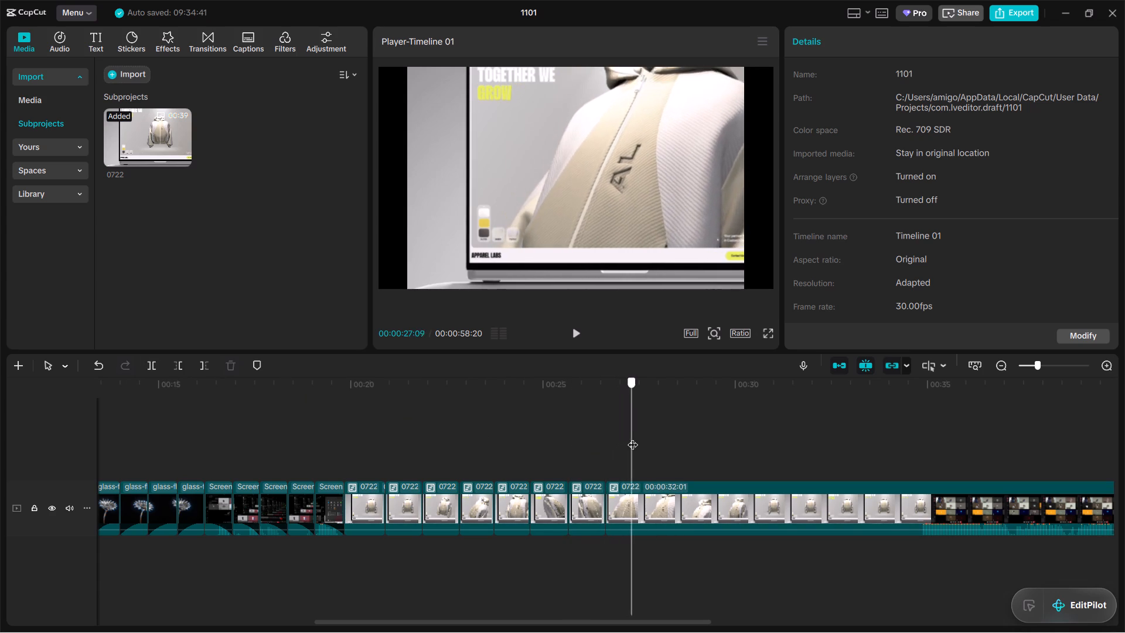
{"action": "left_click_drag", "start_coordinate": [633, 437], "coordinate": [640, 437]}
{"action": "left_click", "coordinate": [159, 364]}
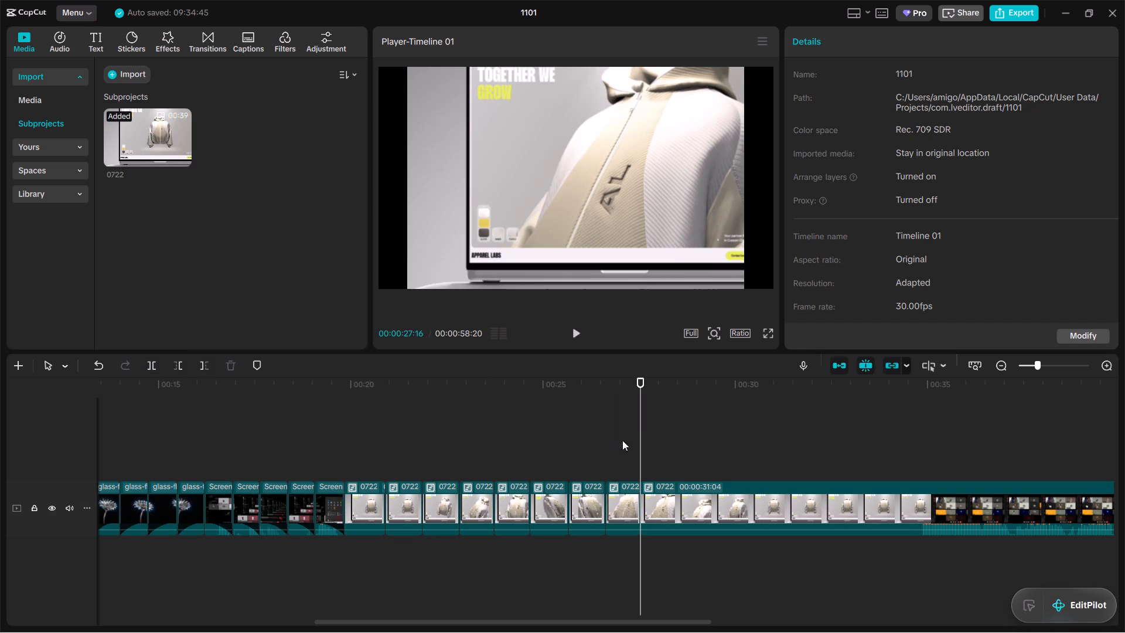
{"action": "left_click_drag", "start_coordinate": [640, 440], "coordinate": [677, 444]}
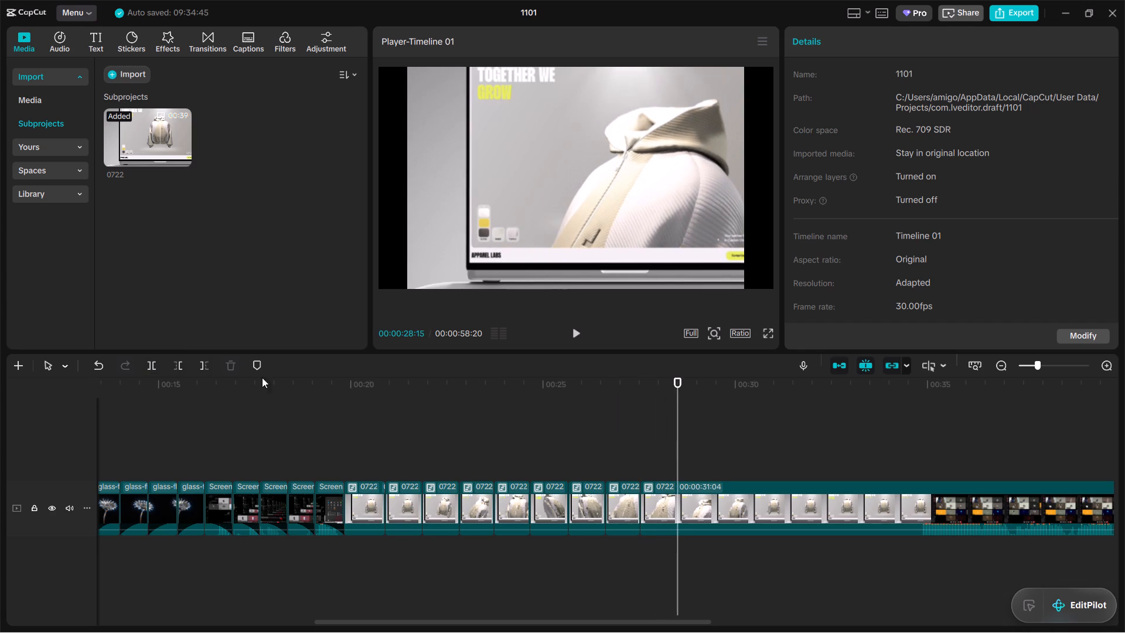
{"action": "left_click", "coordinate": [154, 371]}
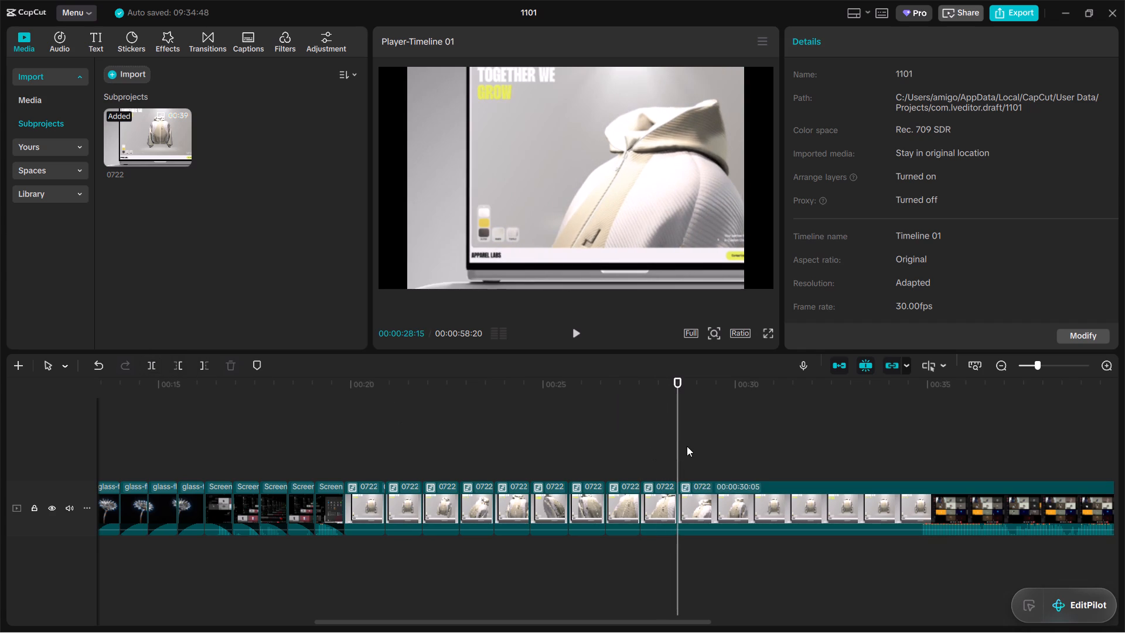
Split the remaining long 0722 clip at 00:00:29:14, 00:00:30:12 and 00:00:31:10.
{"action": "left_click_drag", "start_coordinate": [677, 442], "coordinate": [715, 445]}
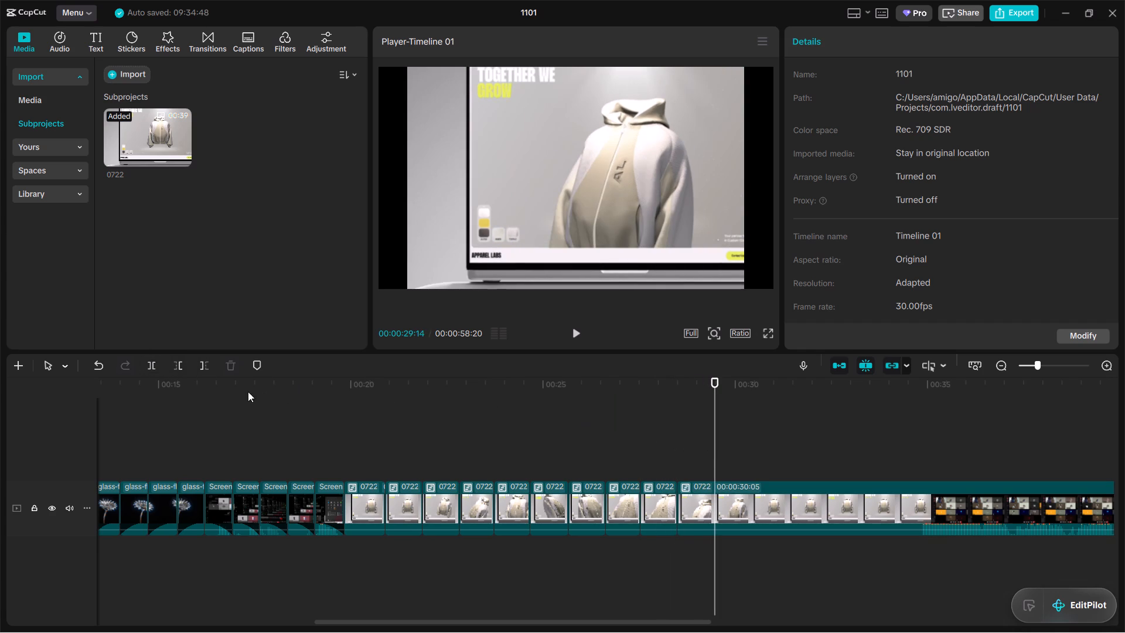
{"action": "left_click", "coordinate": [155, 365]}
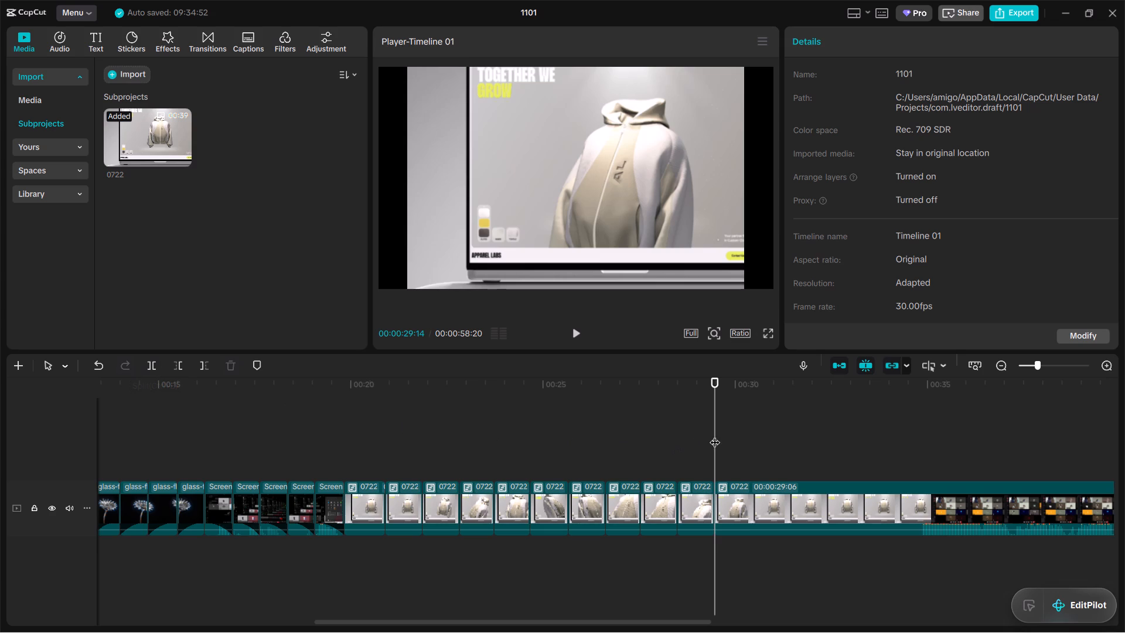
{"action": "left_click_drag", "start_coordinate": [715, 435], "coordinate": [750, 437]}
{"action": "left_click", "coordinate": [152, 366]}
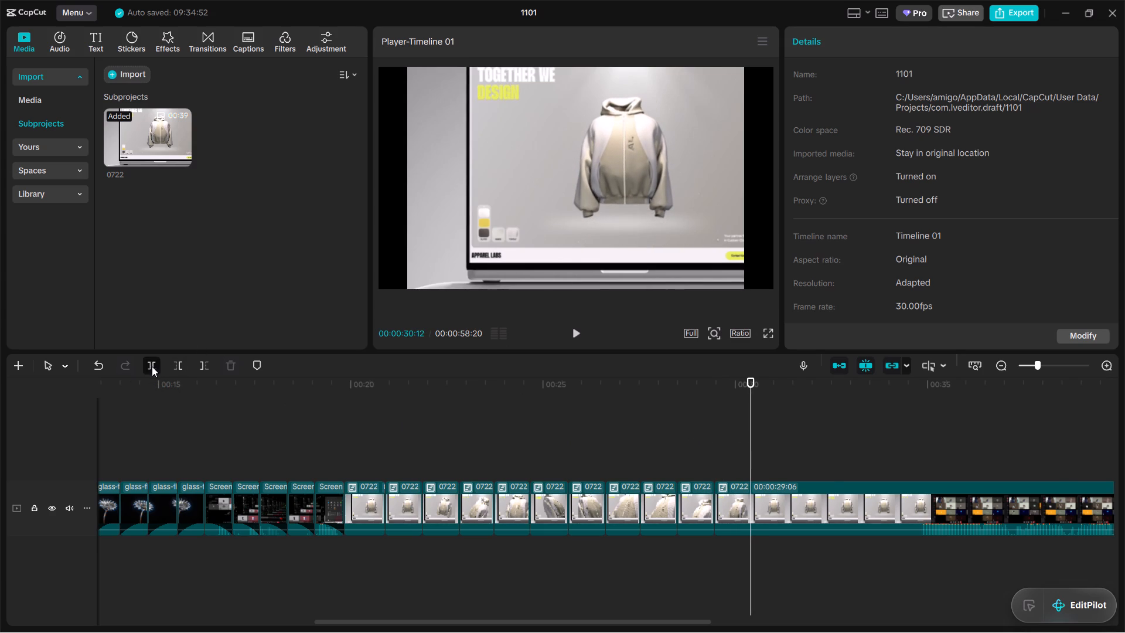
{"action": "left_click_drag", "start_coordinate": [749, 401], "coordinate": [792, 411]}
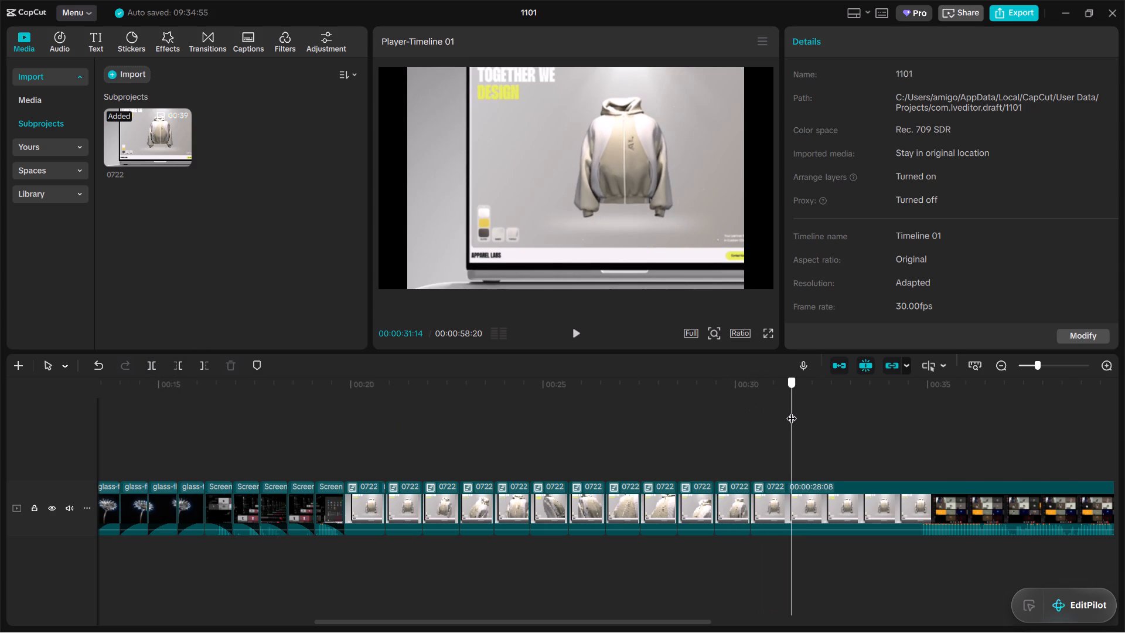
{"action": "left_click_drag", "start_coordinate": [792, 411], "coordinate": [787, 411]}
{"action": "left_click", "coordinate": [151, 366]}
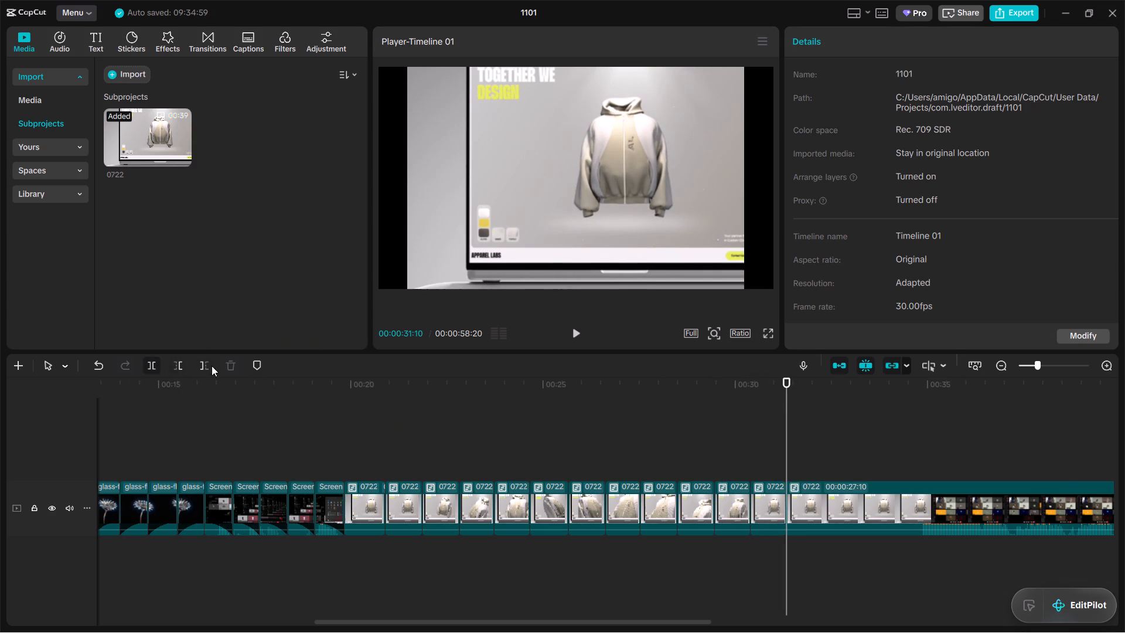
Split the remaining long 0722 clip at 00:00:32:09, 00:00:33:07 and 00:00:34:07.
{"action": "left_click_drag", "start_coordinate": [787, 415], "coordinate": [822, 430]}
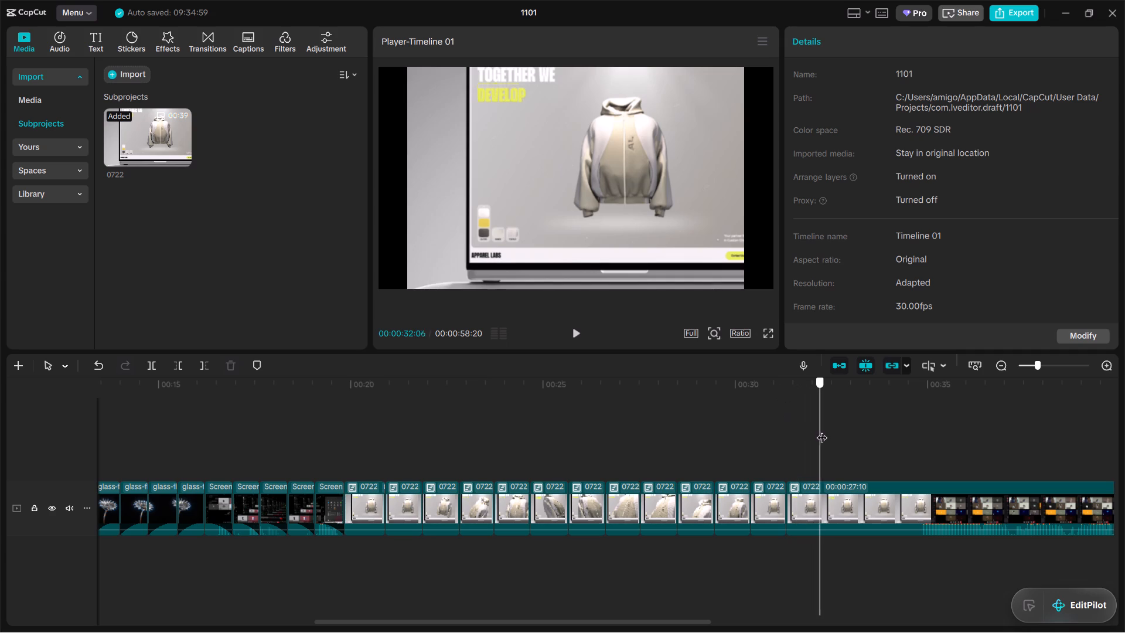
{"action": "left_click_drag", "start_coordinate": [822, 430], "coordinate": [823, 431]}
{"action": "left_click", "coordinate": [149, 356]}
{"action": "left_click", "coordinate": [151, 363]}
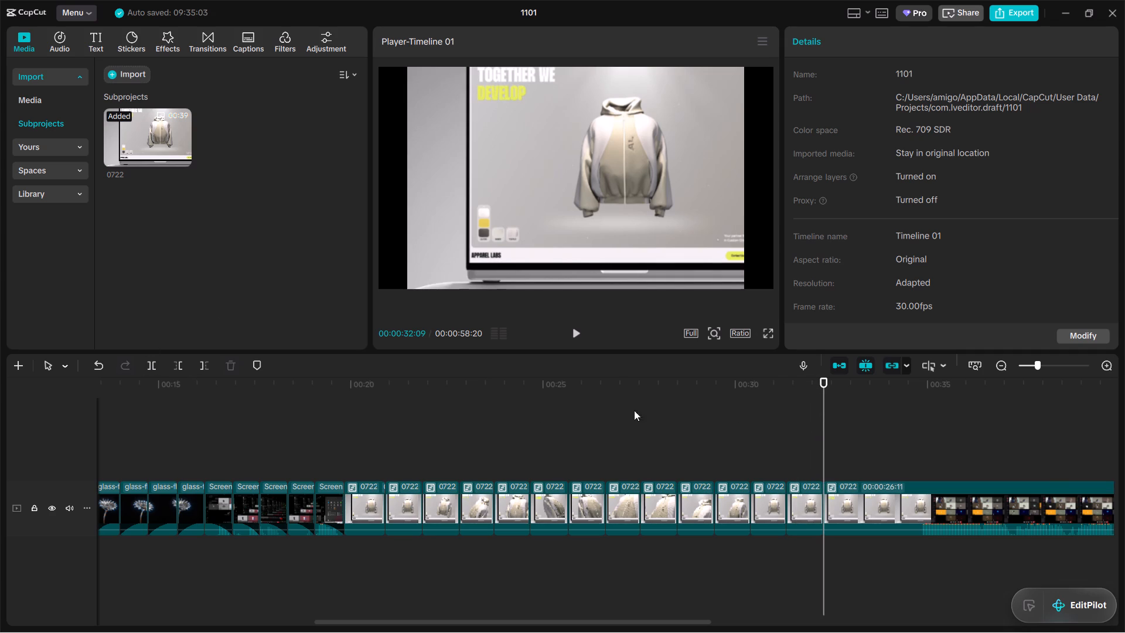
{"action": "left_click_drag", "start_coordinate": [824, 419], "coordinate": [860, 431]}
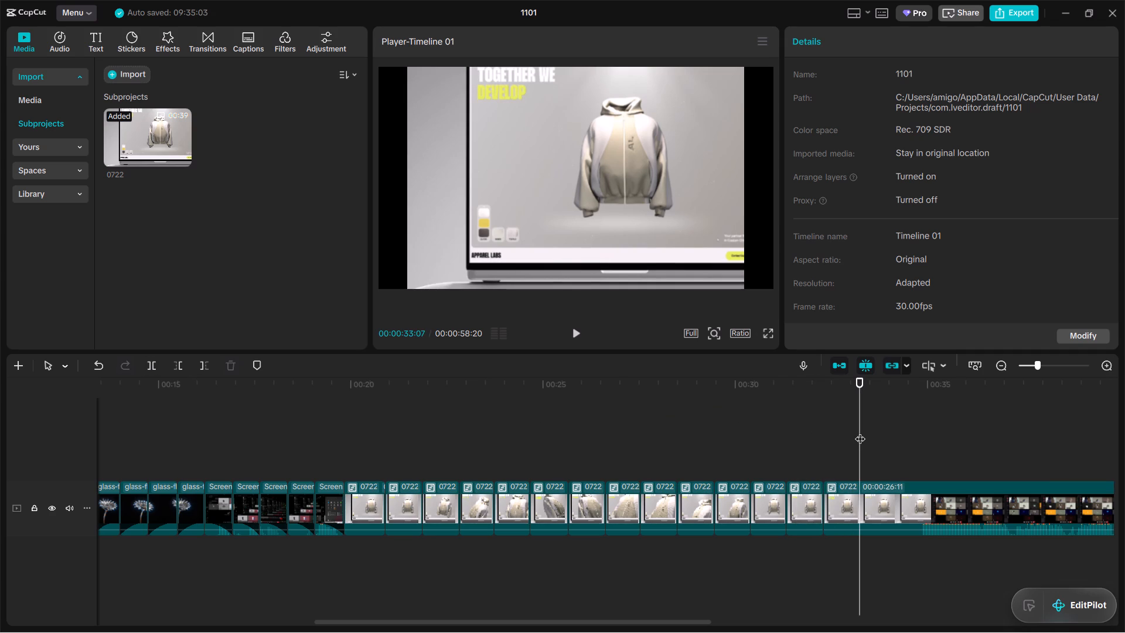
{"action": "left_click", "coordinate": [148, 370]}
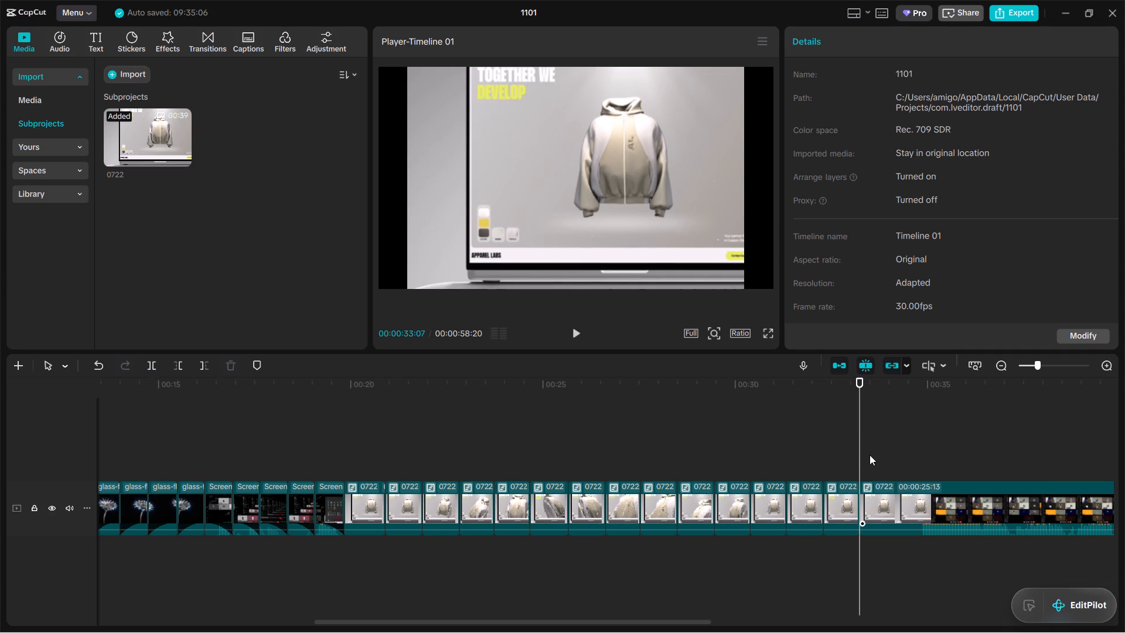
{"action": "left_click_drag", "start_coordinate": [862, 445], "coordinate": [898, 445]}
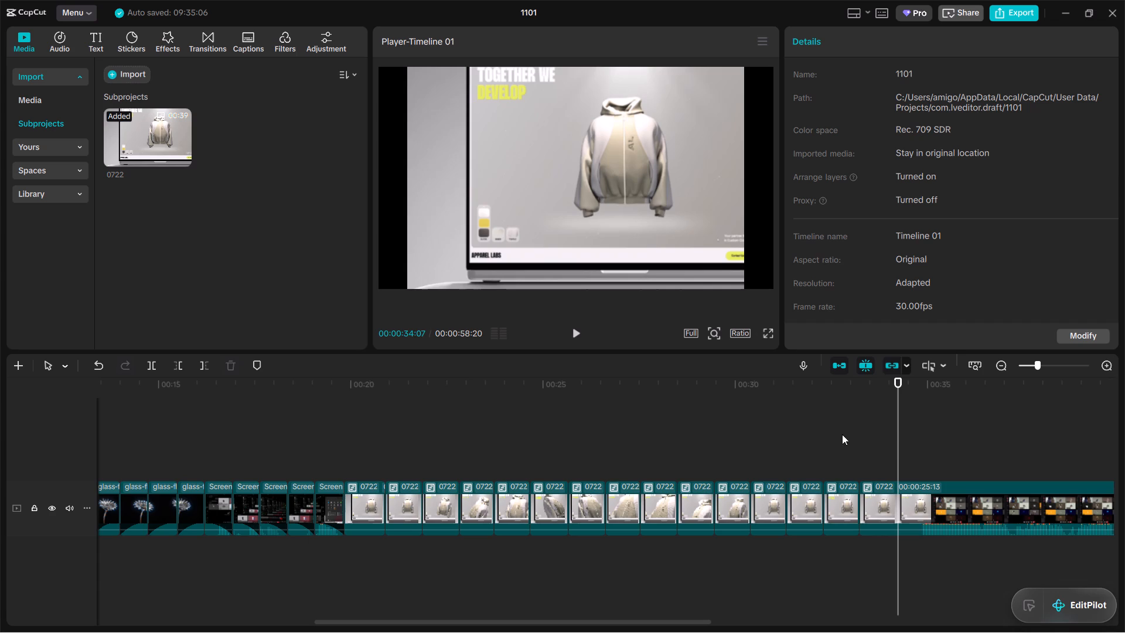
{"action": "left_click", "coordinate": [160, 366]}
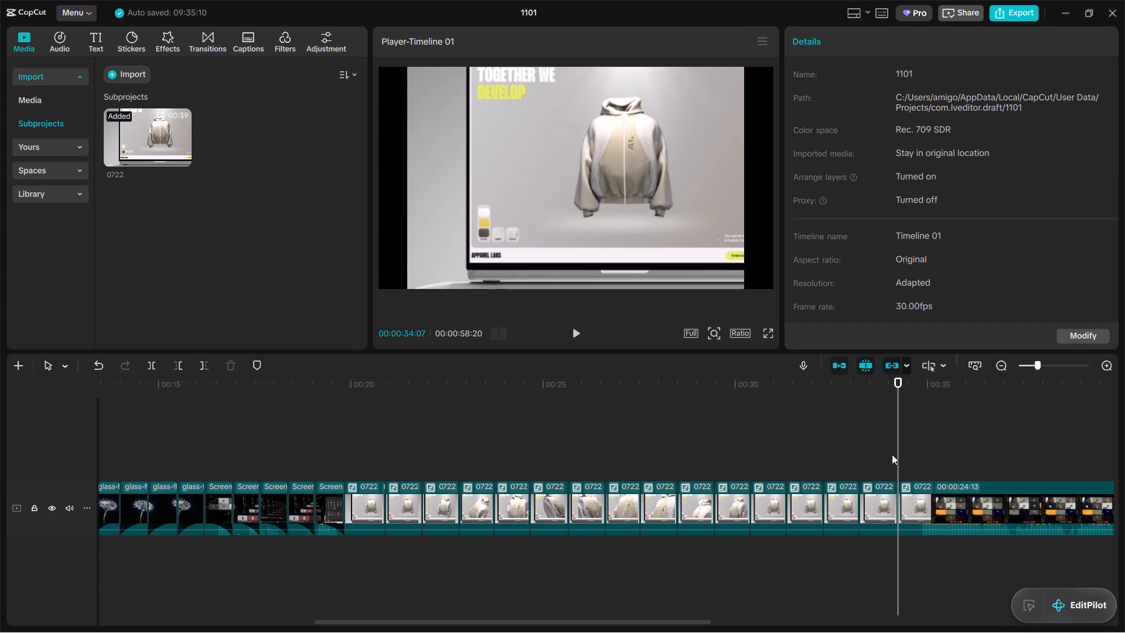
Delete the long remainder of the 0722 clip after the split at 00:00:34:07.
{"action": "left_click_drag", "start_coordinate": [901, 454], "coordinate": [916, 454]}
{"action": "left_click", "coordinate": [953, 505]}
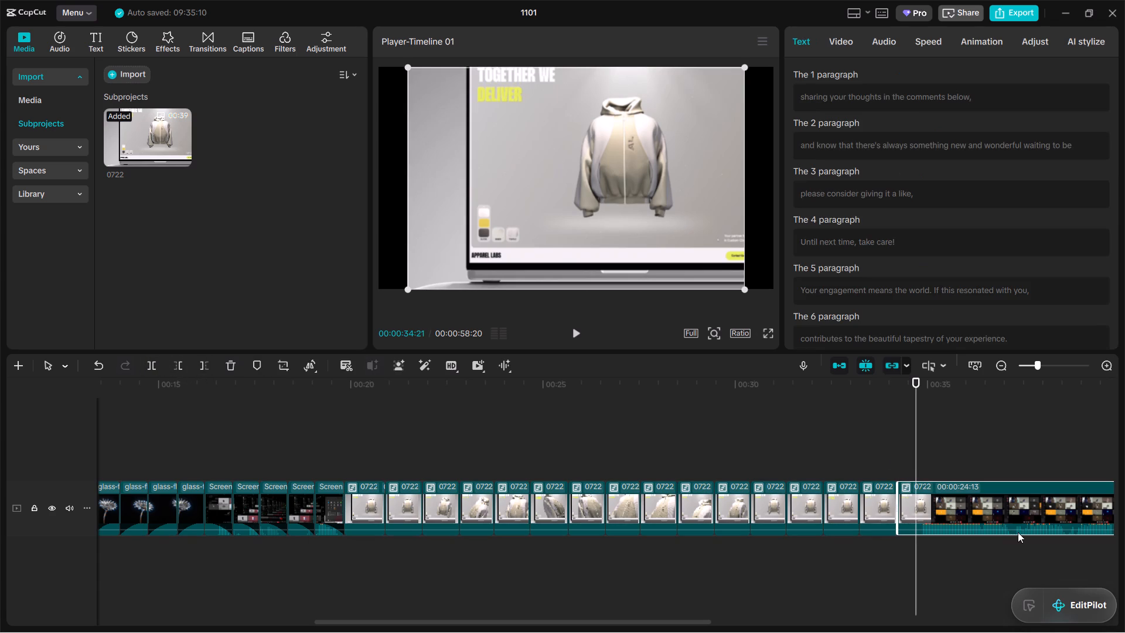
{"action": "key", "text": "Delete"}
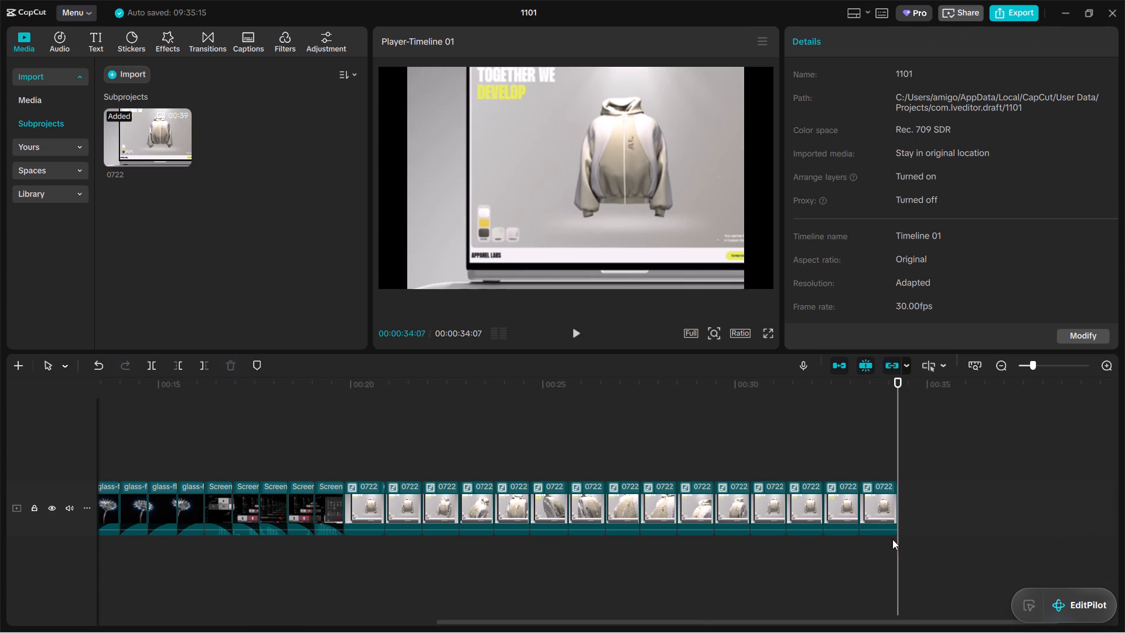
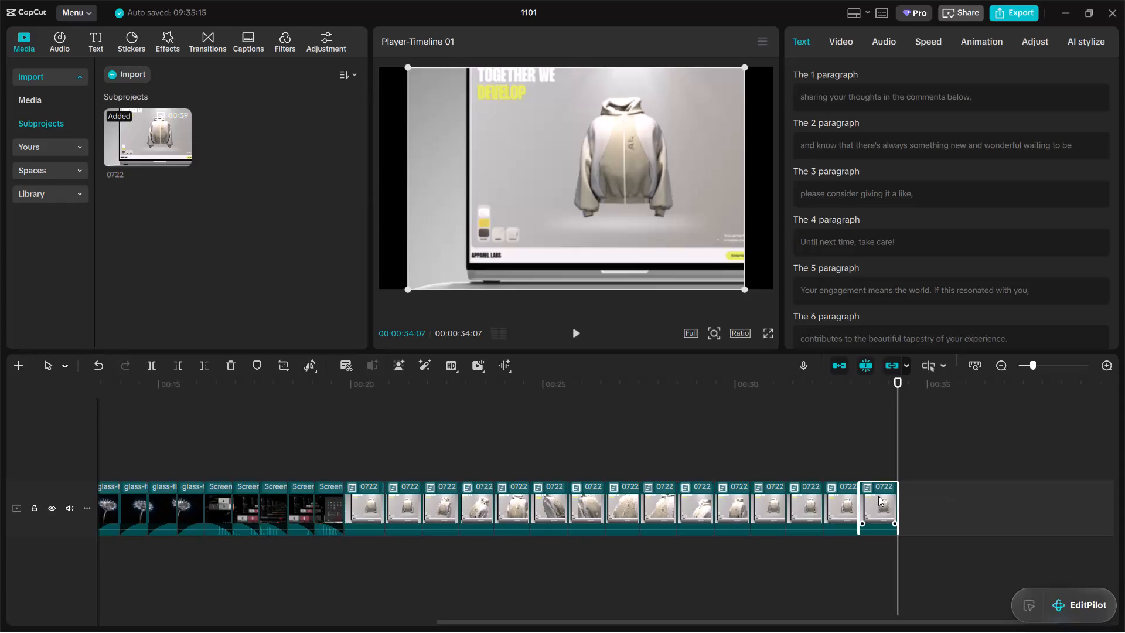
Delete the last three 0722 pieces at the end of the timeline, one after another.
{"action": "key", "text": "Delete"}
{"action": "left_click", "coordinate": [846, 489]}
{"action": "key", "text": "Delete"}
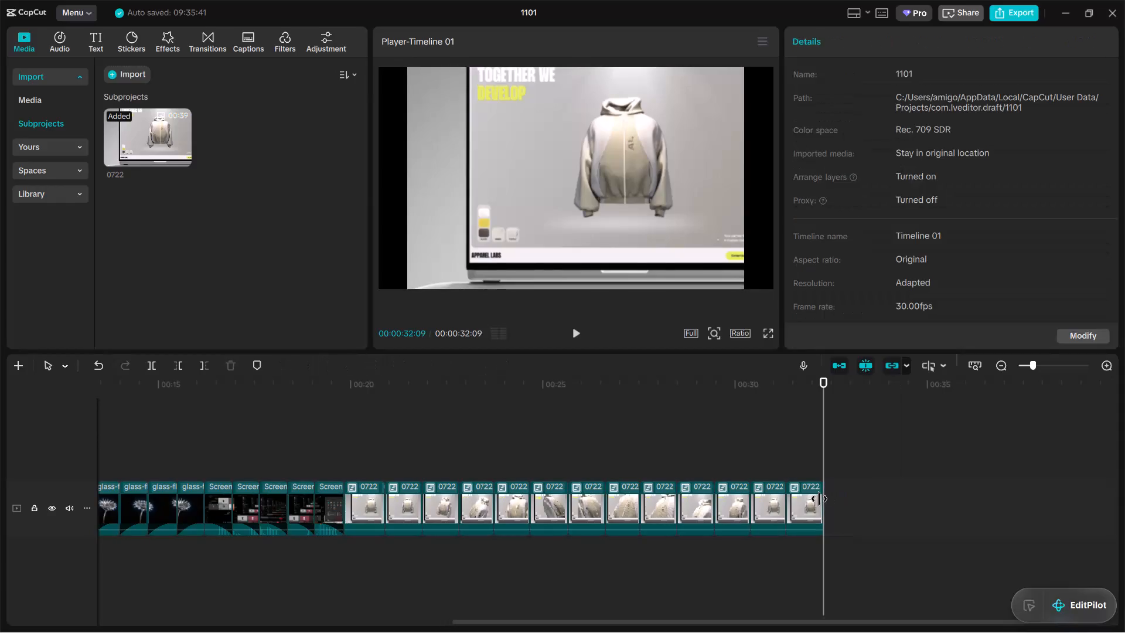
{"action": "left_click", "coordinate": [819, 499]}
{"action": "key", "text": "Delete"}
Add audio fade-ins spanning the full length of the last two 0722 pieces.
{"action": "left_click", "coordinate": [804, 520]}
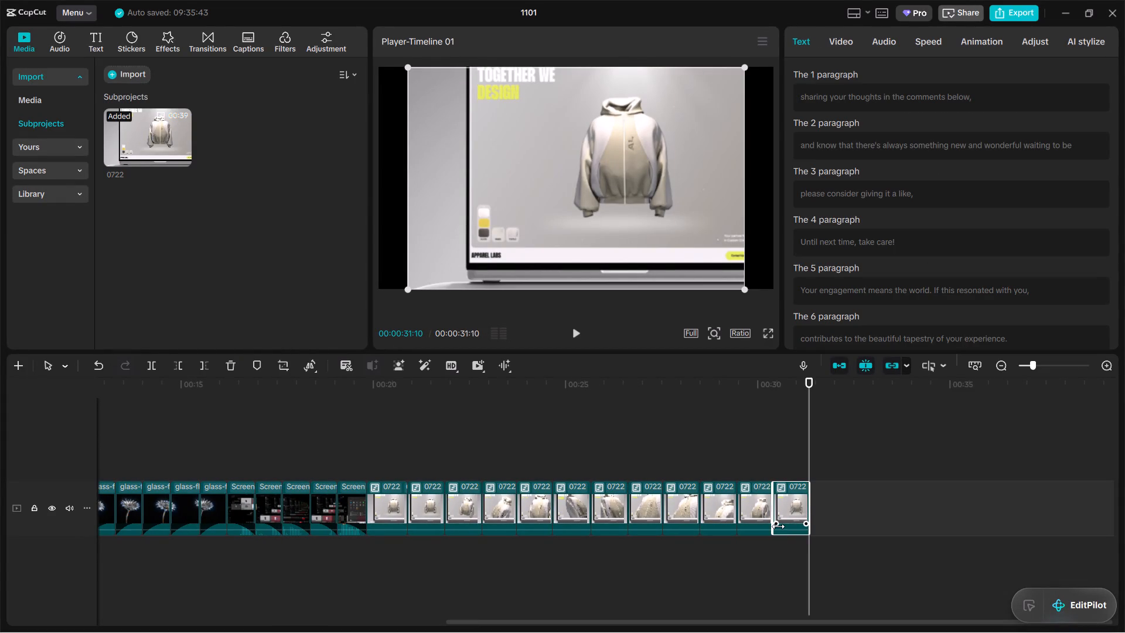
{"action": "left_click_drag", "start_coordinate": [777, 526], "coordinate": [804, 526]}
{"action": "left_click_drag", "start_coordinate": [803, 524], "coordinate": [820, 527]}
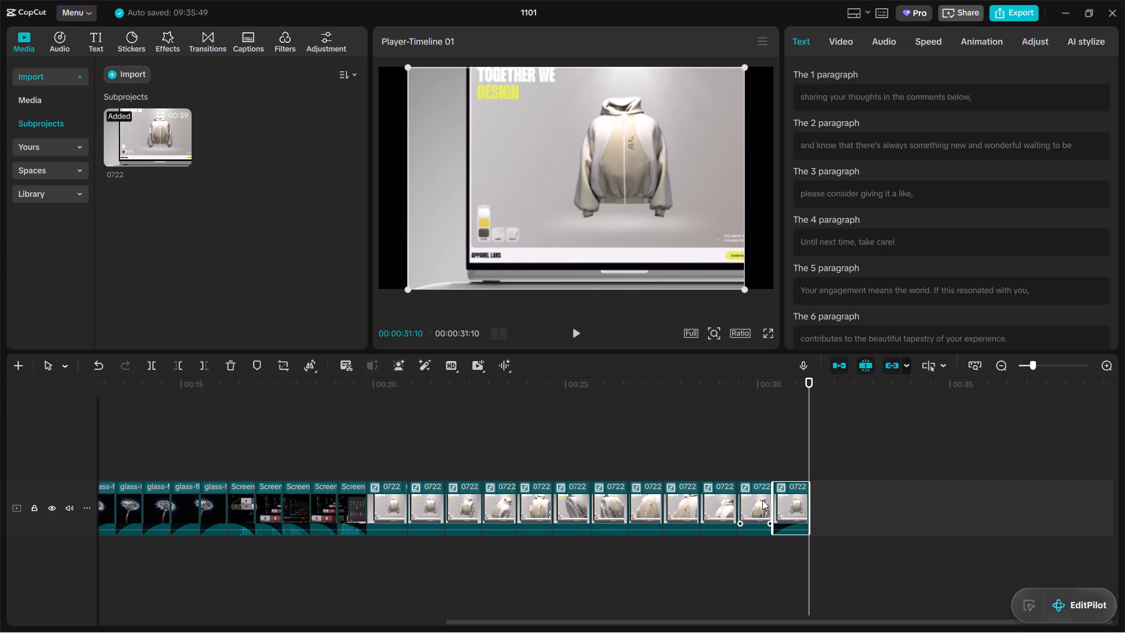
{"action": "left_click", "coordinate": [759, 506]}
{"action": "left_click_drag", "start_coordinate": [740, 522], "coordinate": [765, 522]}
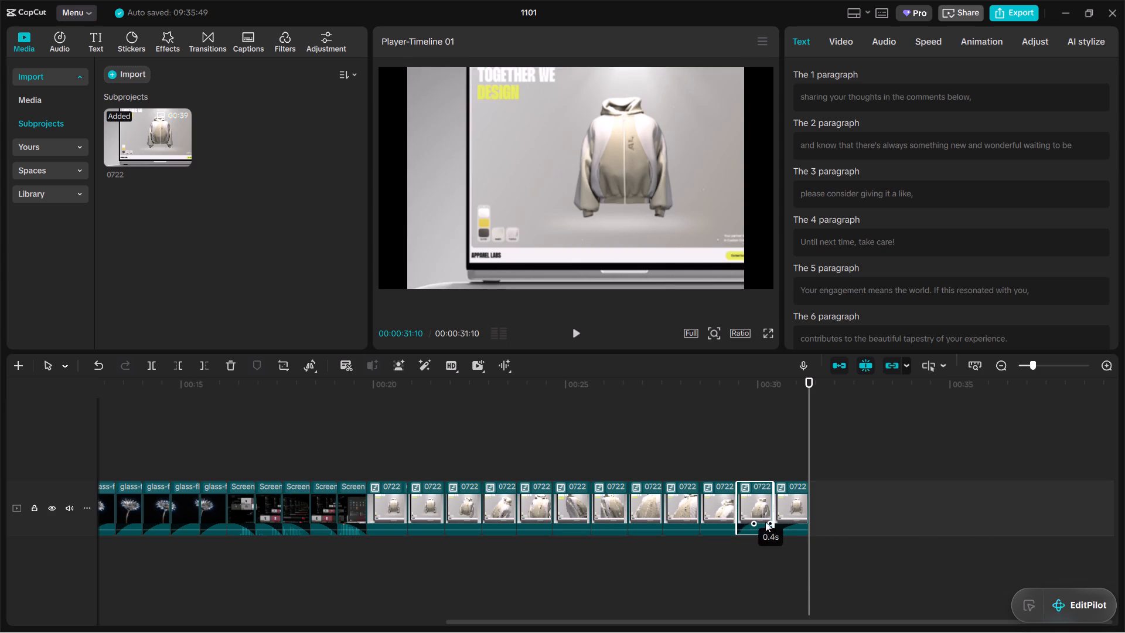
{"action": "left_click_drag", "start_coordinate": [765, 522], "coordinate": [778, 522]}
Add full-length audio fade-ins to the three 0722 pieces just before the two already faded ones.
{"action": "left_click", "coordinate": [700, 508]}
{"action": "left_click", "coordinate": [714, 508]}
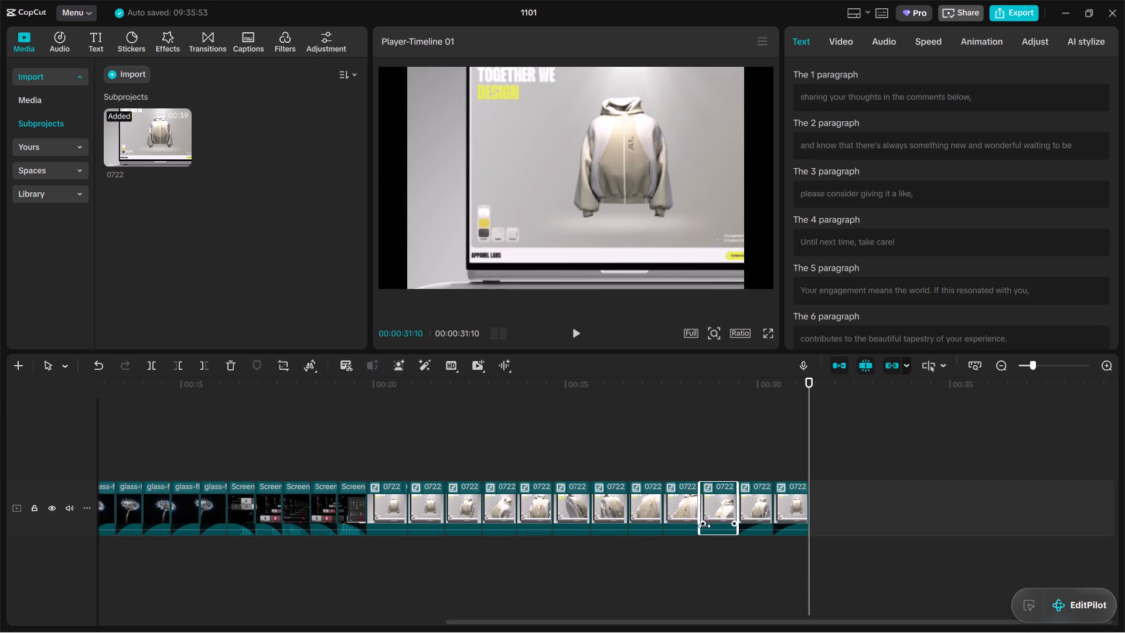
{"action": "left_click_drag", "start_coordinate": [704, 526], "coordinate": [754, 528]}
{"action": "left_click", "coordinate": [679, 503]}
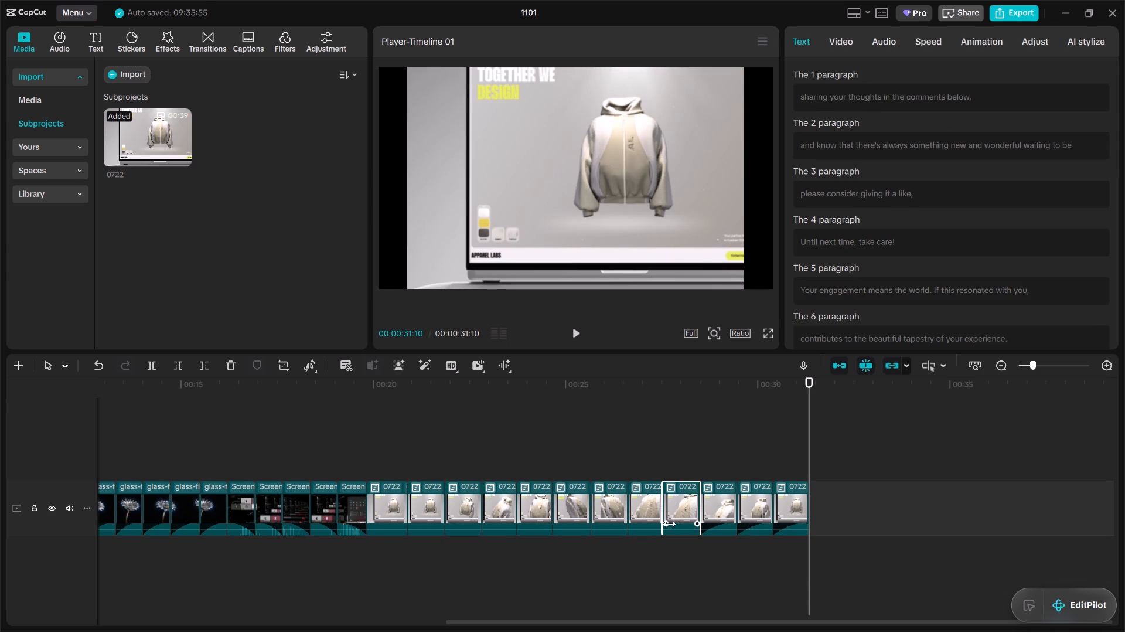
{"action": "left_click_drag", "start_coordinate": [669, 524], "coordinate": [712, 526]}
{"action": "left_click", "coordinate": [656, 508]}
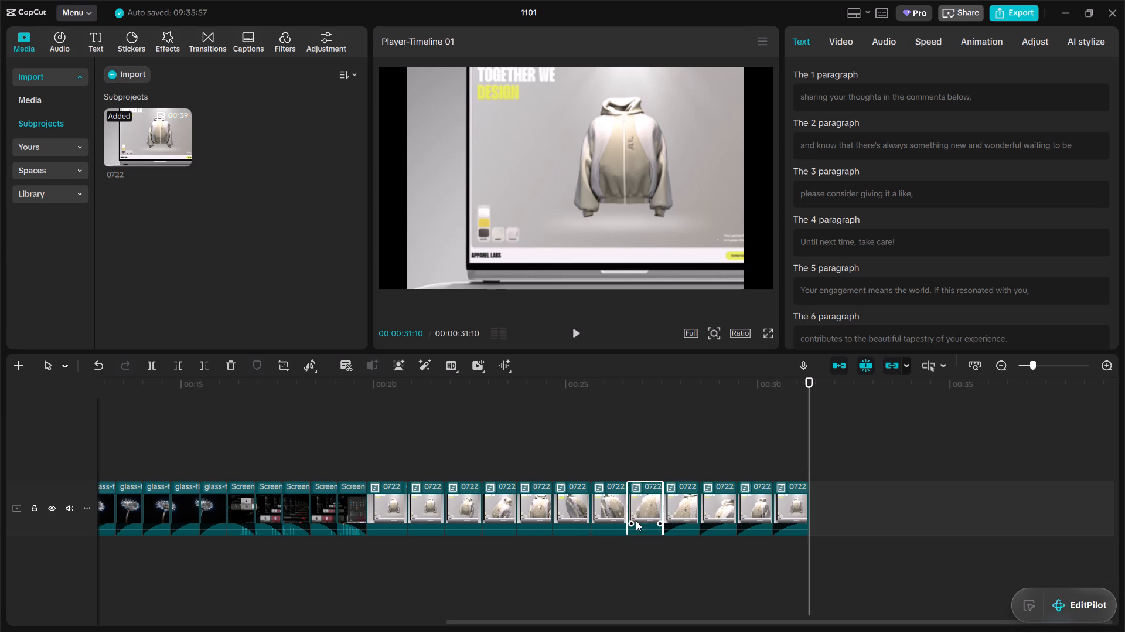
{"action": "left_click_drag", "start_coordinate": [633, 522], "coordinate": [691, 525]}
Delete the first seven 0722 pieces, which have no audio fades, keeping only the five faded ones.
{"action": "left_click", "coordinate": [673, 566]}
{"action": "left_click_drag", "start_coordinate": [374, 553], "coordinate": [565, 501]}
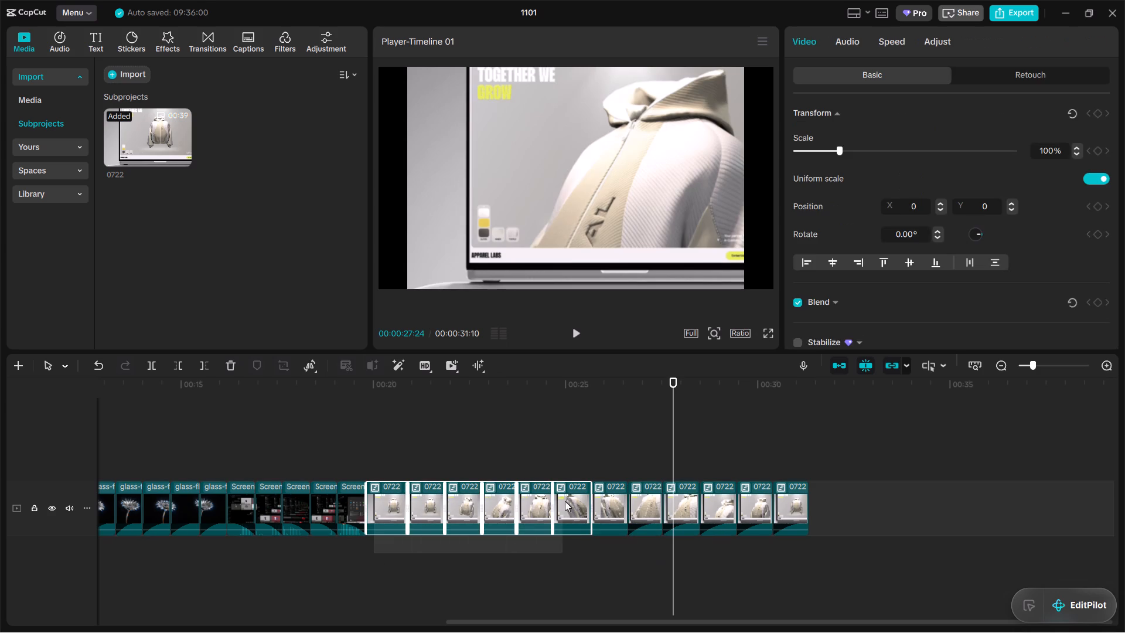
{"action": "left_click_drag", "start_coordinate": [565, 501], "coordinate": [601, 508]}
{"action": "key", "text": "Delete"}
{"action": "left_click", "coordinate": [627, 571]}
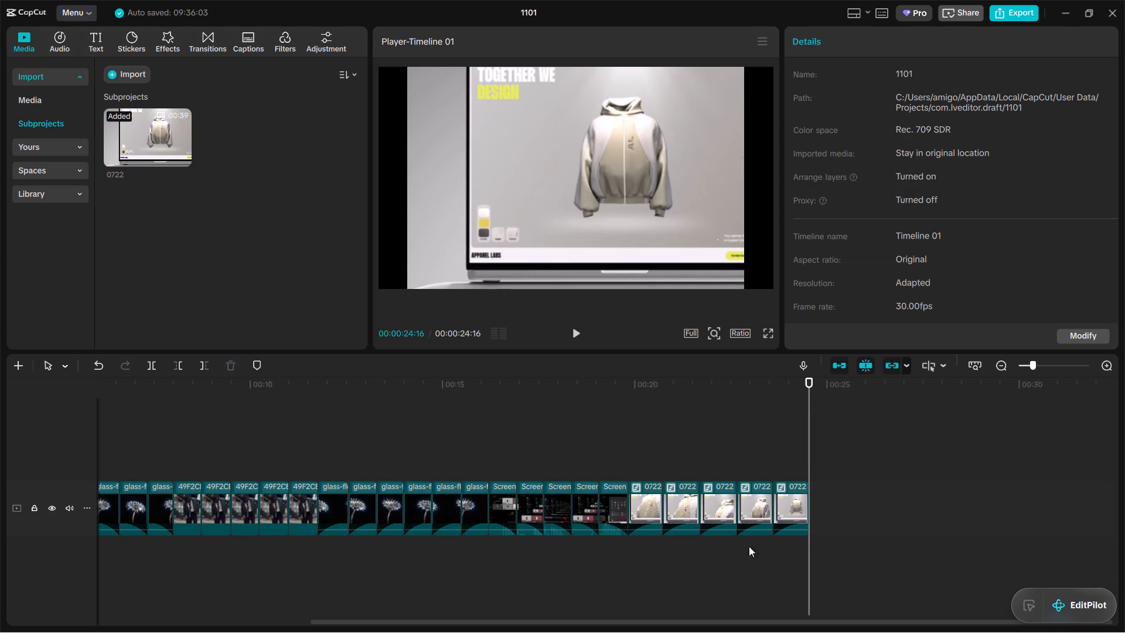
Scrub through the whole sequence to review the screen-recording, glass-flower, photo and 0722 pieces.
{"action": "left_click", "coordinate": [867, 519]}
{"action": "left_click_drag", "start_coordinate": [870, 510], "coordinate": [644, 492]}
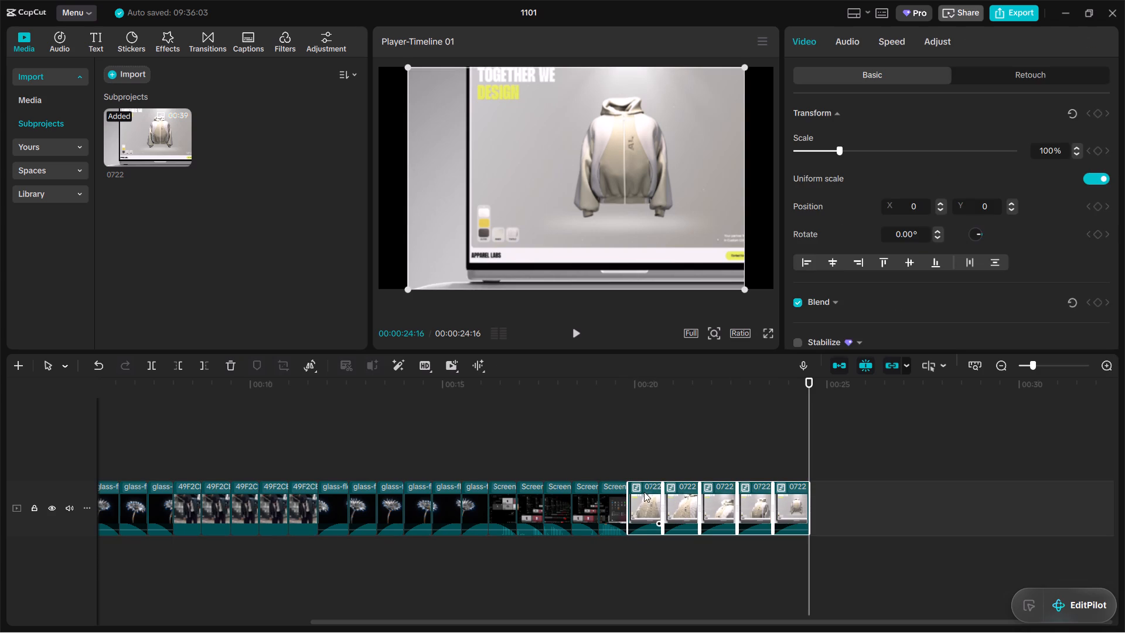
{"action": "left_click", "coordinate": [636, 581]}
{"action": "left_click_drag", "start_coordinate": [637, 397], "coordinate": [579, 402]}
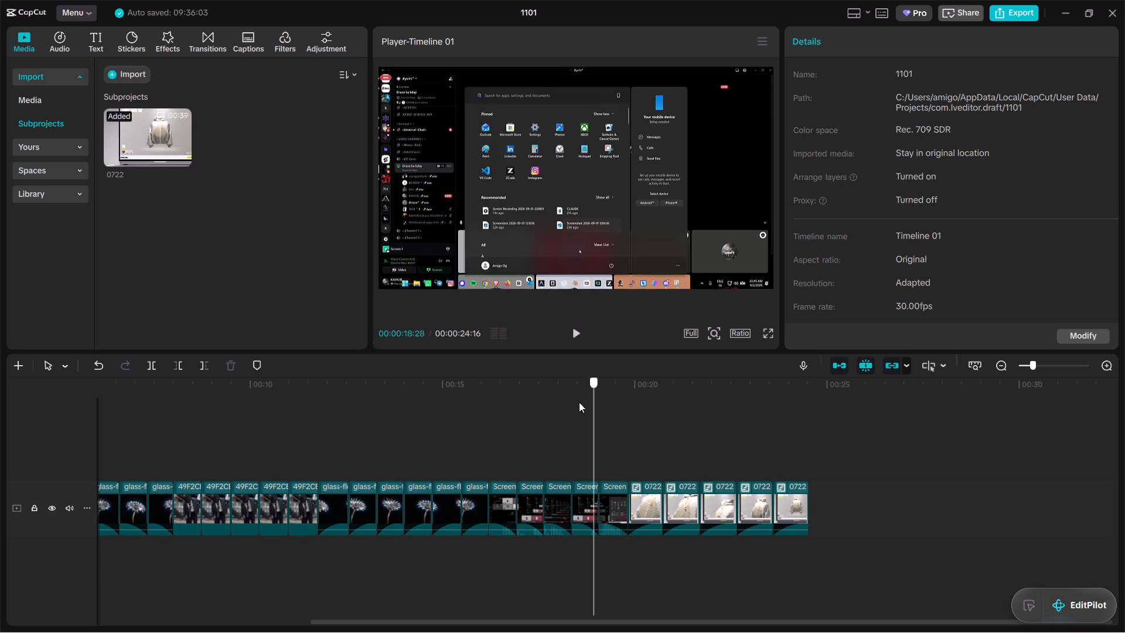
{"action": "left_click_drag", "start_coordinate": [579, 402], "coordinate": [112, 402]}
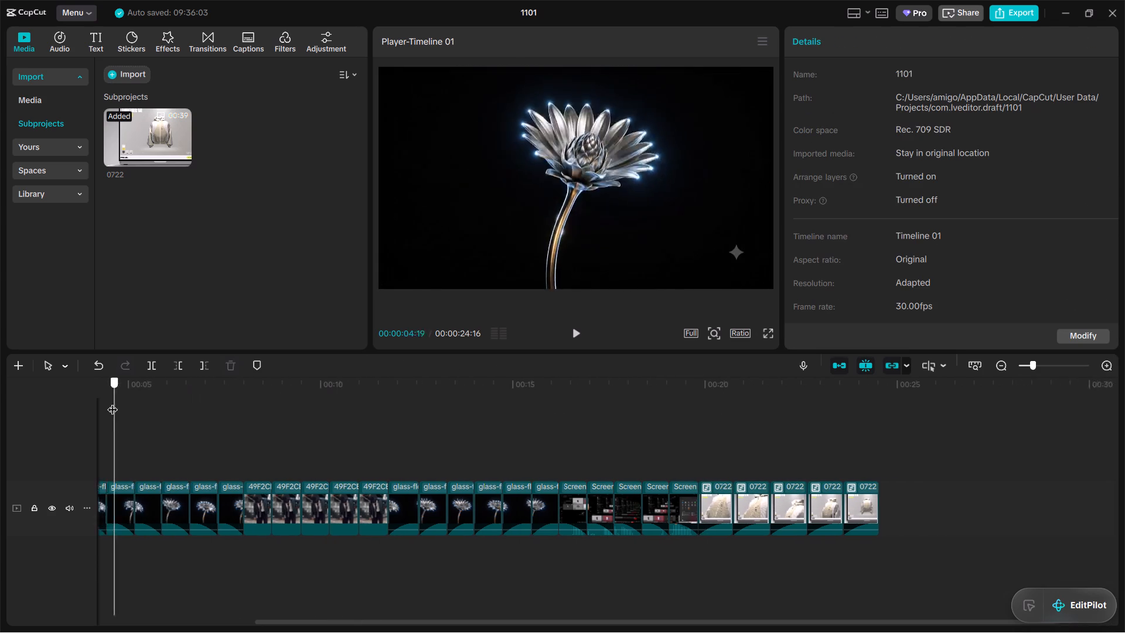
{"action": "left_click_drag", "start_coordinate": [112, 402], "coordinate": [536, 454]}
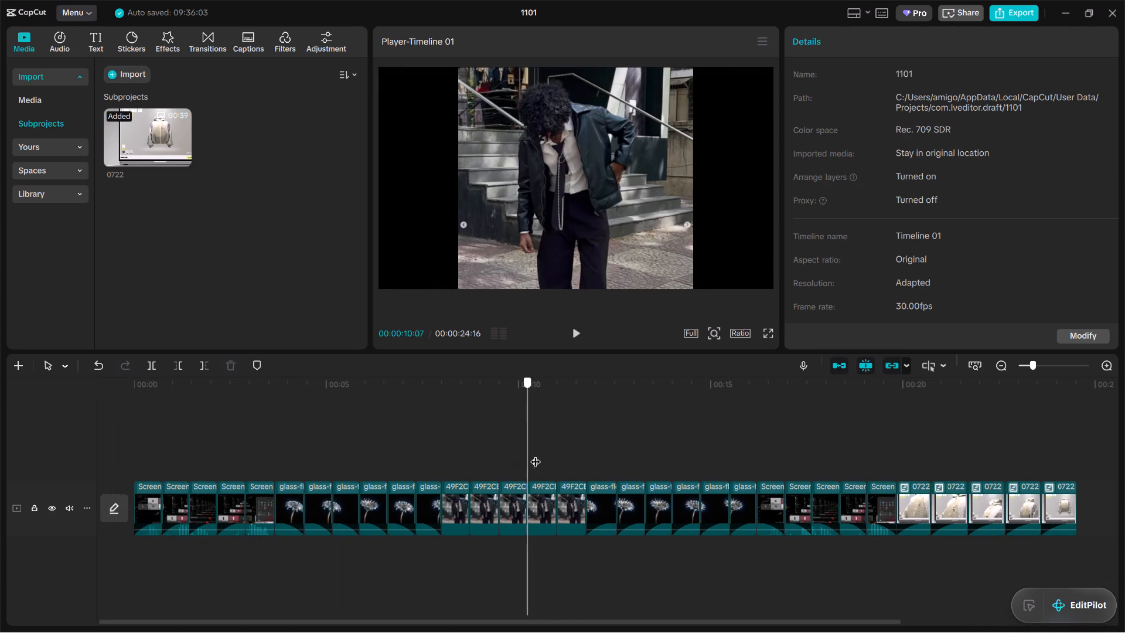
{"action": "left_click_drag", "start_coordinate": [536, 454], "coordinate": [994, 514]}
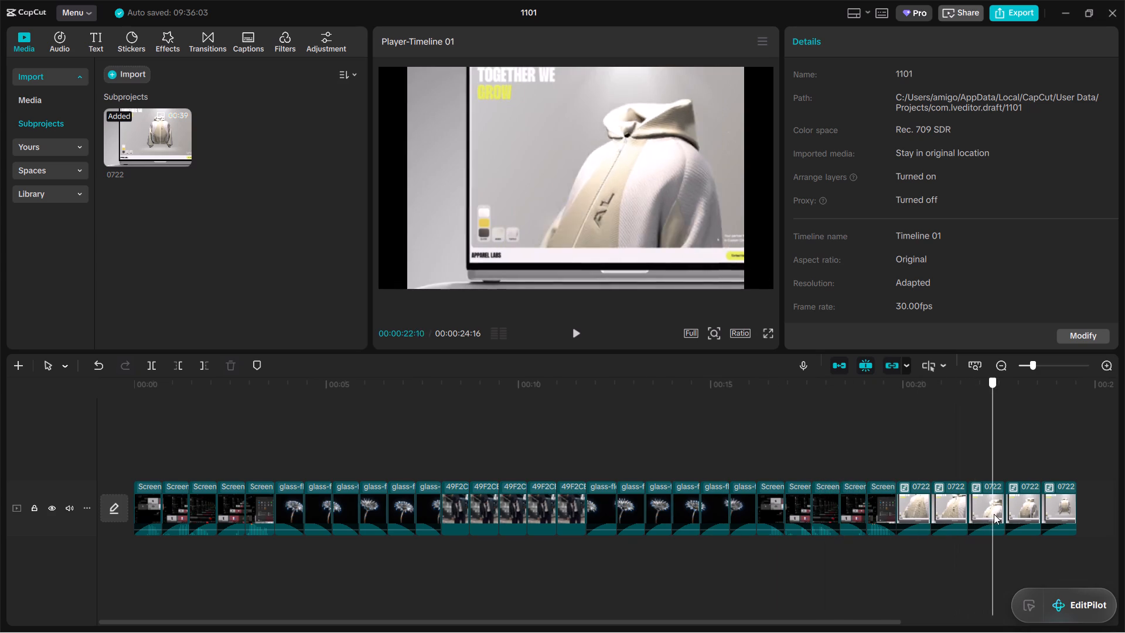
{"action": "left_click_drag", "start_coordinate": [994, 514], "coordinate": [1081, 532]}
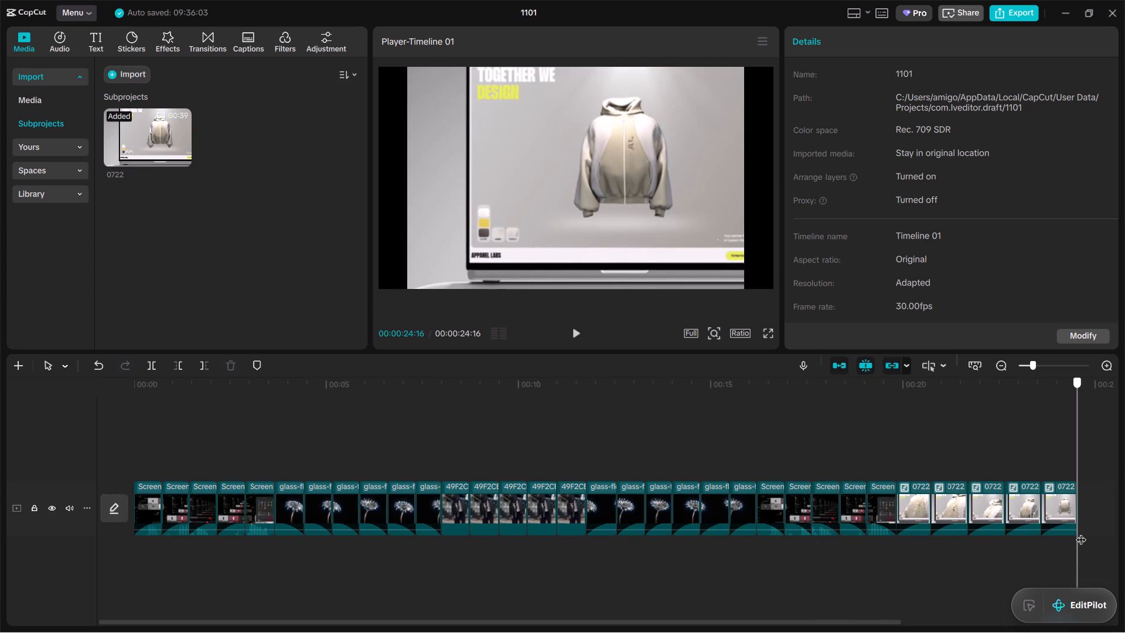
{"action": "left_click_drag", "start_coordinate": [1081, 532], "coordinate": [787, 566]}
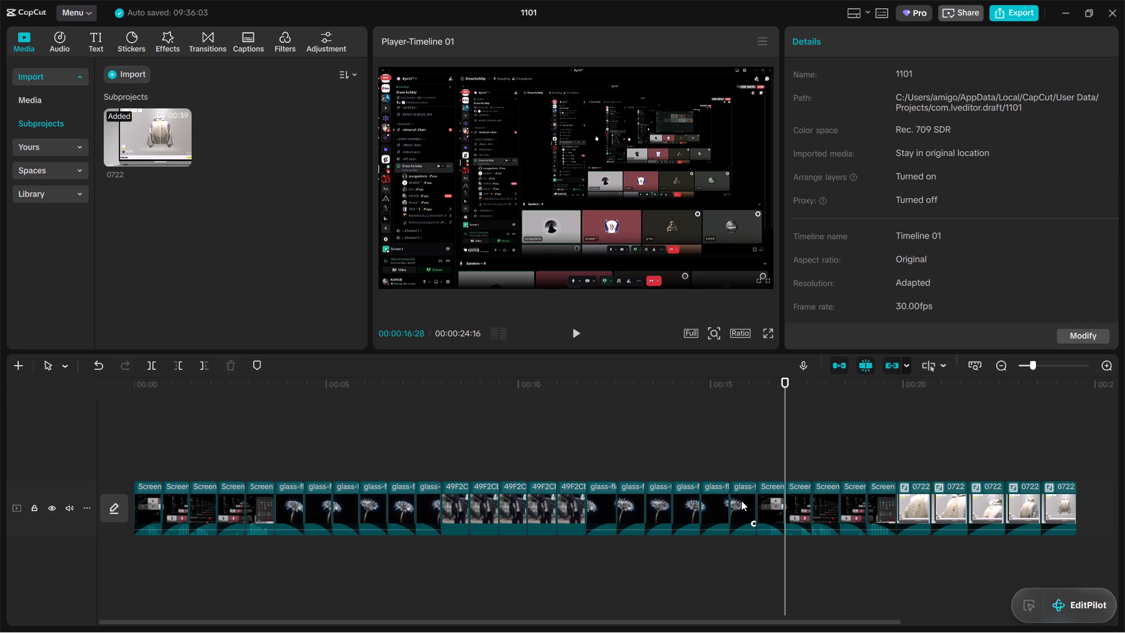
Go through the screen-recording, glass-flower and 49F2C photo pieces one by one to check how the sequence's first half is arranged.
{"action": "left_click", "coordinate": [741, 501]}
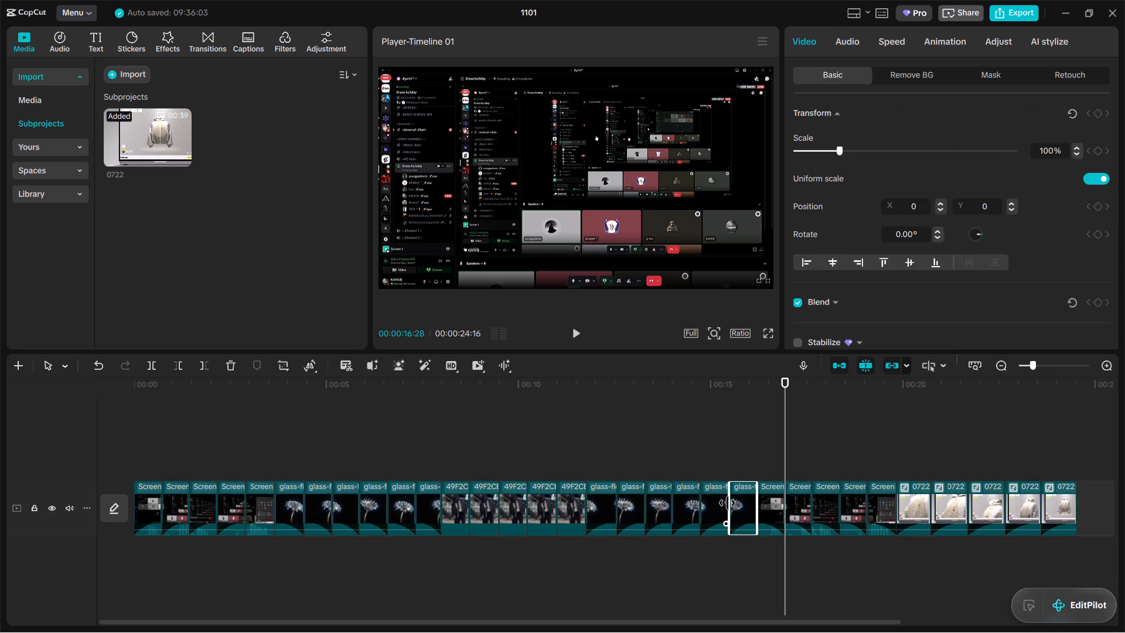
{"action": "left_click", "coordinate": [150, 503]}
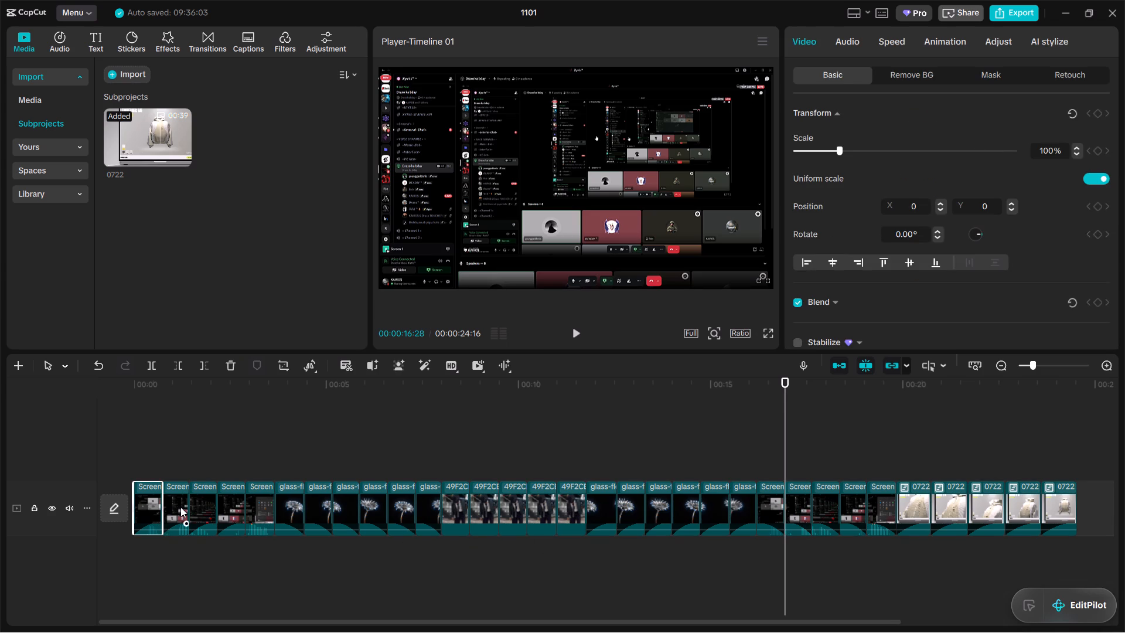
{"action": "left_click", "coordinate": [180, 507]}
{"action": "left_click", "coordinate": [207, 507]}
{"action": "left_click", "coordinate": [233, 508]}
{"action": "left_click", "coordinate": [255, 508]}
{"action": "left_click", "coordinate": [302, 510]}
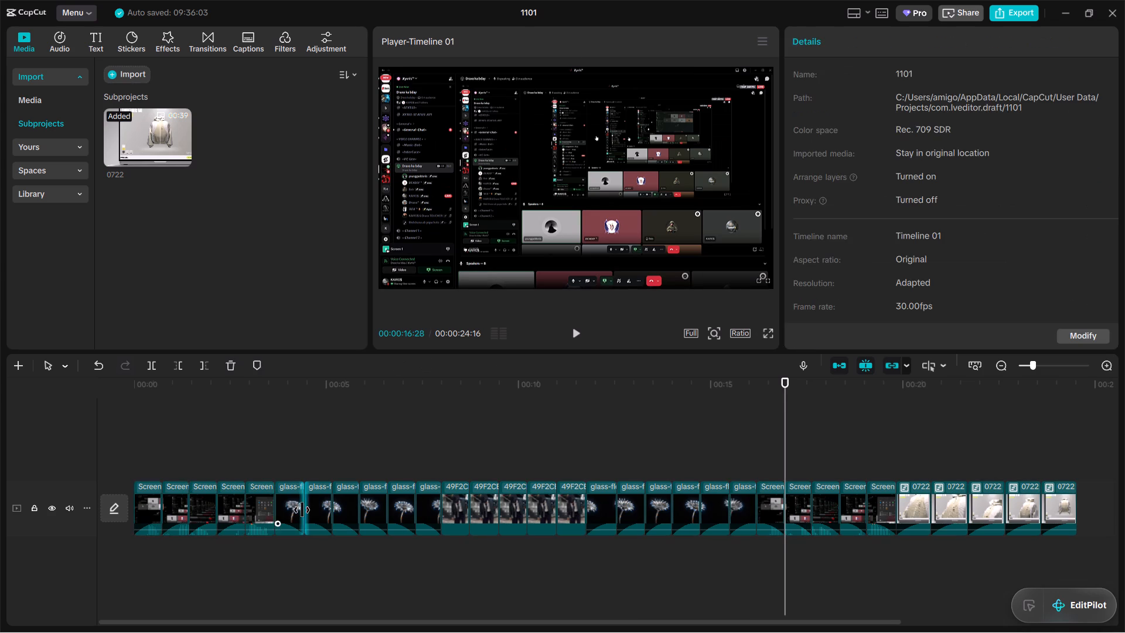
{"action": "left_click", "coordinate": [330, 510]}
{"action": "left_click", "coordinate": [350, 509]}
{"action": "left_click", "coordinate": [370, 509]}
{"action": "left_click", "coordinate": [398, 510]}
{"action": "left_click", "coordinate": [452, 511]}
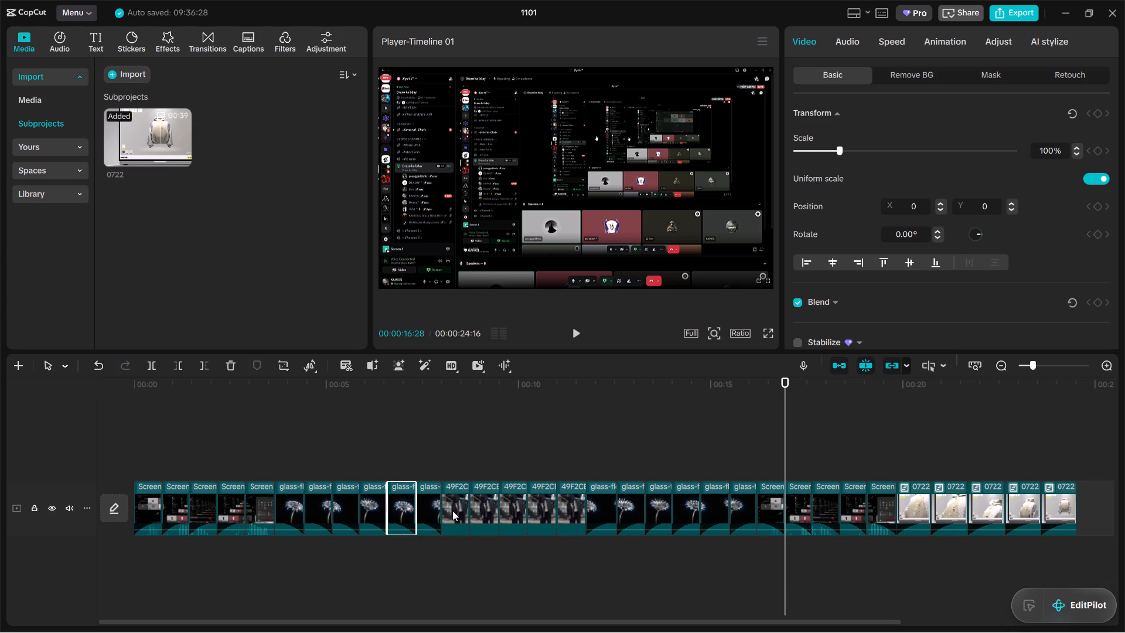
{"action": "left_click", "coordinate": [484, 511]}
{"action": "left_click", "coordinate": [504, 511]}
{"action": "left_click", "coordinate": [534, 513]}
{"action": "left_click", "coordinate": [564, 513]}
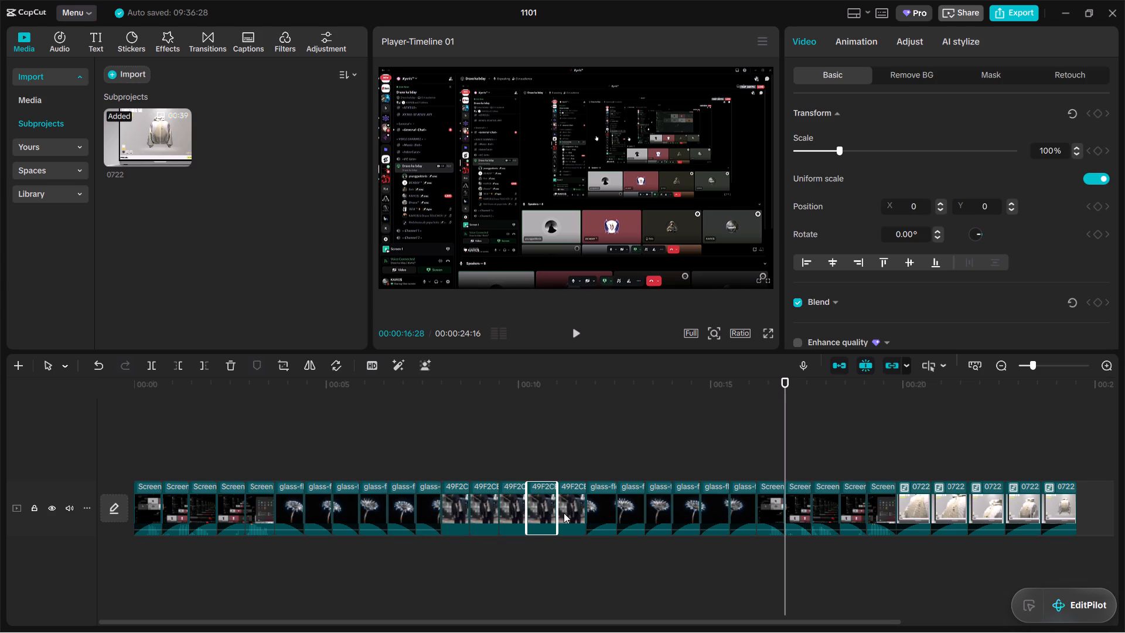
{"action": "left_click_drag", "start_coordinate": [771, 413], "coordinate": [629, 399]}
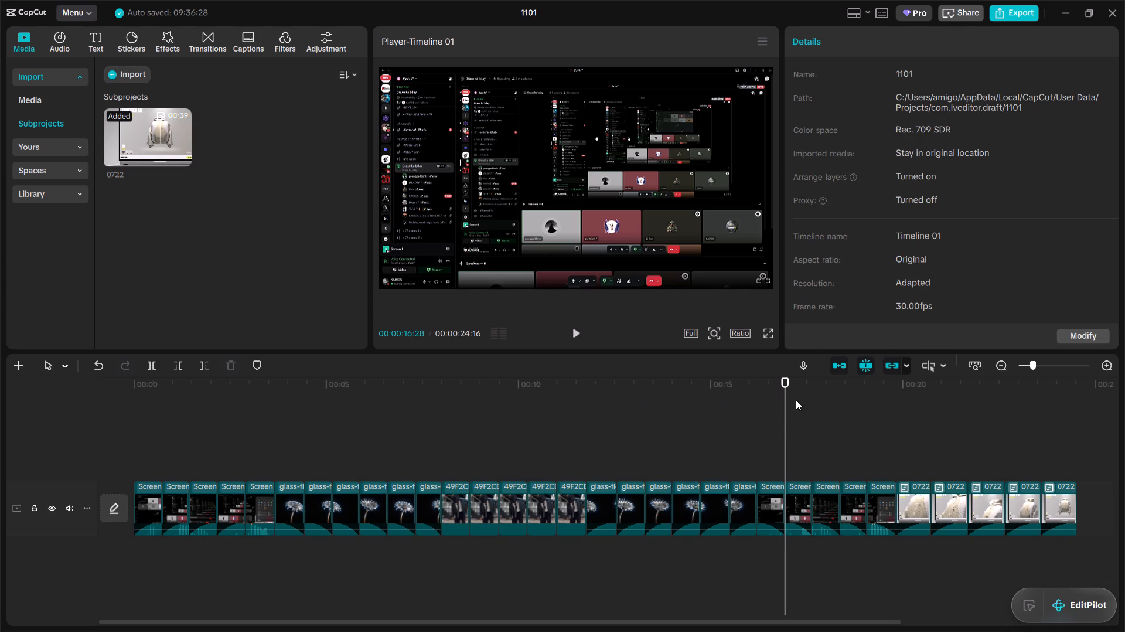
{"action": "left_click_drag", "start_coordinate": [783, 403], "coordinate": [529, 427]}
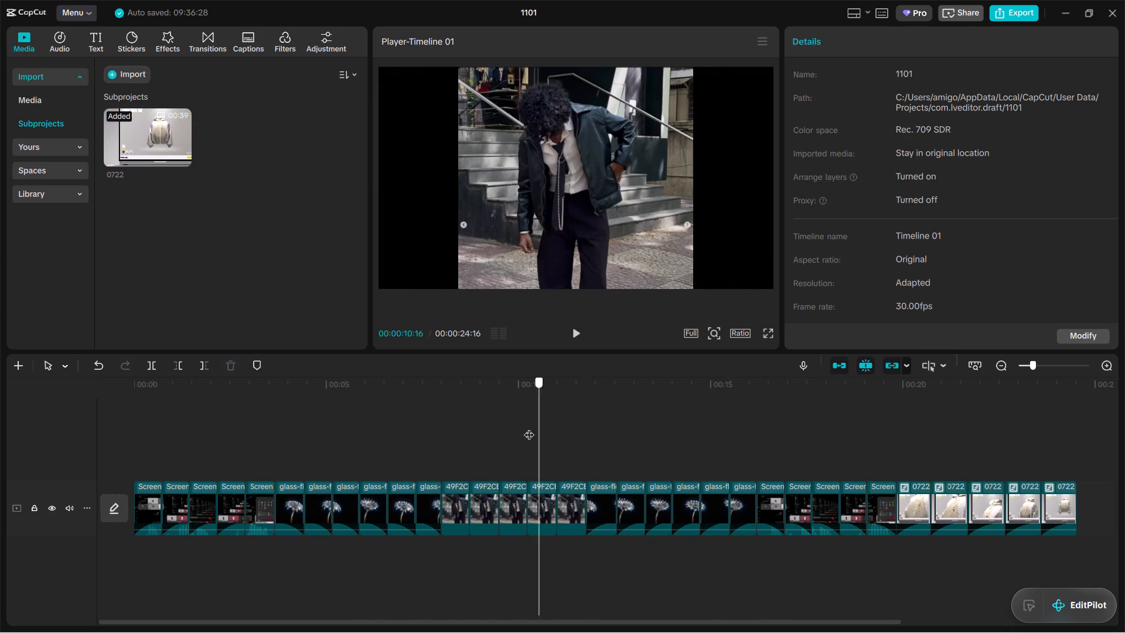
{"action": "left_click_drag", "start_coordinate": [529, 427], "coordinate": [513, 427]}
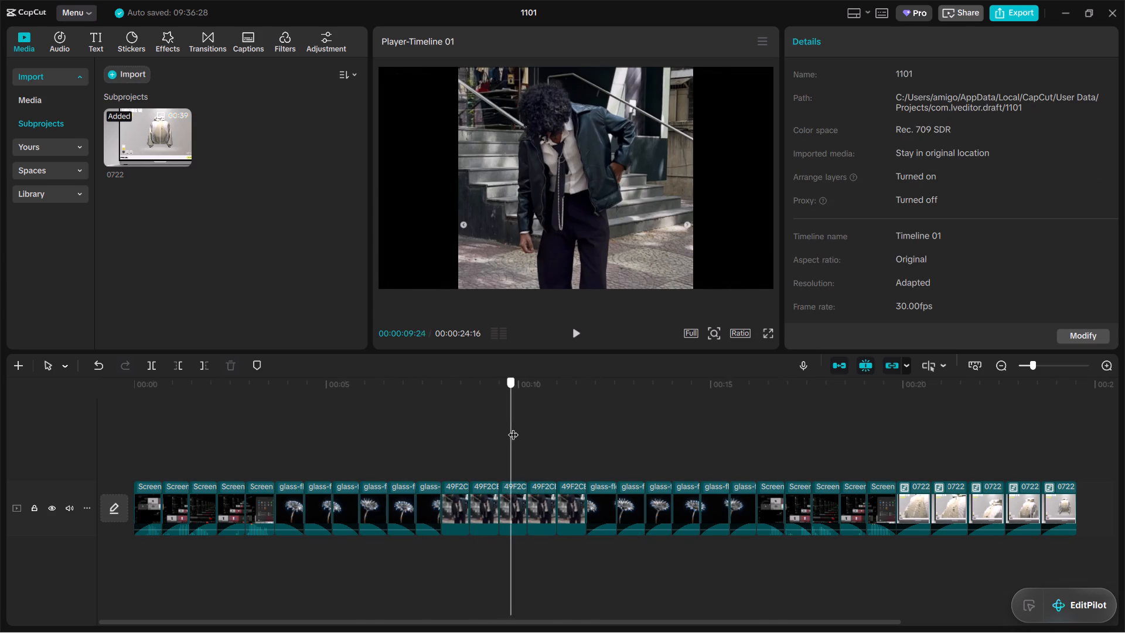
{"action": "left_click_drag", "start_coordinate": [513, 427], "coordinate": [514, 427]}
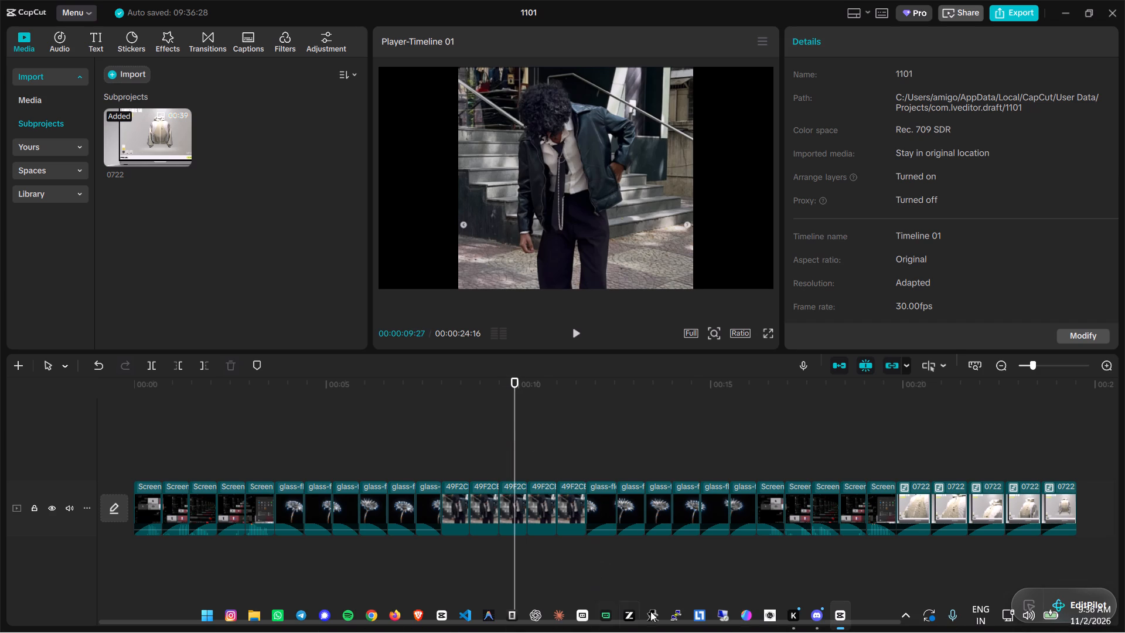
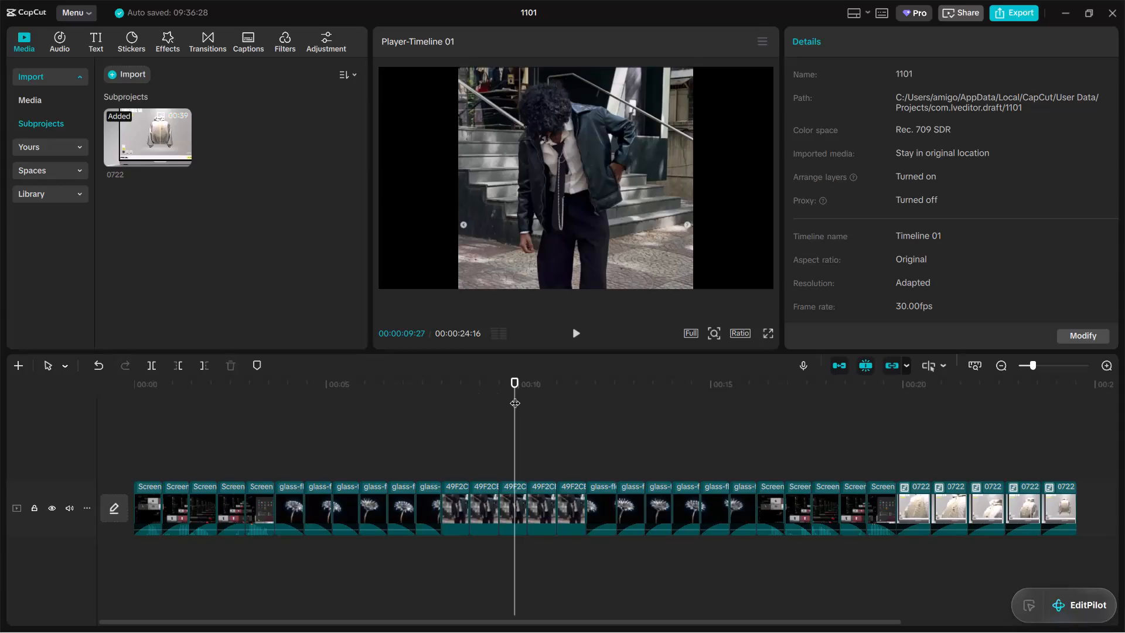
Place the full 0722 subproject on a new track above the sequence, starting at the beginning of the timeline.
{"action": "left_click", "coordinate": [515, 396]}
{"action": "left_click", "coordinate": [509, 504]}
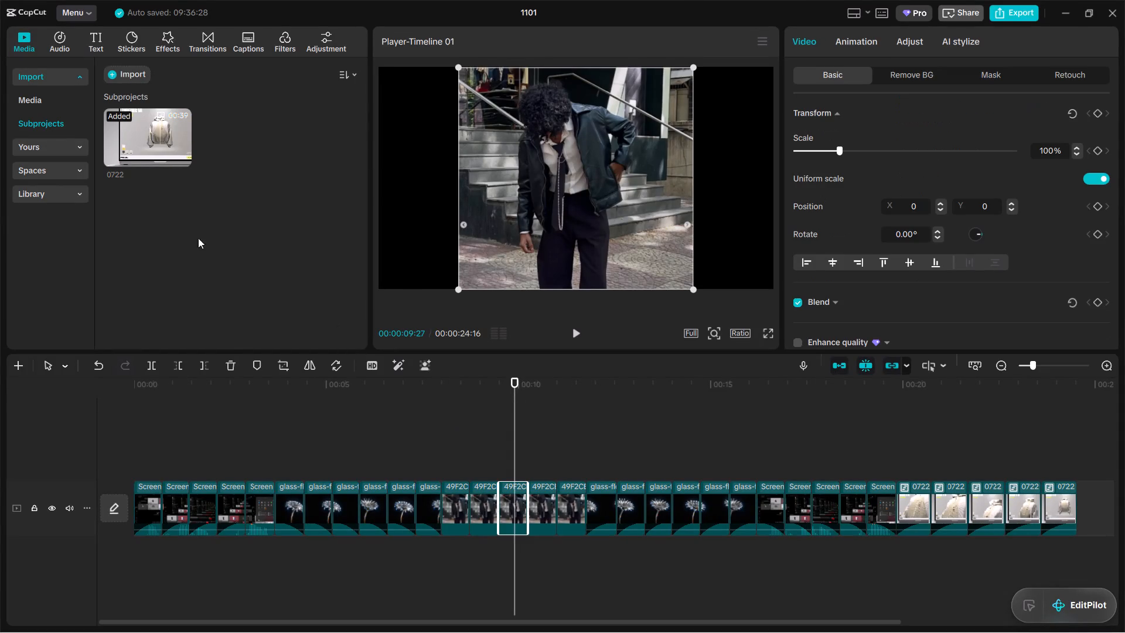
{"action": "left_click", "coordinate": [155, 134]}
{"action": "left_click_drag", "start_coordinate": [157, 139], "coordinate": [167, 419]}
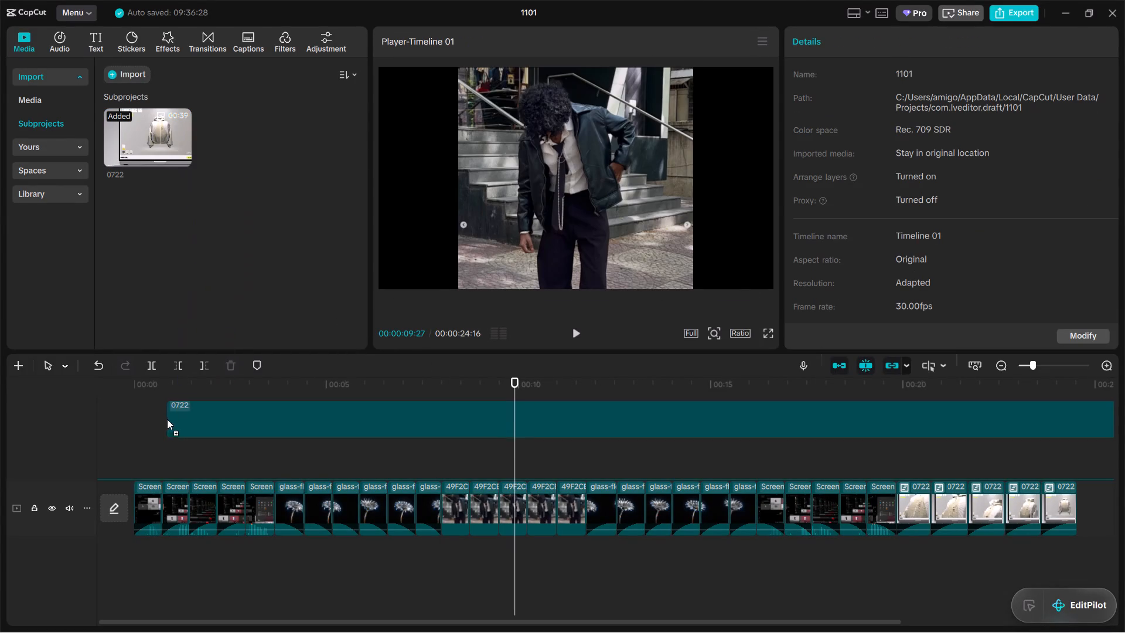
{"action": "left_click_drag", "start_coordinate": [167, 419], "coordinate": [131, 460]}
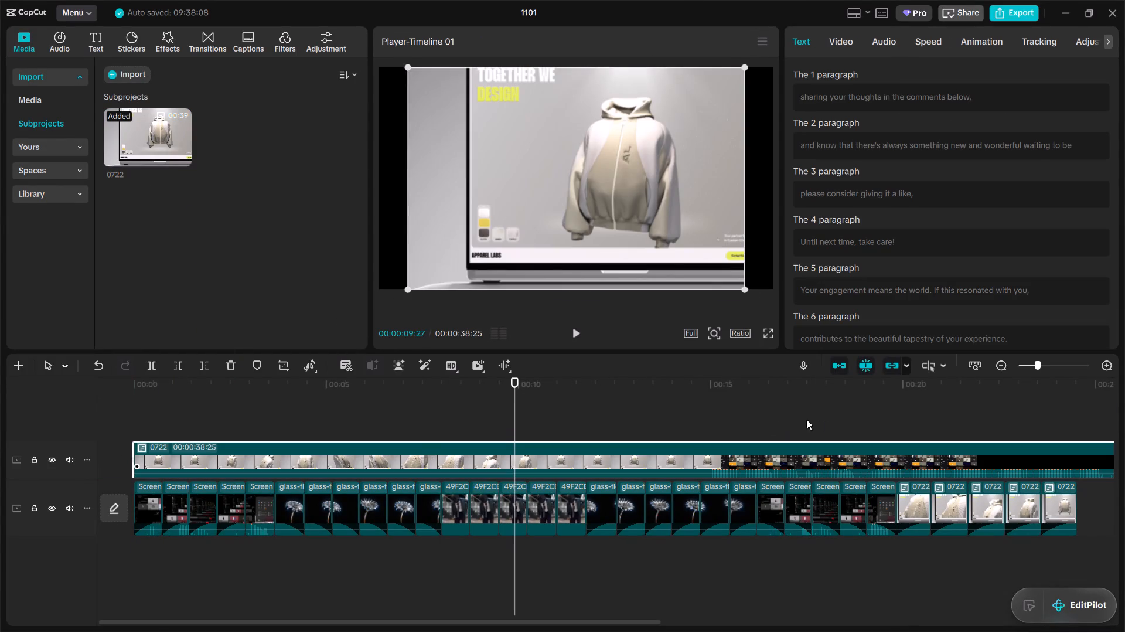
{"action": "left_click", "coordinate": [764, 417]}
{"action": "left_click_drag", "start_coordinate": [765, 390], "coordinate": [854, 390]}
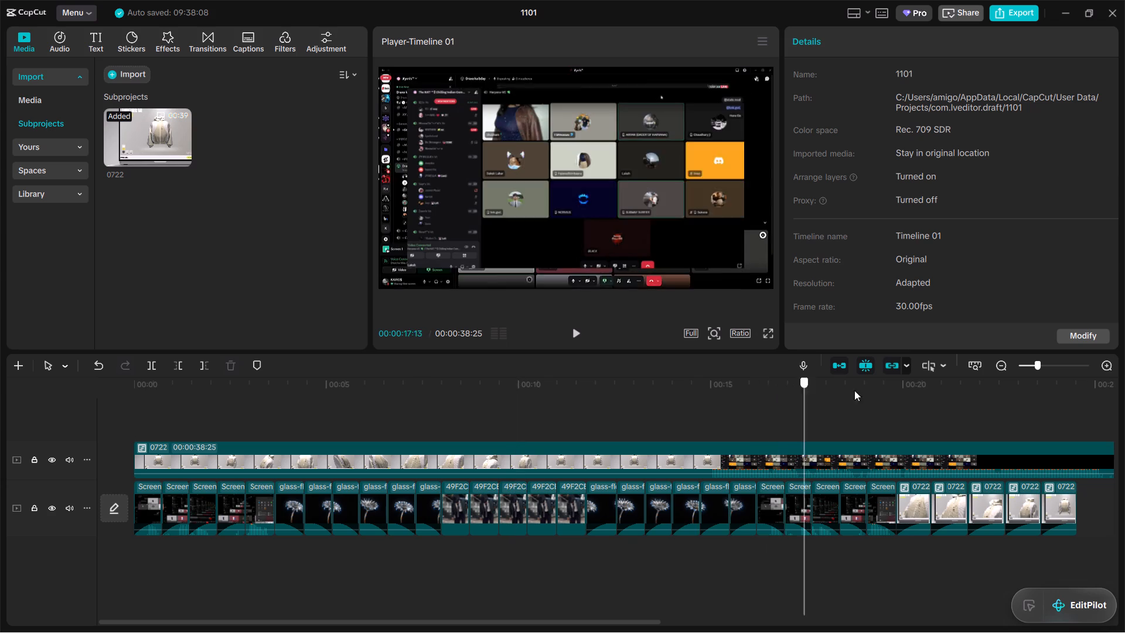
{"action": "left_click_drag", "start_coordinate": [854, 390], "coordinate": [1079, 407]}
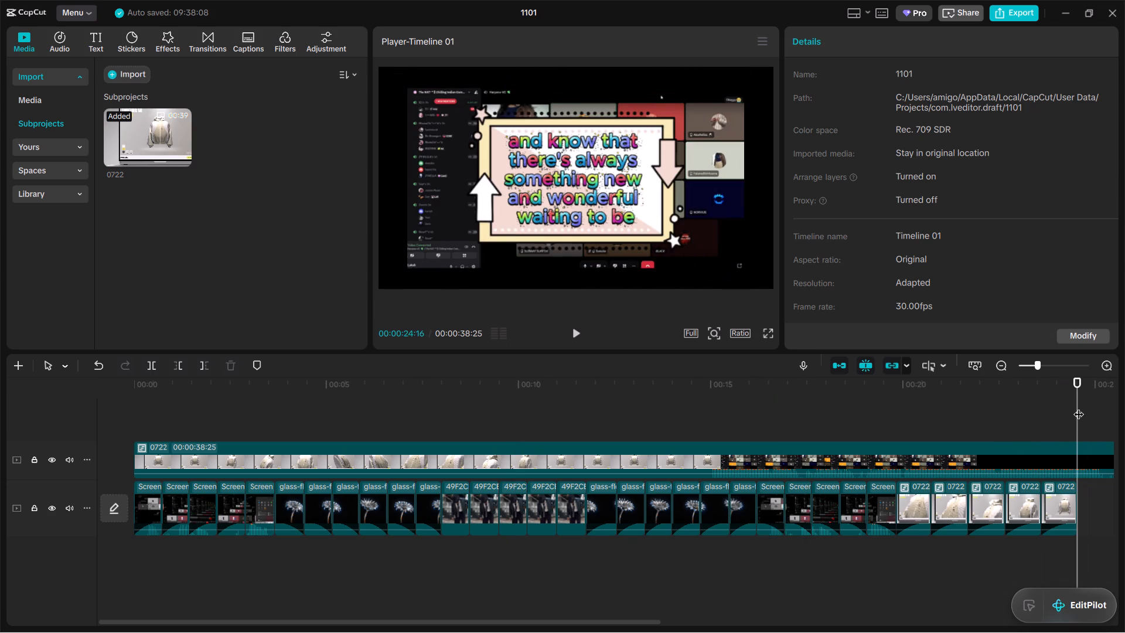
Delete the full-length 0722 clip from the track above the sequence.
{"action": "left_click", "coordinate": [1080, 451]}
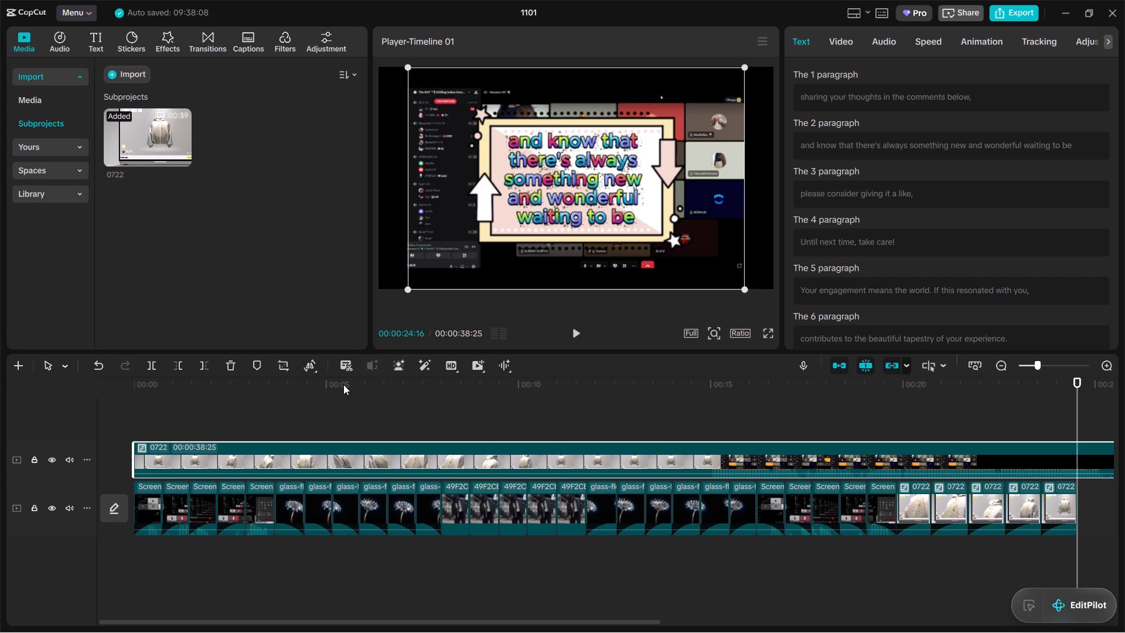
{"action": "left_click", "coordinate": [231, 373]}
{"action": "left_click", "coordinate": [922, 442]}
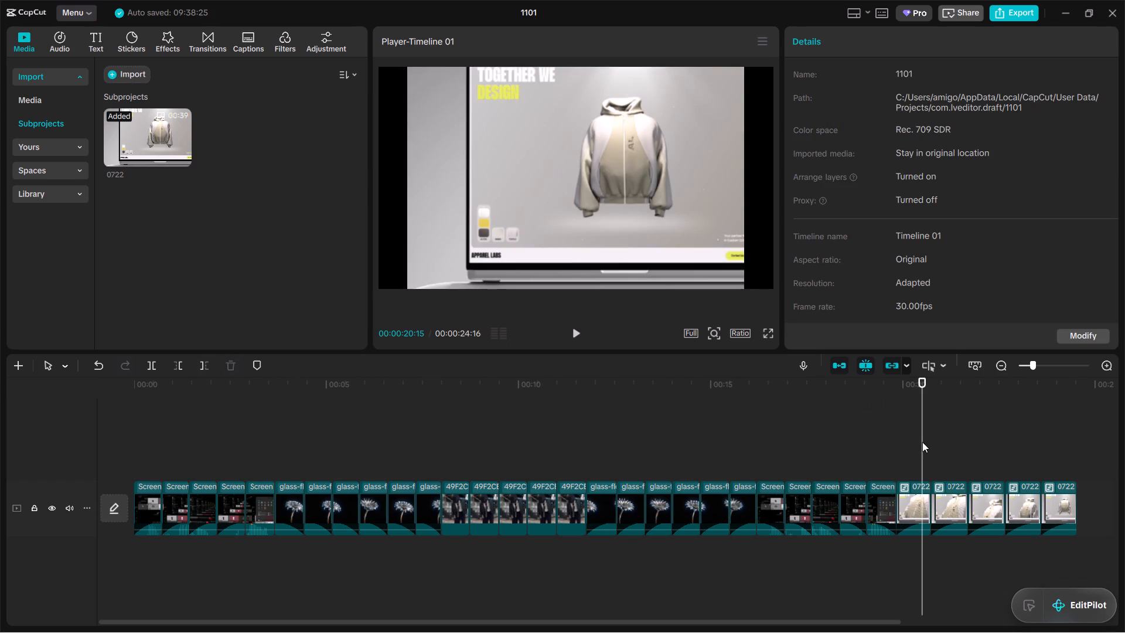
Place the 0722 subproject on a new track above the sequence, aligned with the timeline's start.
{"action": "left_click_drag", "start_coordinate": [129, 136], "coordinate": [134, 460]}
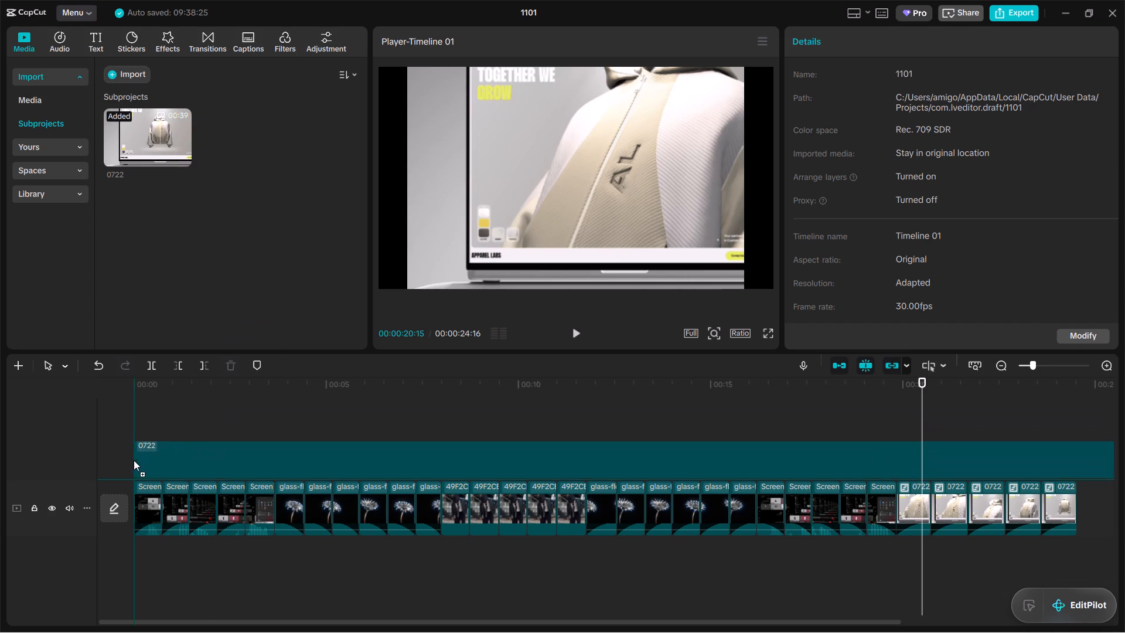
{"action": "left_click_drag", "start_coordinate": [134, 460], "coordinate": [128, 461]}
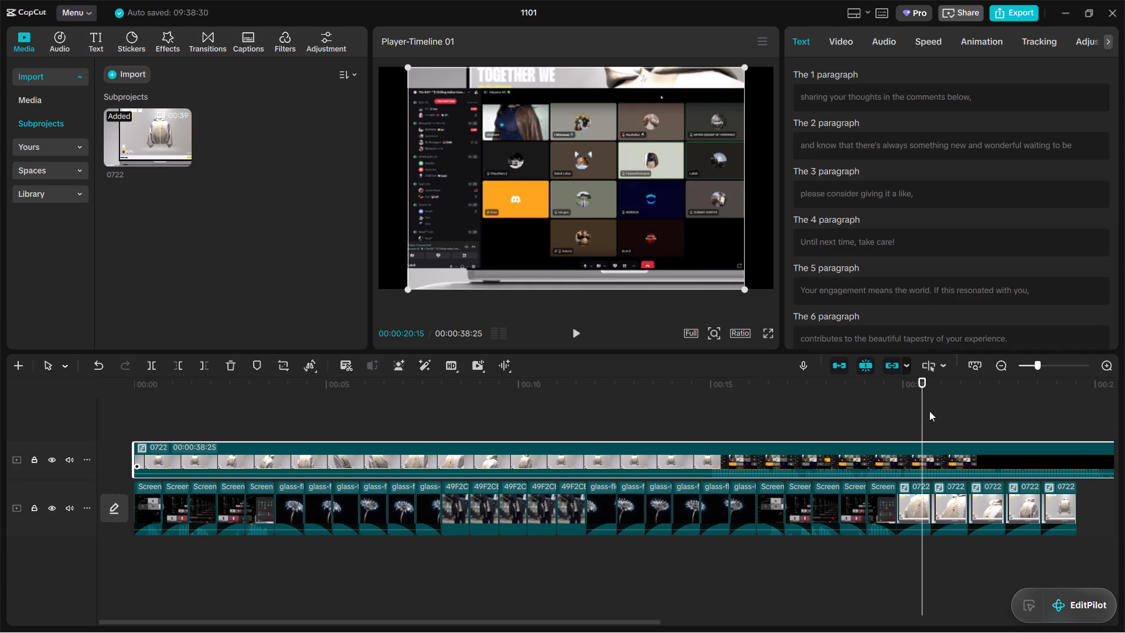
Split the upper 0722 clip at the sequence's end, 00:00:24:16, and delete the part beyond it.
{"action": "left_click_drag", "start_coordinate": [923, 403], "coordinate": [1080, 434]}
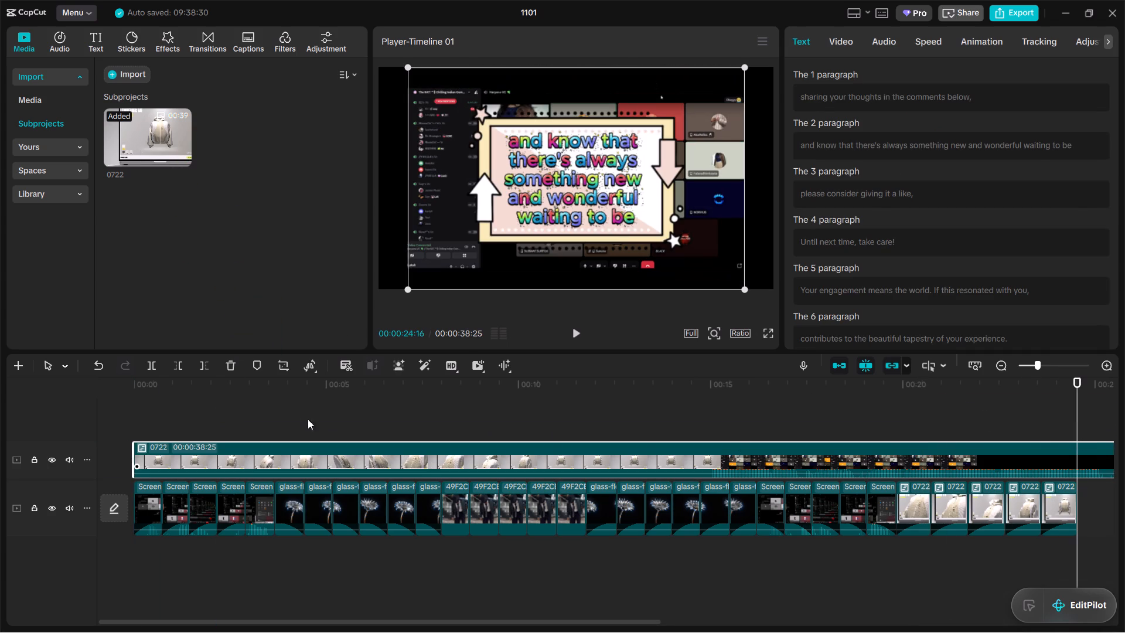
{"action": "left_click", "coordinate": [148, 365]}
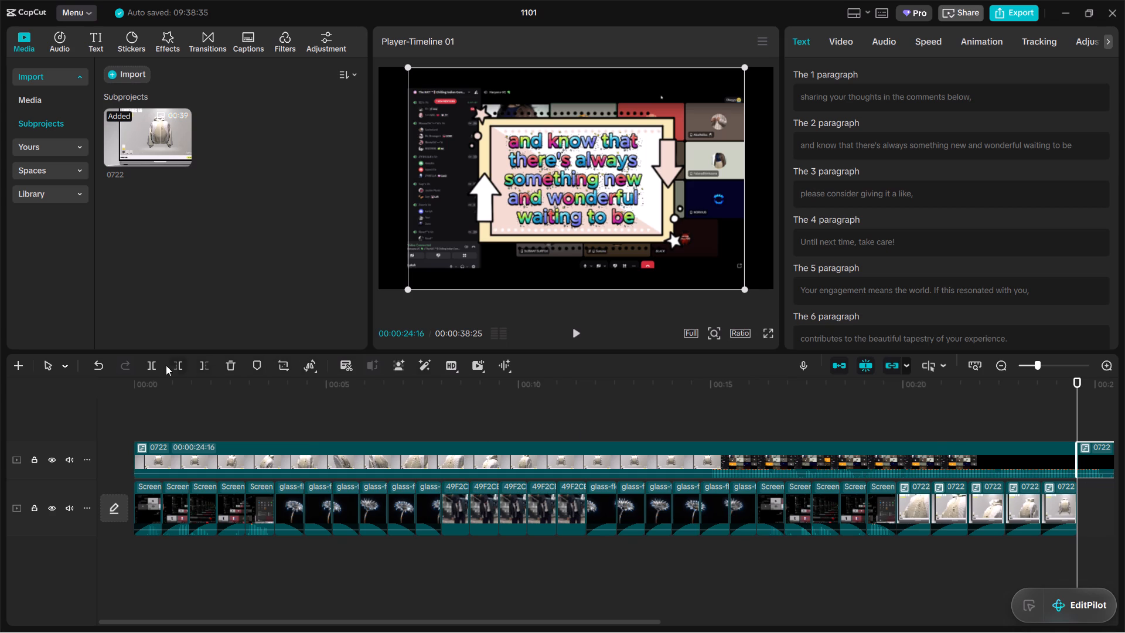
{"action": "left_click", "coordinate": [233, 371]}
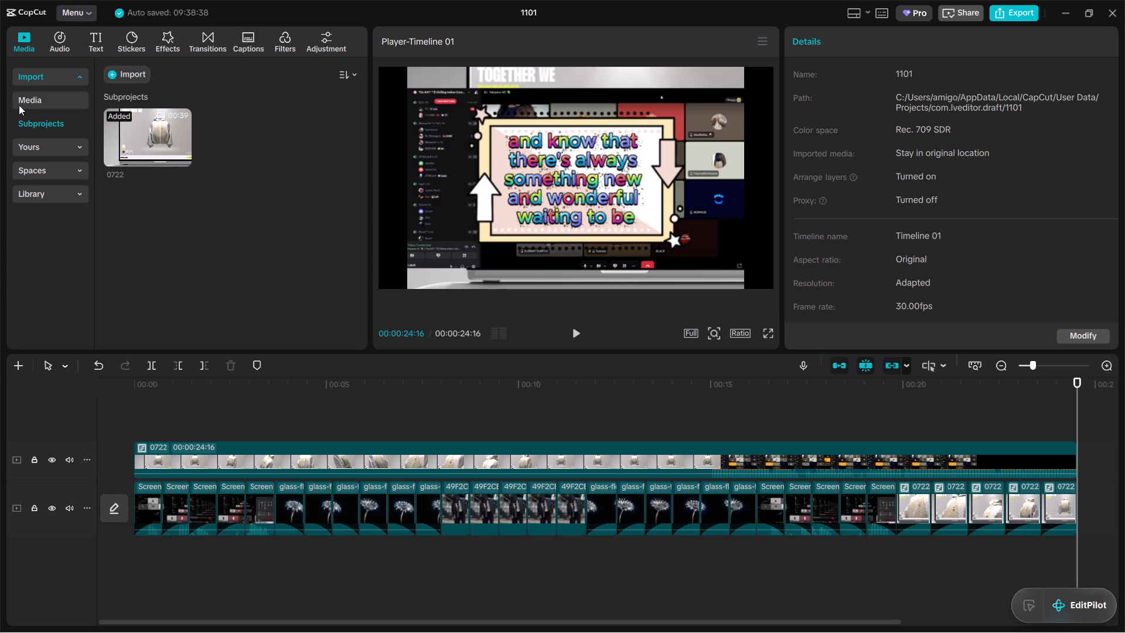
Look through the favourites, presets, brand assets, spaces and library sources for available media.
{"action": "left_click", "coordinate": [40, 141]}
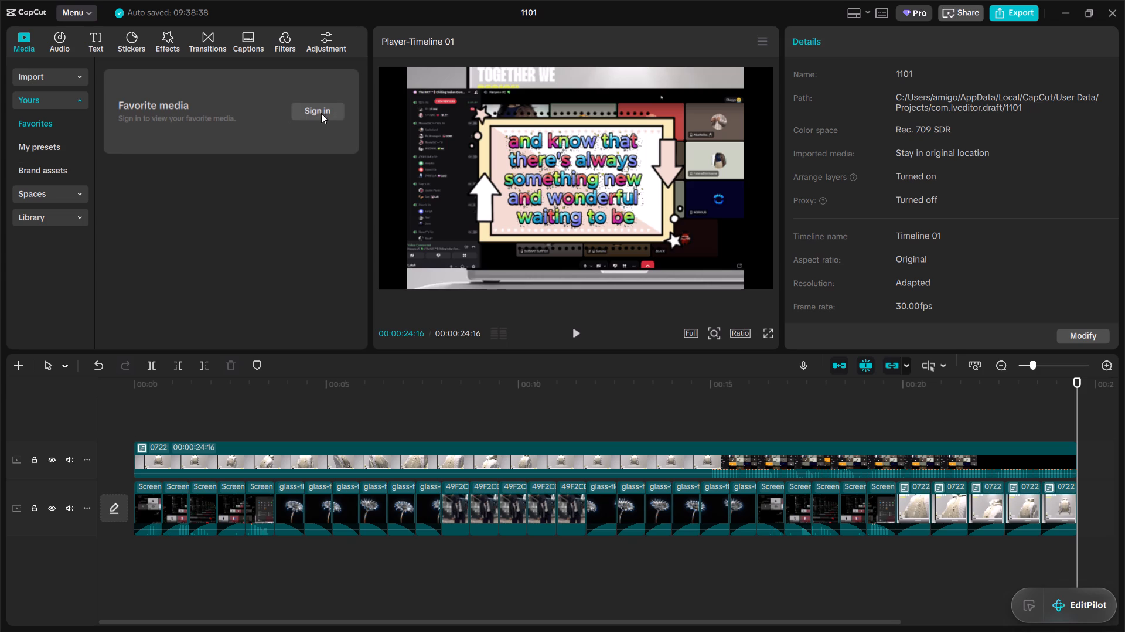
{"action": "left_click", "coordinate": [45, 150]}
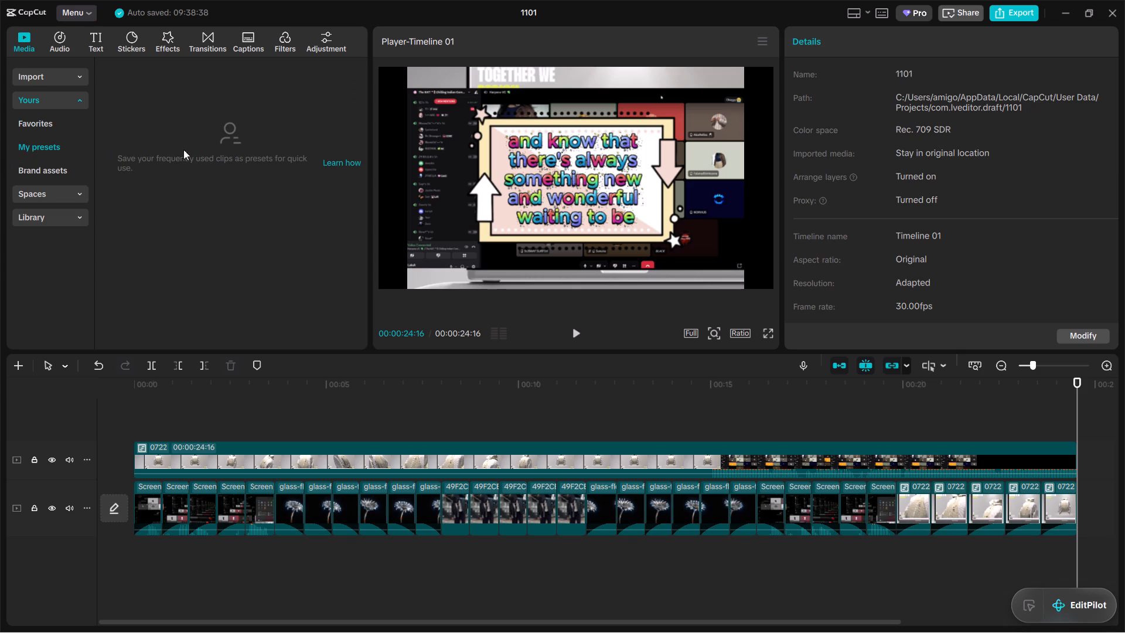
{"action": "left_click", "coordinate": [43, 165]}
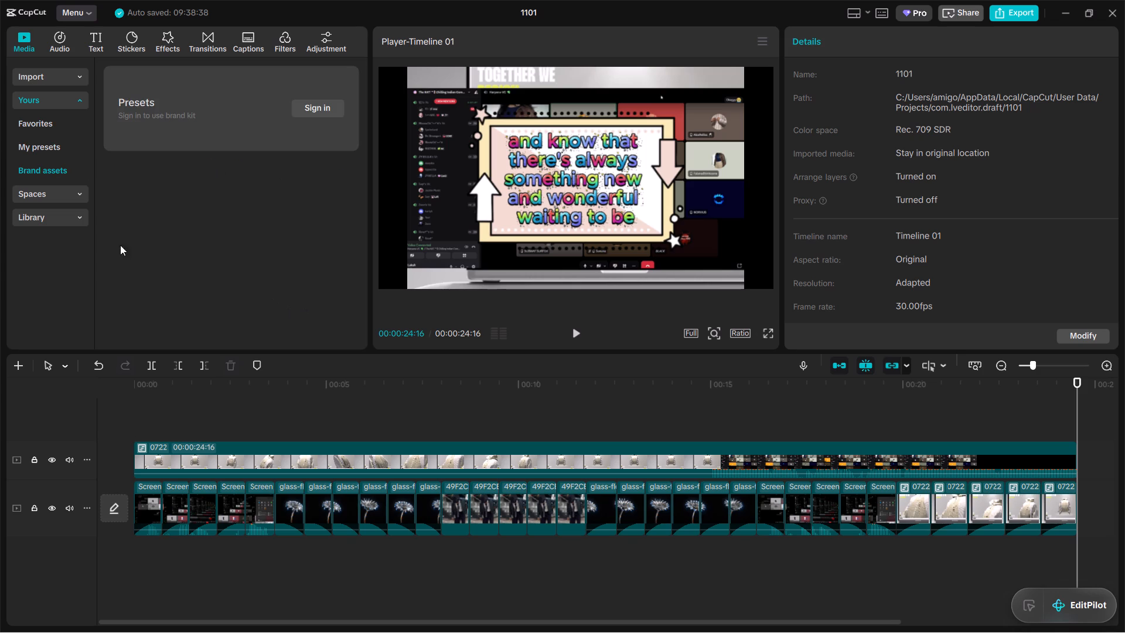
{"action": "left_click", "coordinate": [74, 199]}
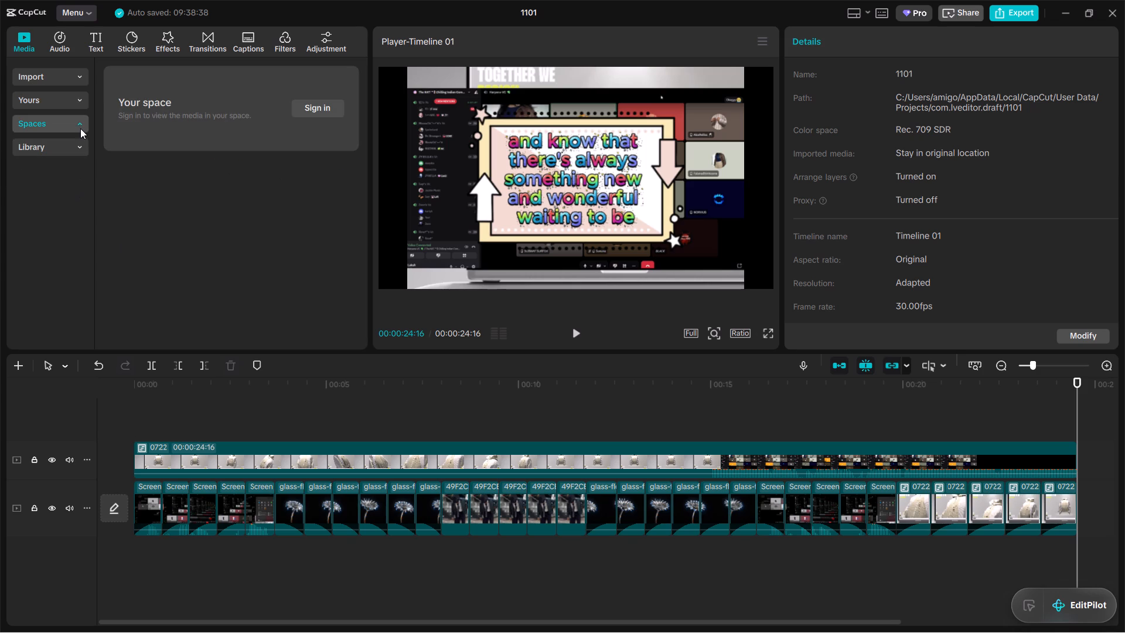
{"action": "left_click", "coordinate": [80, 128]}
{"action": "left_click", "coordinate": [80, 128]}
{"action": "left_click", "coordinate": [80, 128]}
{"action": "left_click", "coordinate": [81, 155]}
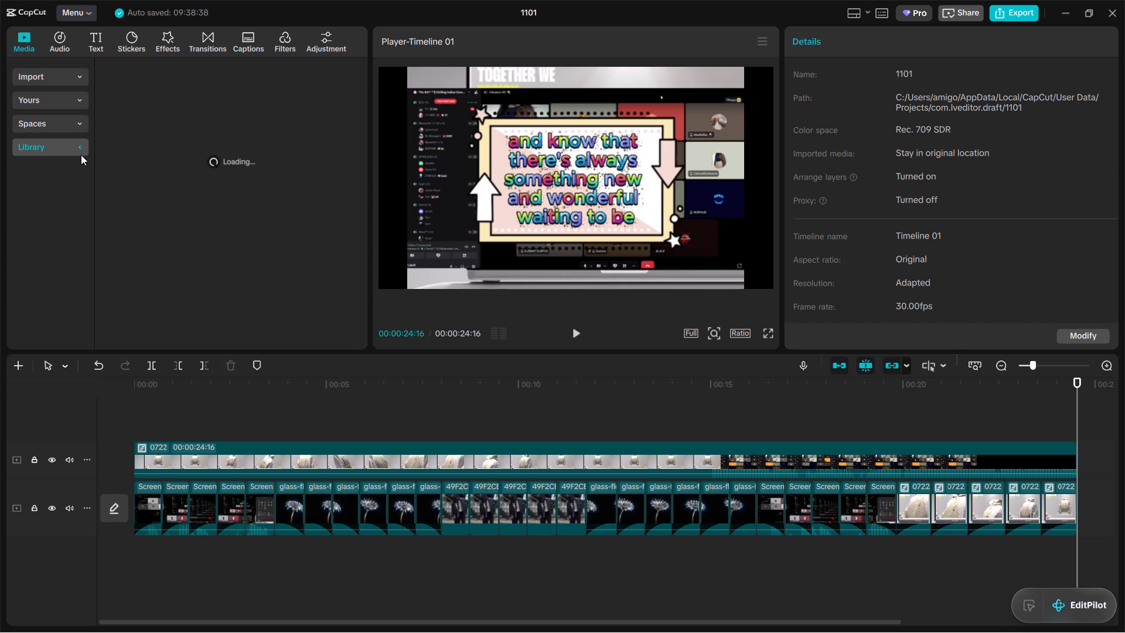
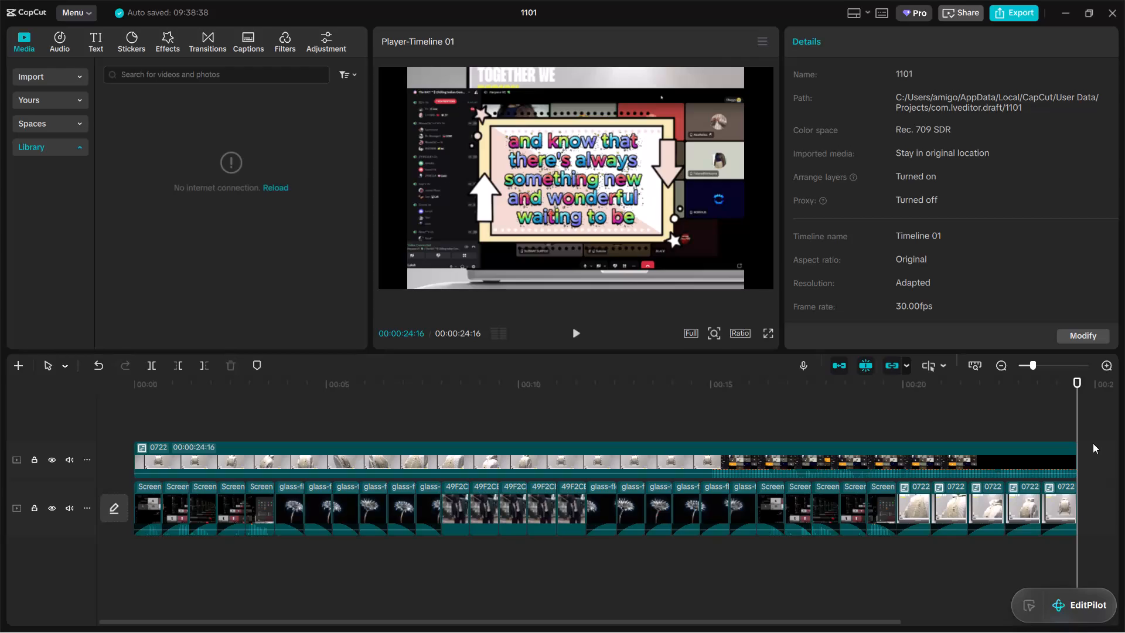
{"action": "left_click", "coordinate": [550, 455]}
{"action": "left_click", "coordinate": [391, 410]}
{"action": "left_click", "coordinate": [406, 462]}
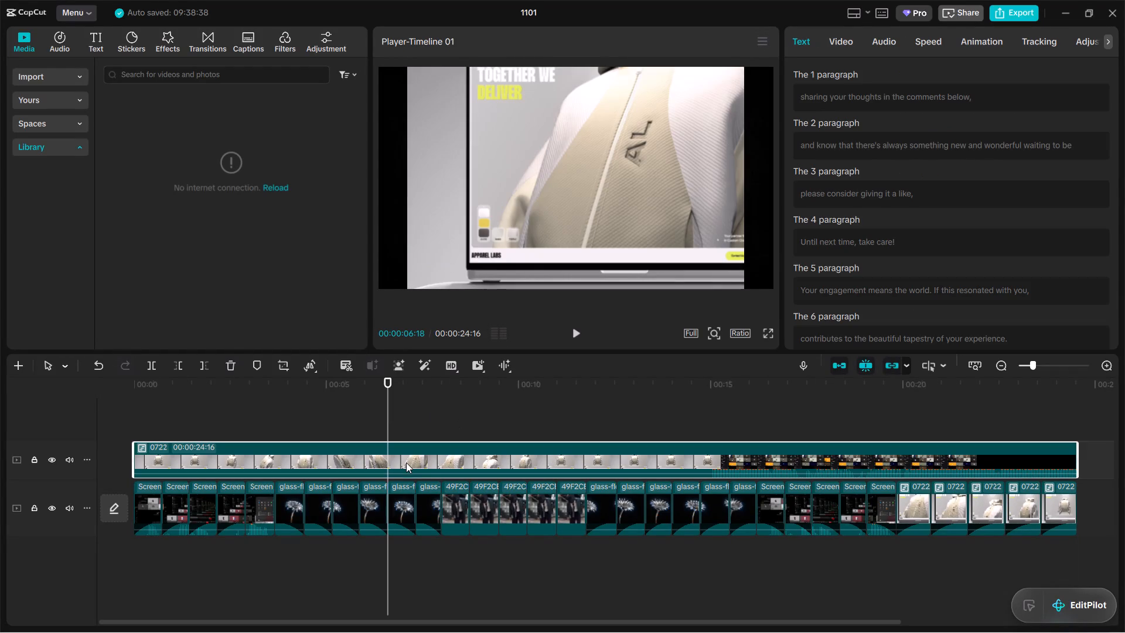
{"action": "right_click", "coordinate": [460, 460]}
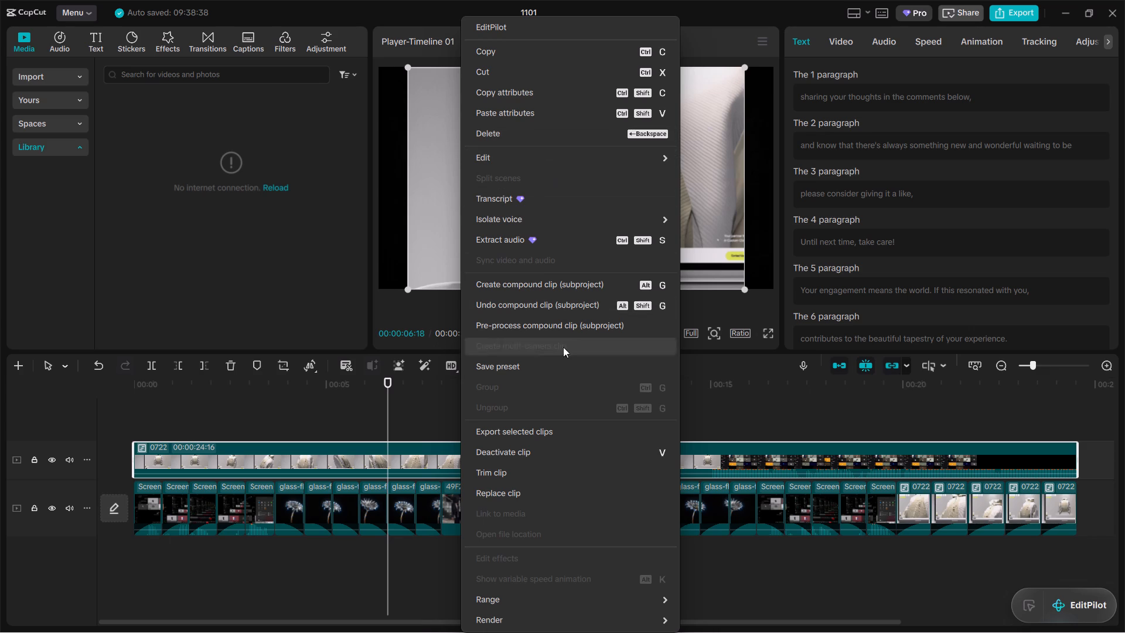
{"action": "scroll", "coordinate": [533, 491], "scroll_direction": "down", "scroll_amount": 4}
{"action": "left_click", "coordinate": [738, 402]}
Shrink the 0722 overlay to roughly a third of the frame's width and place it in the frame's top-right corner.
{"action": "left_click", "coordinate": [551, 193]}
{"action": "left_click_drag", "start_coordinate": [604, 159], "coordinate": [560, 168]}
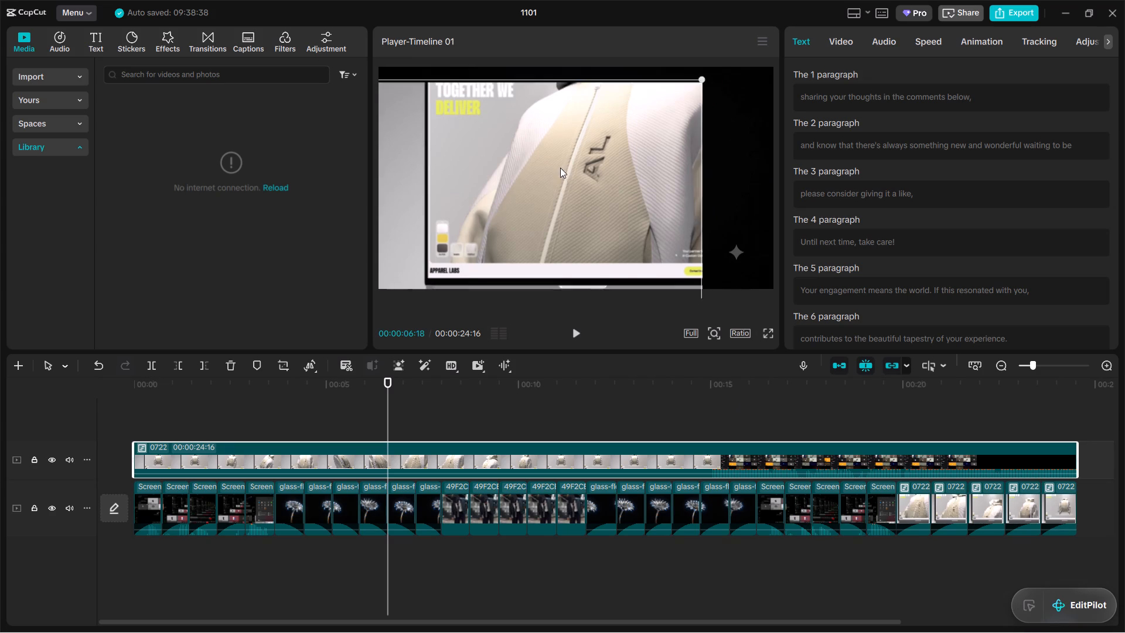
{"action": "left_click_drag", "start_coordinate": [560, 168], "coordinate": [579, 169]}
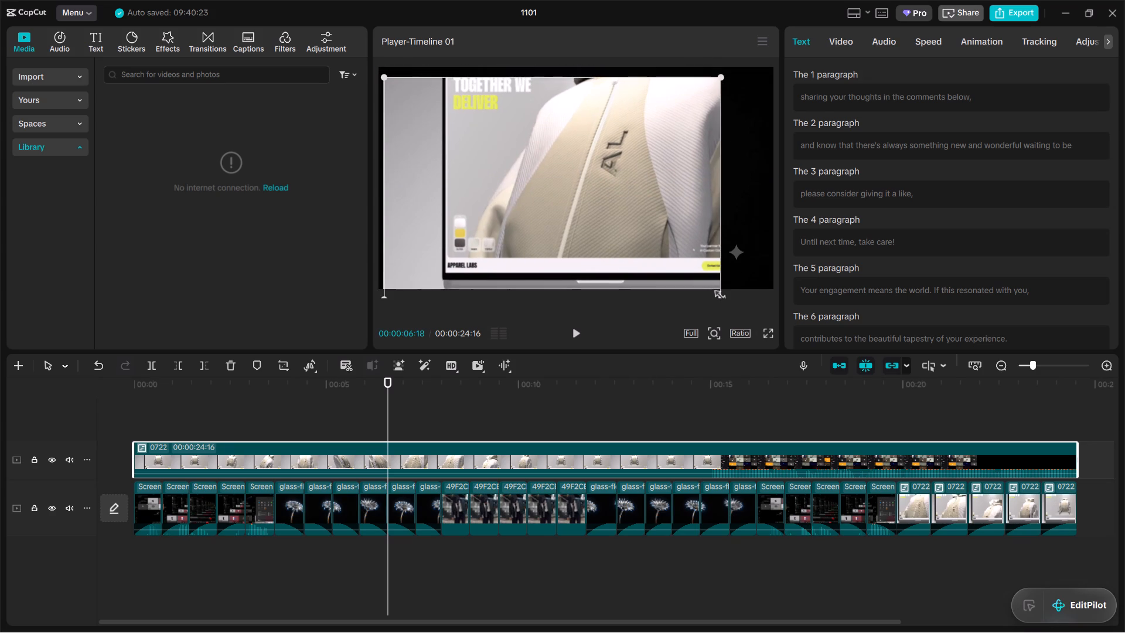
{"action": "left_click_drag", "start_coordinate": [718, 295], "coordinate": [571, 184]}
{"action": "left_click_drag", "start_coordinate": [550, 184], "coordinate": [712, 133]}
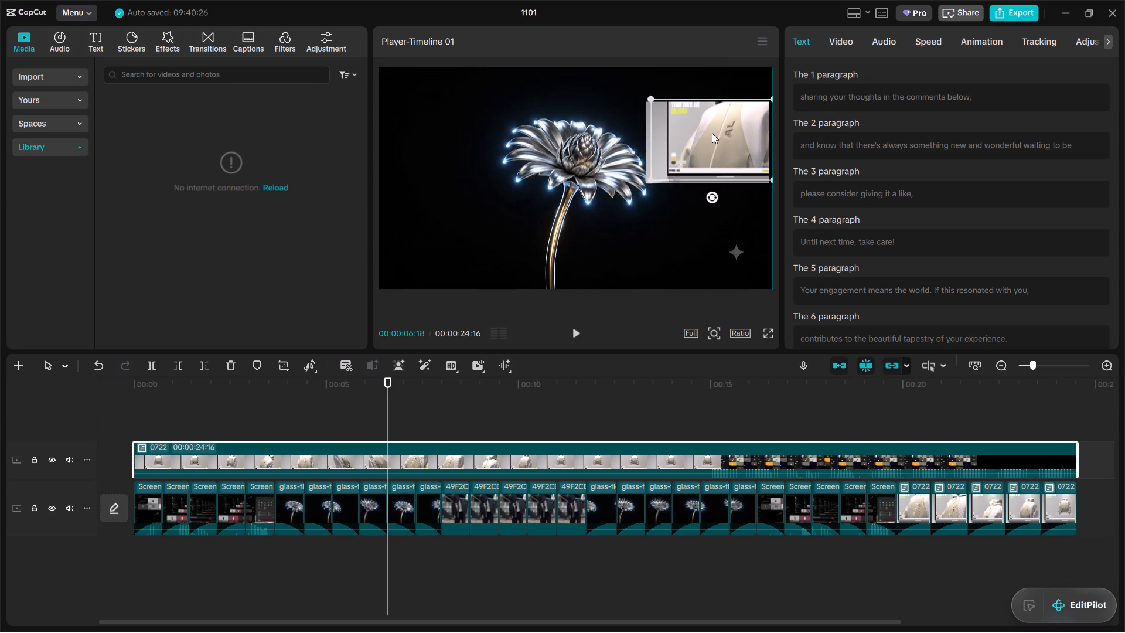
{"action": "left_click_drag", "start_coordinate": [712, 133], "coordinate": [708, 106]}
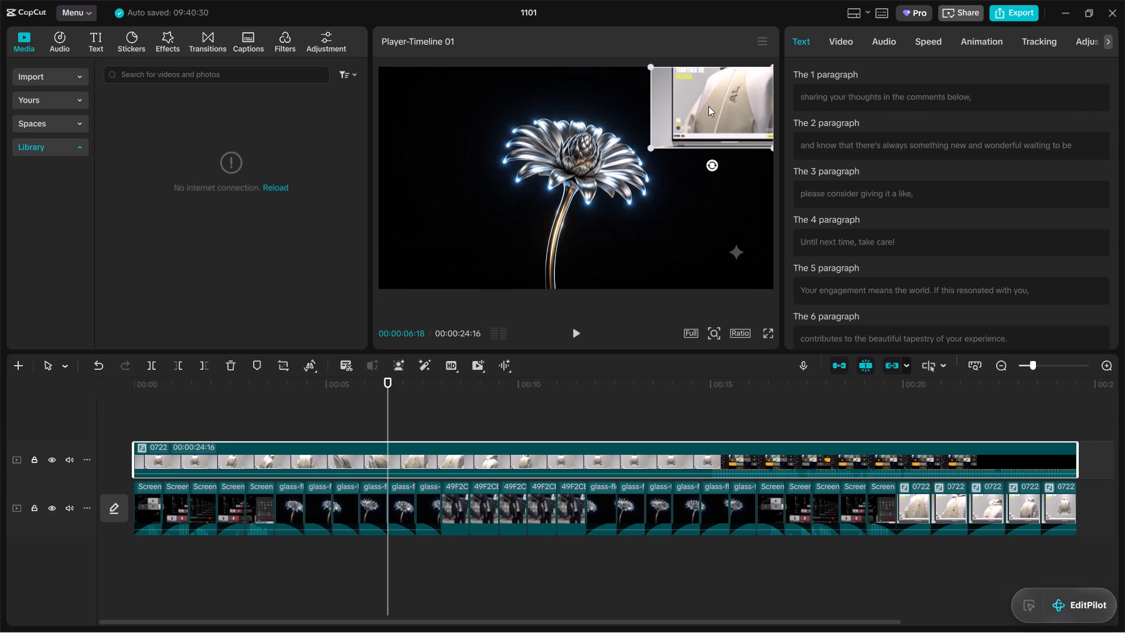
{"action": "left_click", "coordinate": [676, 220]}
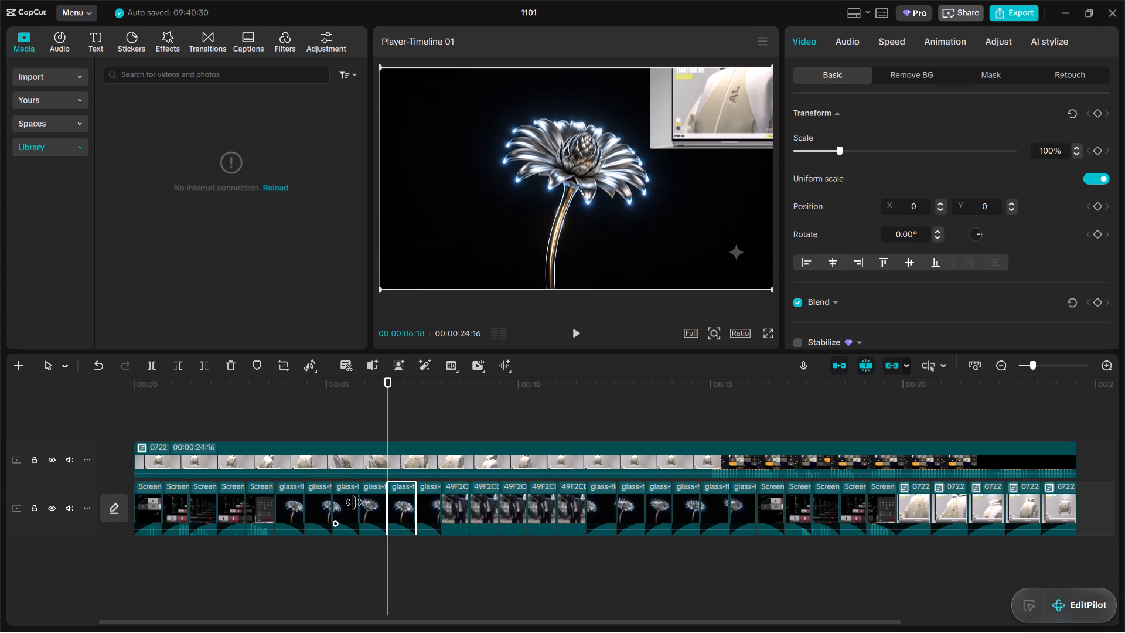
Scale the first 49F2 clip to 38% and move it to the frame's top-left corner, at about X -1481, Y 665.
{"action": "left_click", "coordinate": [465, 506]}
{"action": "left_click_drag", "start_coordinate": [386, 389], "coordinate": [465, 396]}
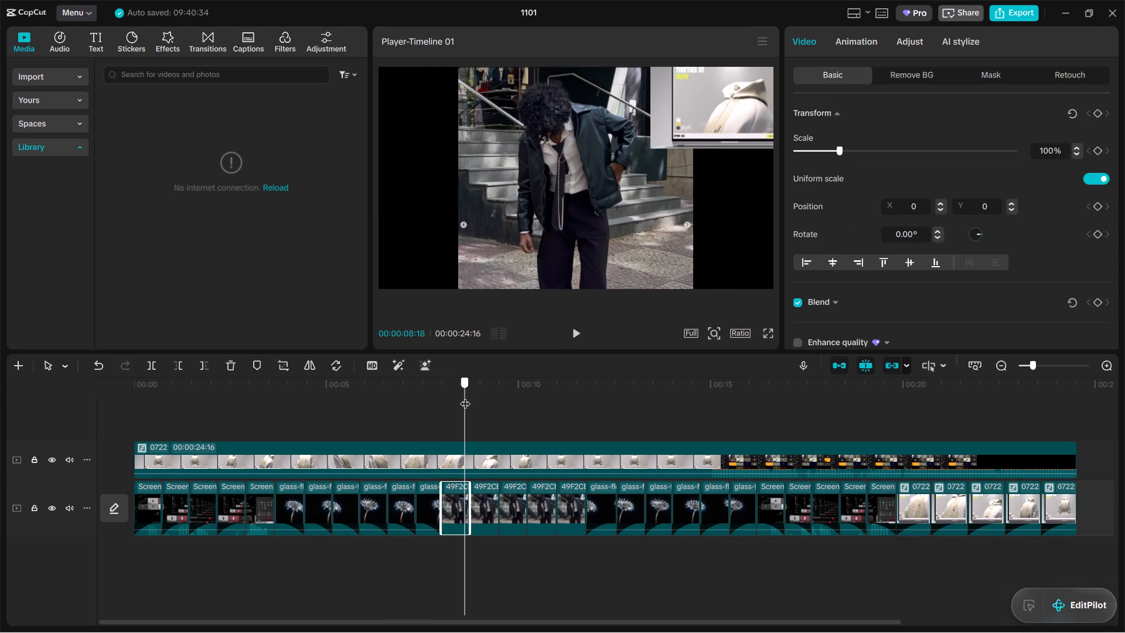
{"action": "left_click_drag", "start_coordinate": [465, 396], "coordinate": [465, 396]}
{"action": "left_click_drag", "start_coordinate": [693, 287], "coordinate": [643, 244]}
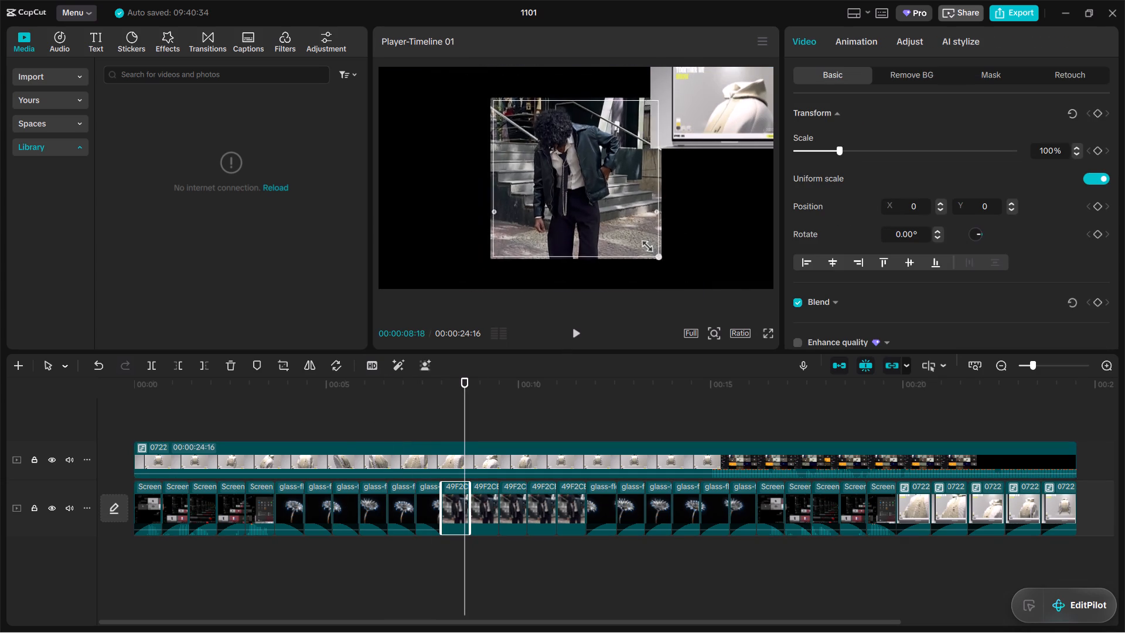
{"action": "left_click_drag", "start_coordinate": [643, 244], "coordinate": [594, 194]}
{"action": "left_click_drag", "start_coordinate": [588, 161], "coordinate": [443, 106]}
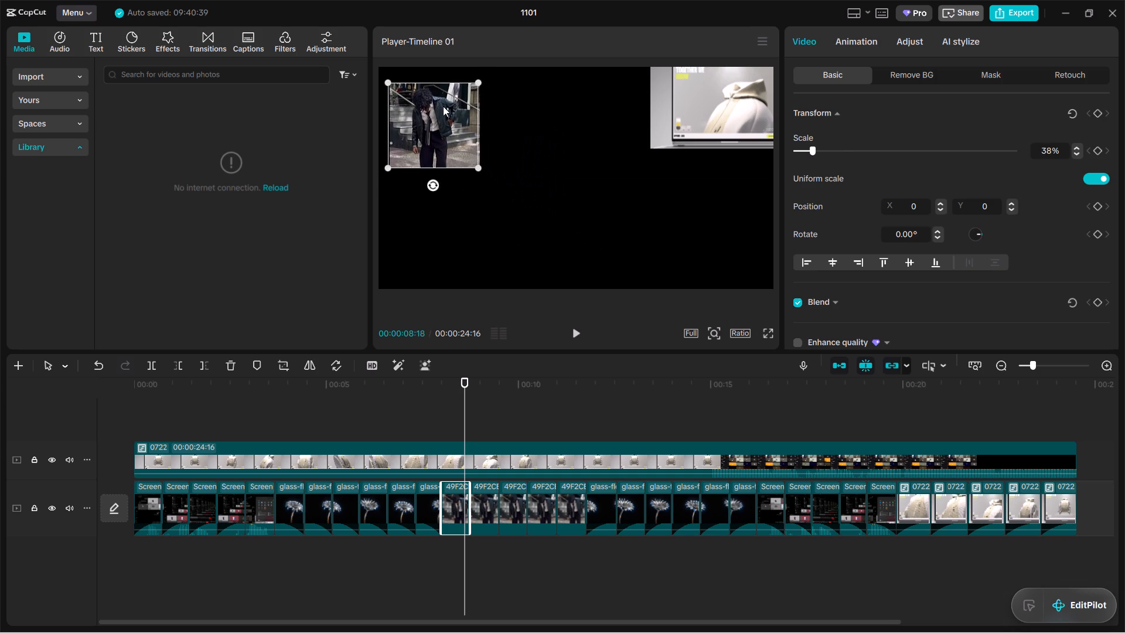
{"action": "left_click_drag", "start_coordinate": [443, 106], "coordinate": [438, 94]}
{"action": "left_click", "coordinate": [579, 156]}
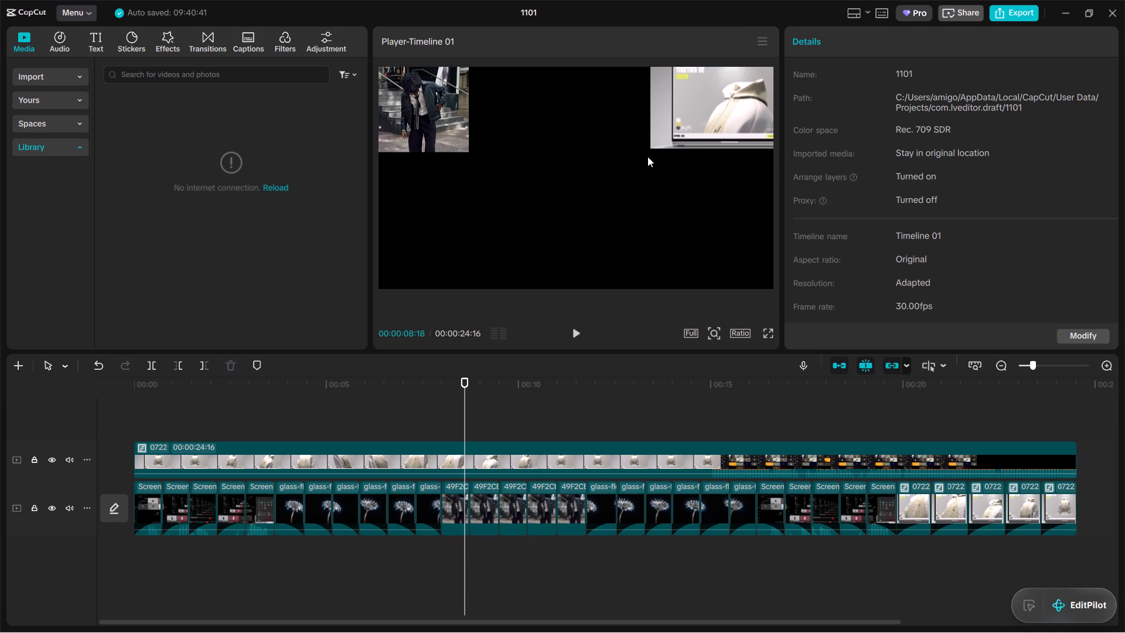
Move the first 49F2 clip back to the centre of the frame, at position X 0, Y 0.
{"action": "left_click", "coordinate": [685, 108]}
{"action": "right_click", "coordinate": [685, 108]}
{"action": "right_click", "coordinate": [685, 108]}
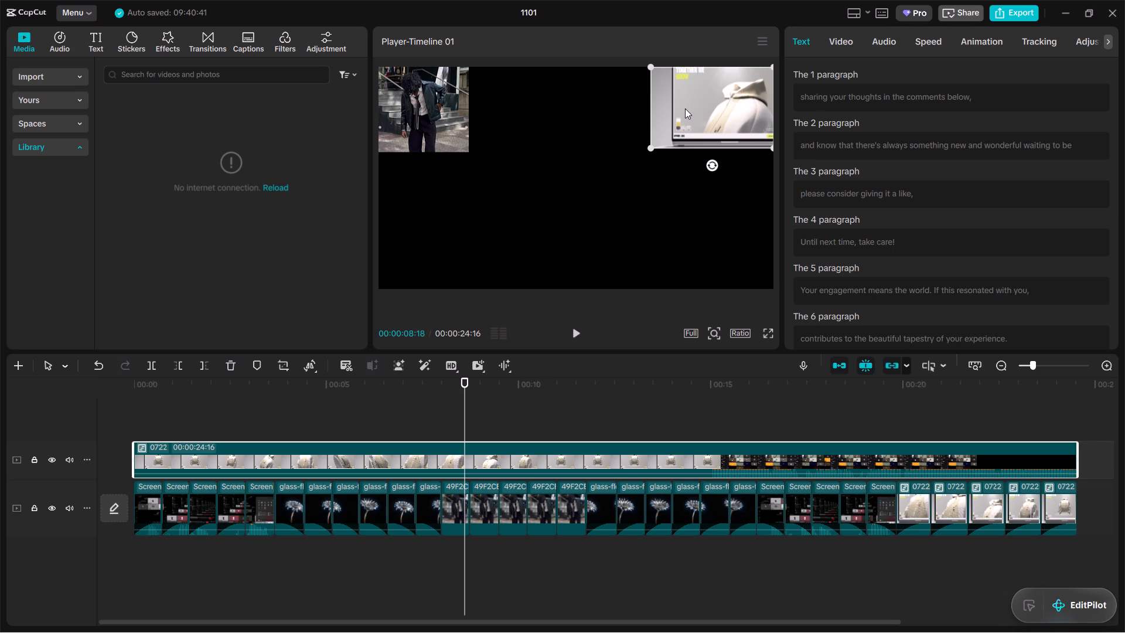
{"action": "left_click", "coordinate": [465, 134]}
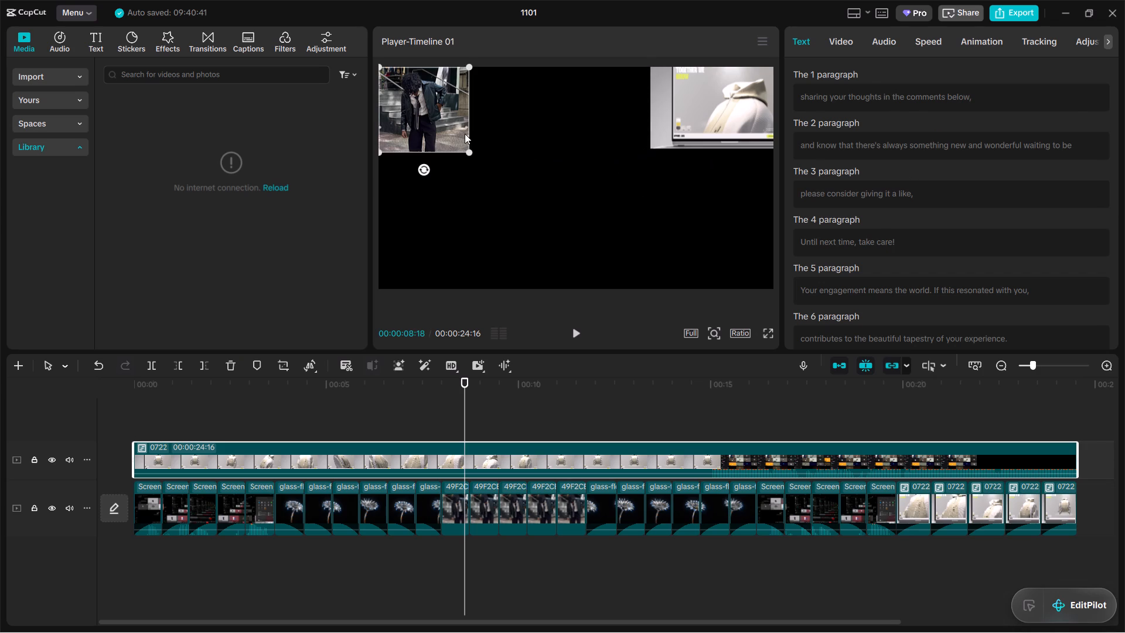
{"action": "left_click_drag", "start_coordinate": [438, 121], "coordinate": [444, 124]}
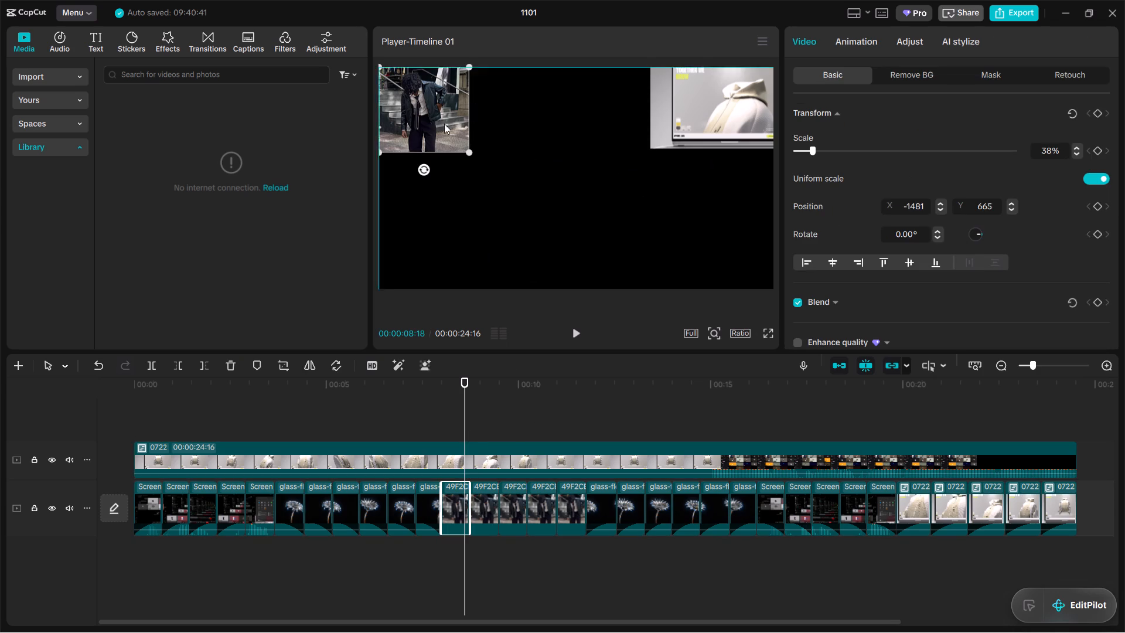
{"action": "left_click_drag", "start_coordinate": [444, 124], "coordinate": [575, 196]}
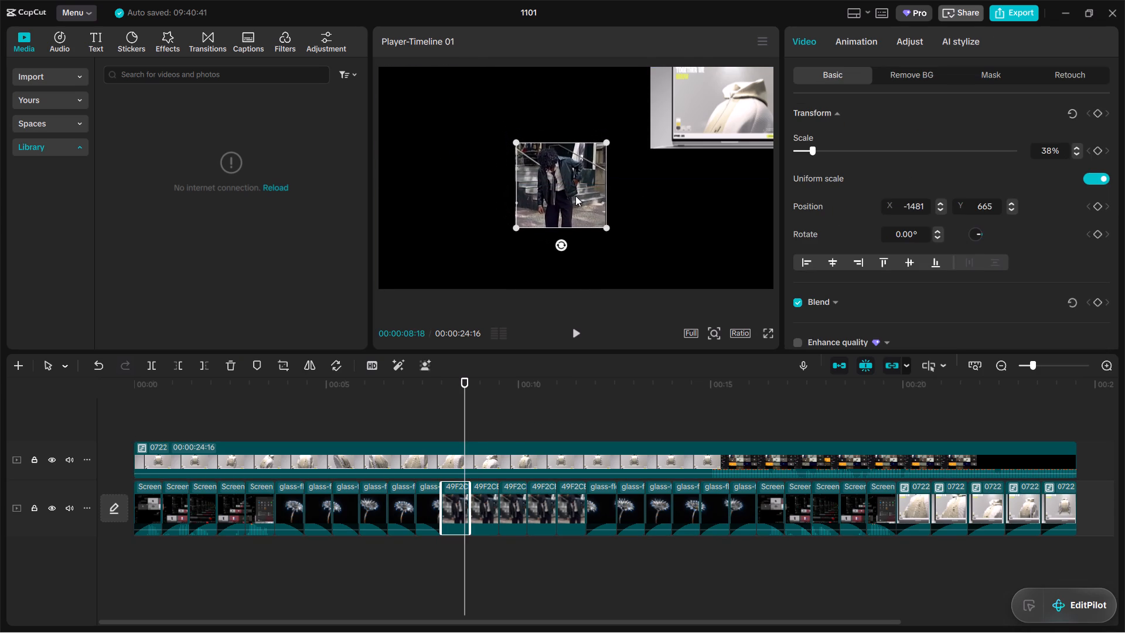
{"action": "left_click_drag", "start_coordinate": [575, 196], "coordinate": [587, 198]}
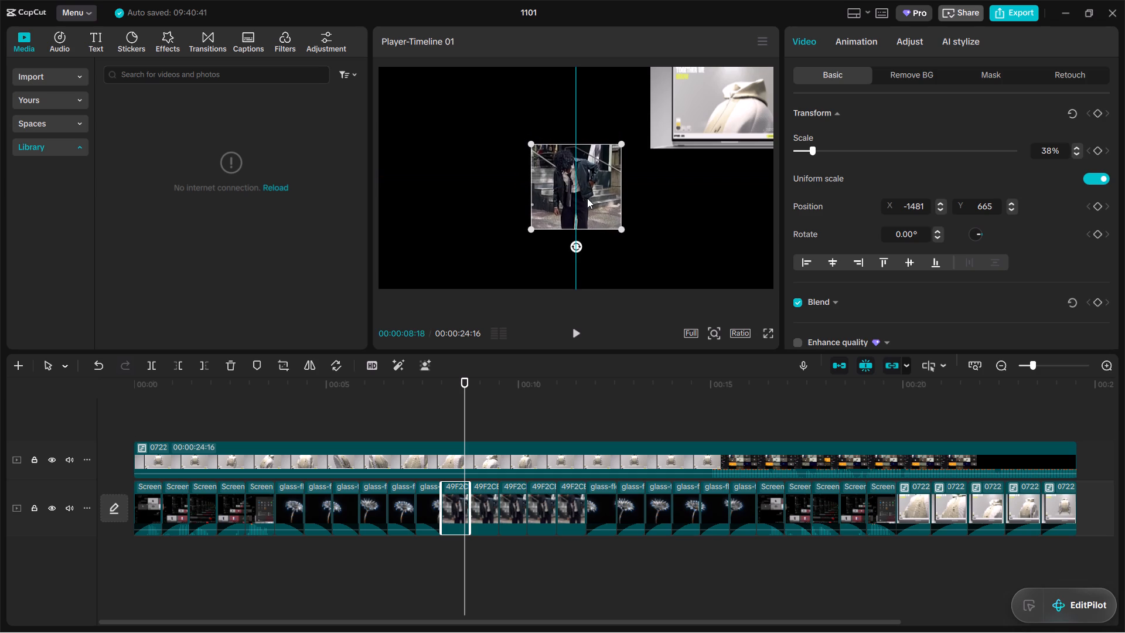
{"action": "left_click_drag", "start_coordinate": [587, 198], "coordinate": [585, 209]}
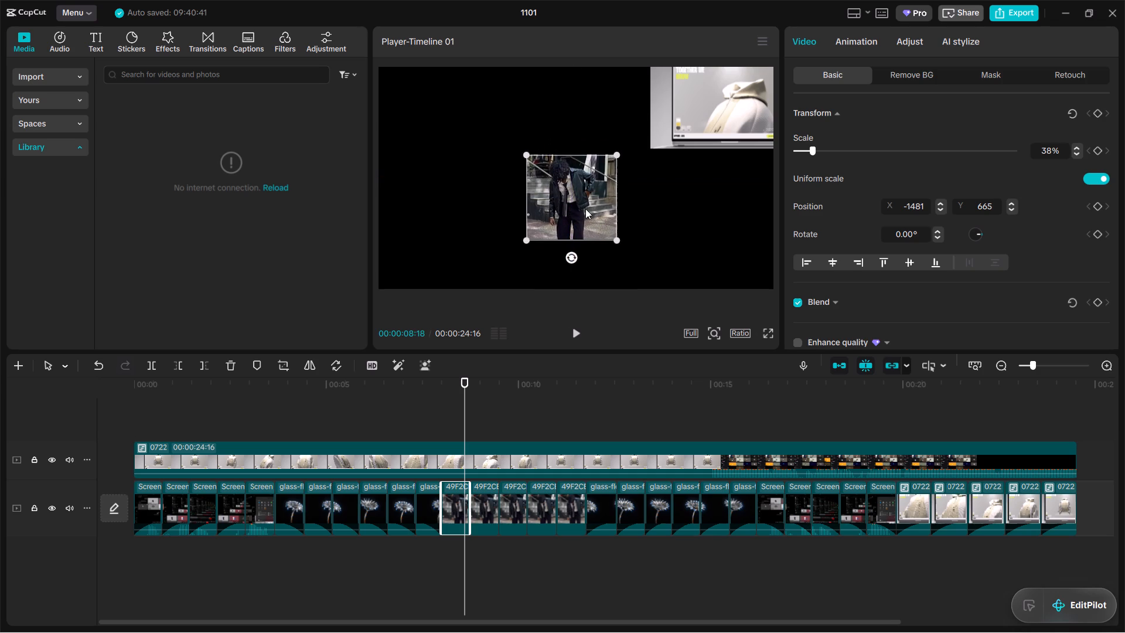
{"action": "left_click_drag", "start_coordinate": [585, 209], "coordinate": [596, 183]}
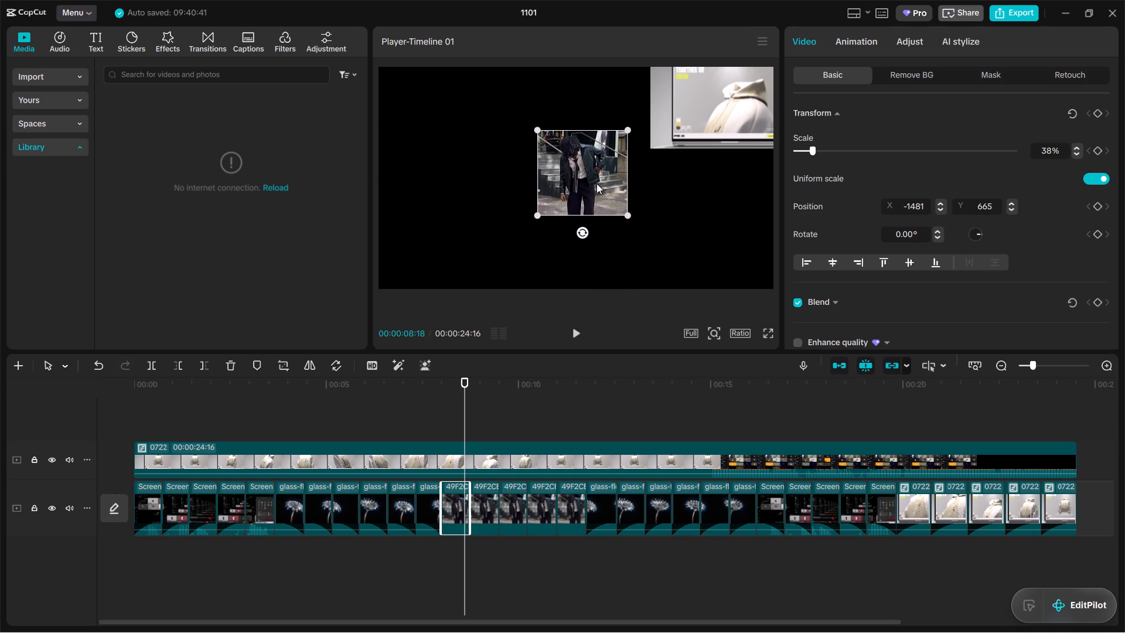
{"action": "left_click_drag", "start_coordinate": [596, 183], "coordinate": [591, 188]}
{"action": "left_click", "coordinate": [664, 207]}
Enlarge the 0722 overlay to about 70% of the frame's width and centre it in the frame.
{"action": "left_click", "coordinate": [700, 134]}
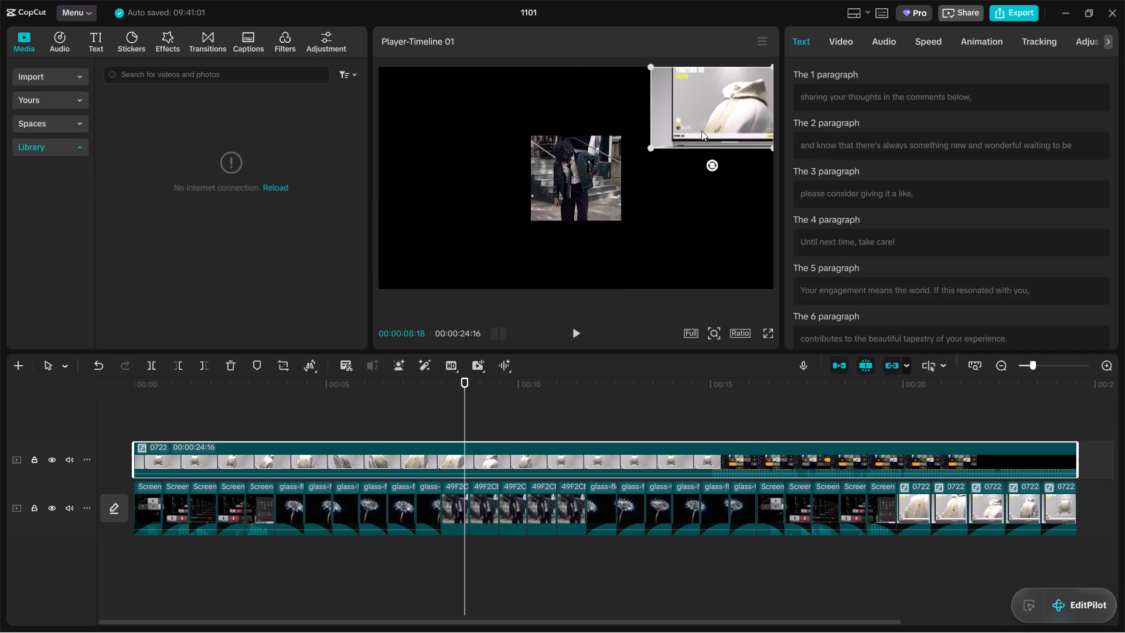
{"action": "left_click_drag", "start_coordinate": [647, 149], "coordinate": [450, 223]}
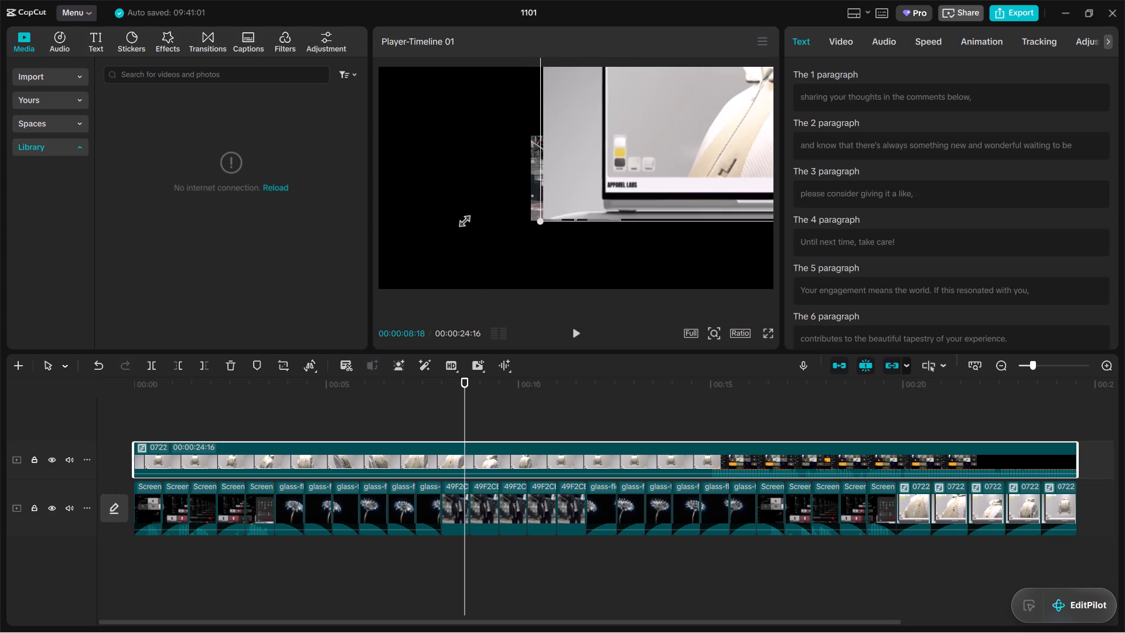
{"action": "left_click_drag", "start_coordinate": [450, 223], "coordinate": [446, 224]}
{"action": "left_click_drag", "start_coordinate": [663, 151], "coordinate": [533, 242]}
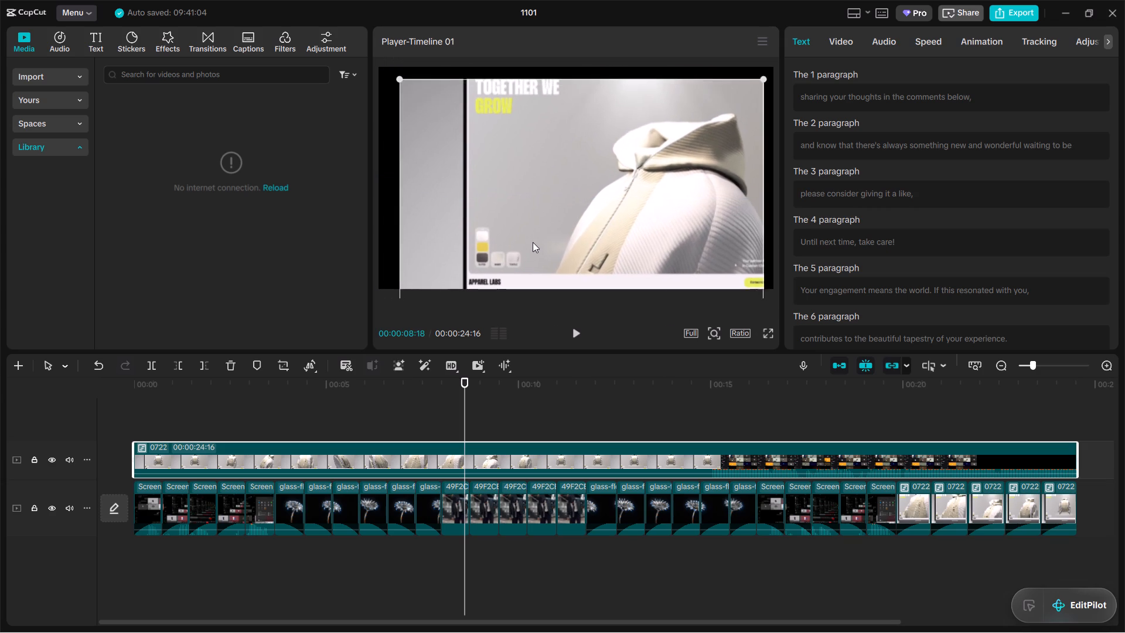
{"action": "left_click_drag", "start_coordinate": [533, 242], "coordinate": [512, 233]}
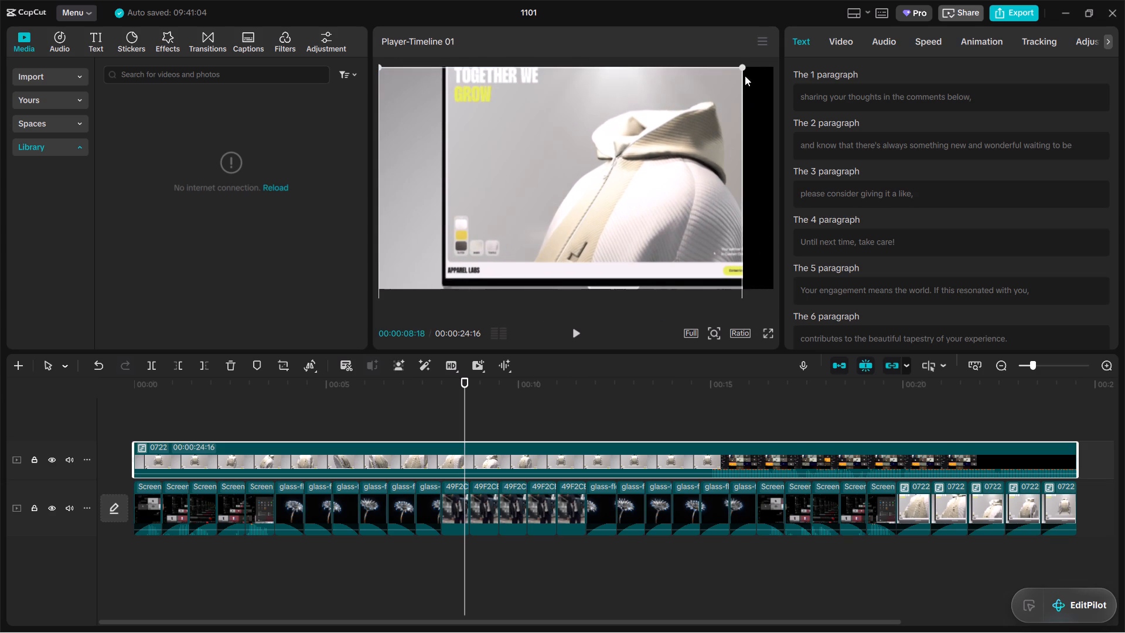
{"action": "left_click_drag", "start_coordinate": [742, 69], "coordinate": [686, 111]}
{"action": "left_click_drag", "start_coordinate": [643, 163], "coordinate": [653, 148]}
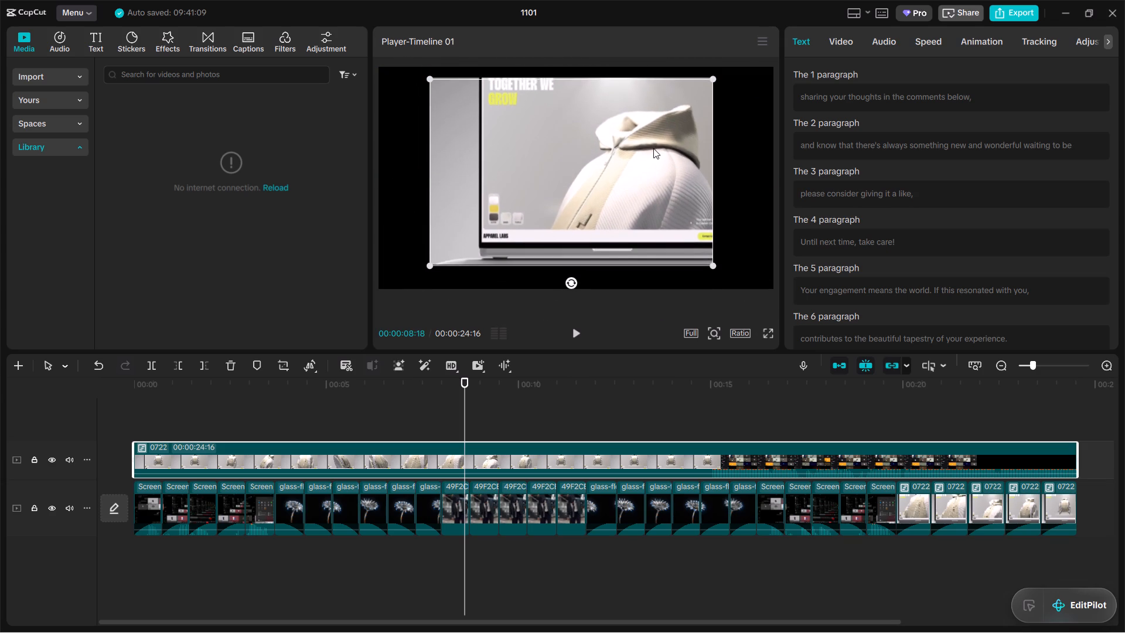
{"action": "left_click_drag", "start_coordinate": [653, 148], "coordinate": [656, 152]}
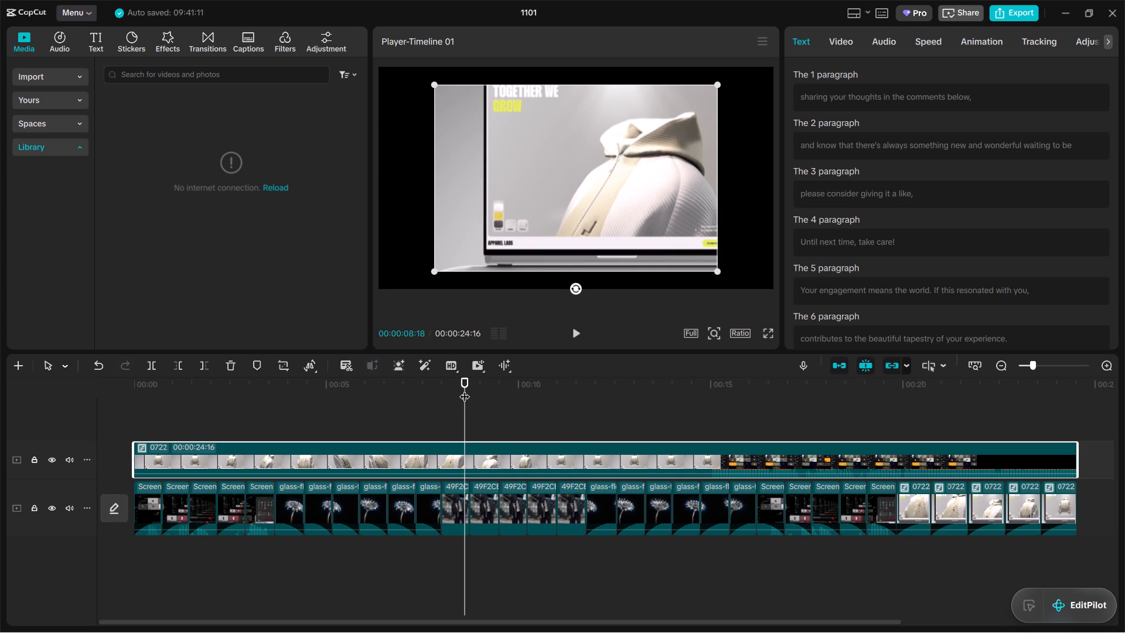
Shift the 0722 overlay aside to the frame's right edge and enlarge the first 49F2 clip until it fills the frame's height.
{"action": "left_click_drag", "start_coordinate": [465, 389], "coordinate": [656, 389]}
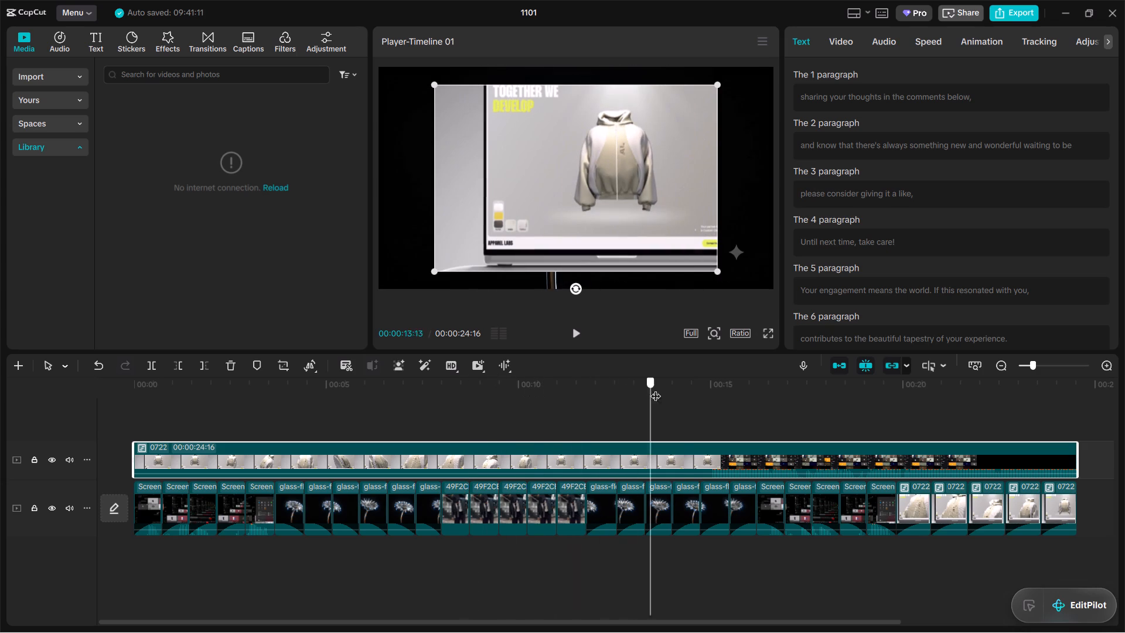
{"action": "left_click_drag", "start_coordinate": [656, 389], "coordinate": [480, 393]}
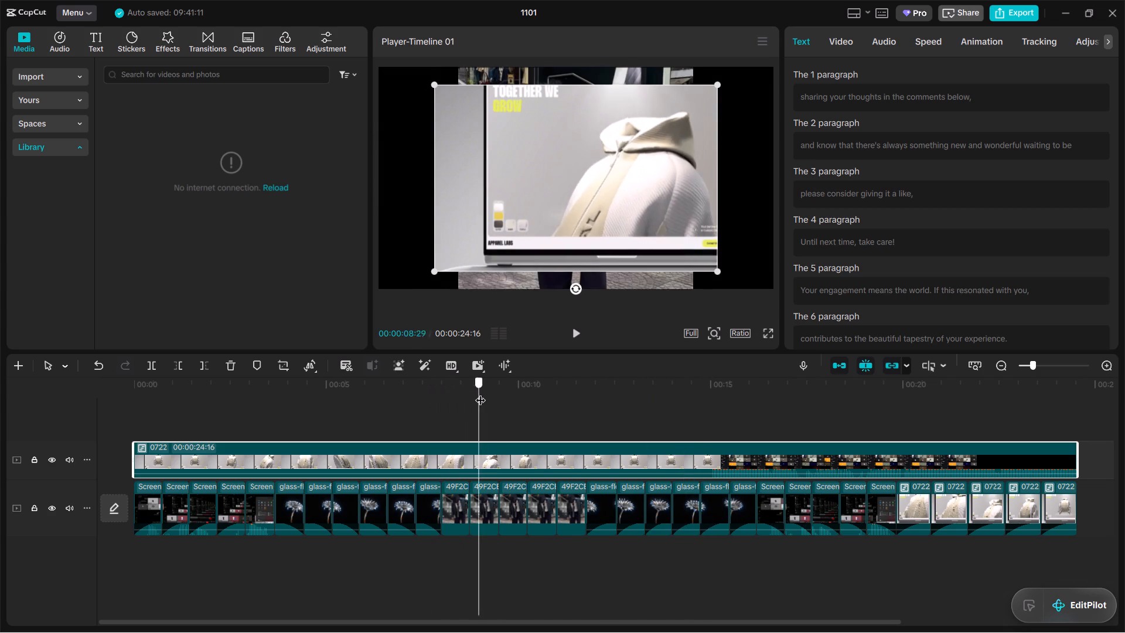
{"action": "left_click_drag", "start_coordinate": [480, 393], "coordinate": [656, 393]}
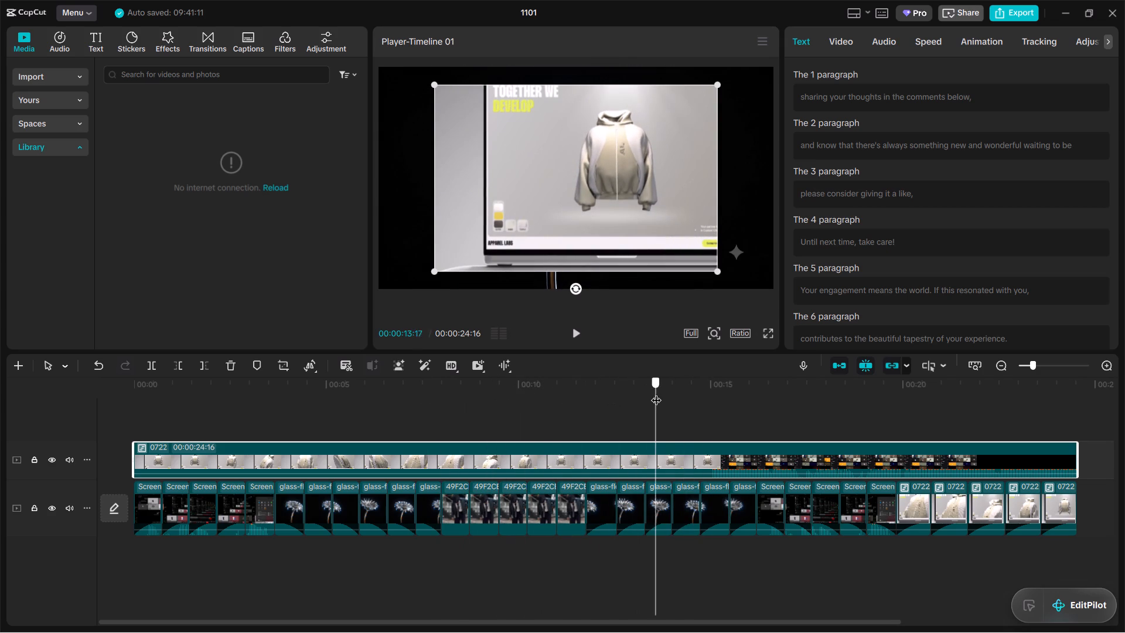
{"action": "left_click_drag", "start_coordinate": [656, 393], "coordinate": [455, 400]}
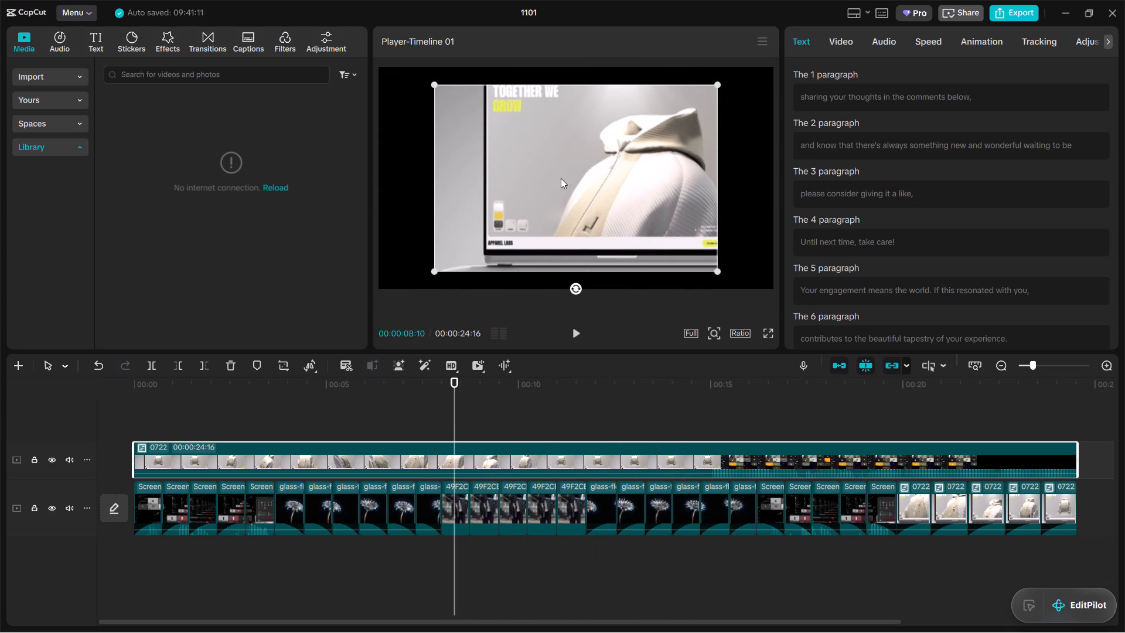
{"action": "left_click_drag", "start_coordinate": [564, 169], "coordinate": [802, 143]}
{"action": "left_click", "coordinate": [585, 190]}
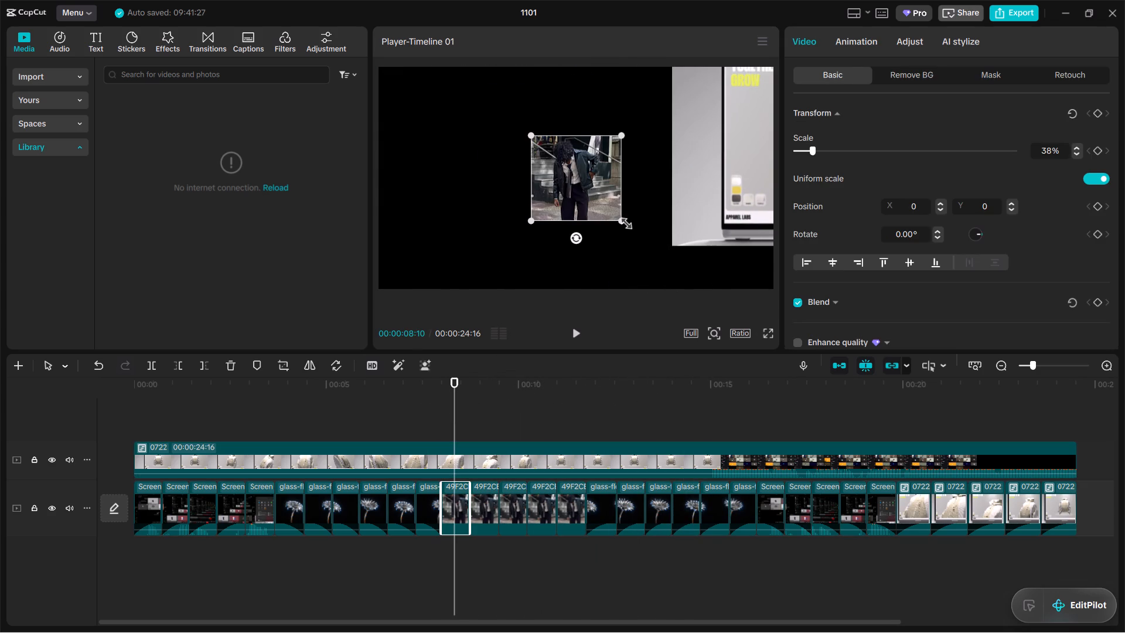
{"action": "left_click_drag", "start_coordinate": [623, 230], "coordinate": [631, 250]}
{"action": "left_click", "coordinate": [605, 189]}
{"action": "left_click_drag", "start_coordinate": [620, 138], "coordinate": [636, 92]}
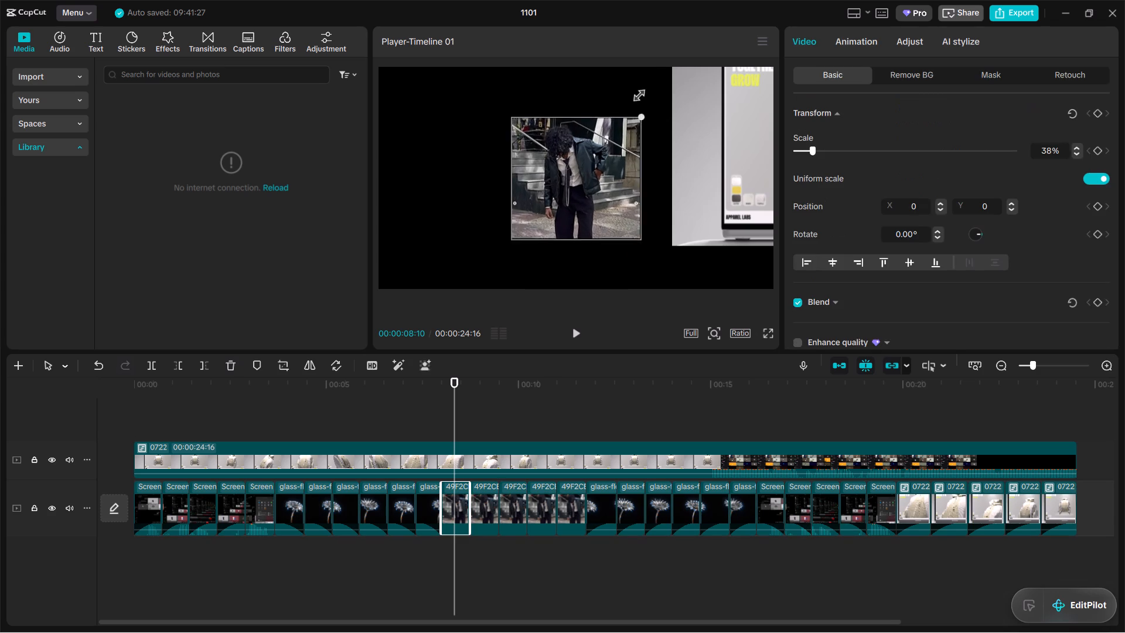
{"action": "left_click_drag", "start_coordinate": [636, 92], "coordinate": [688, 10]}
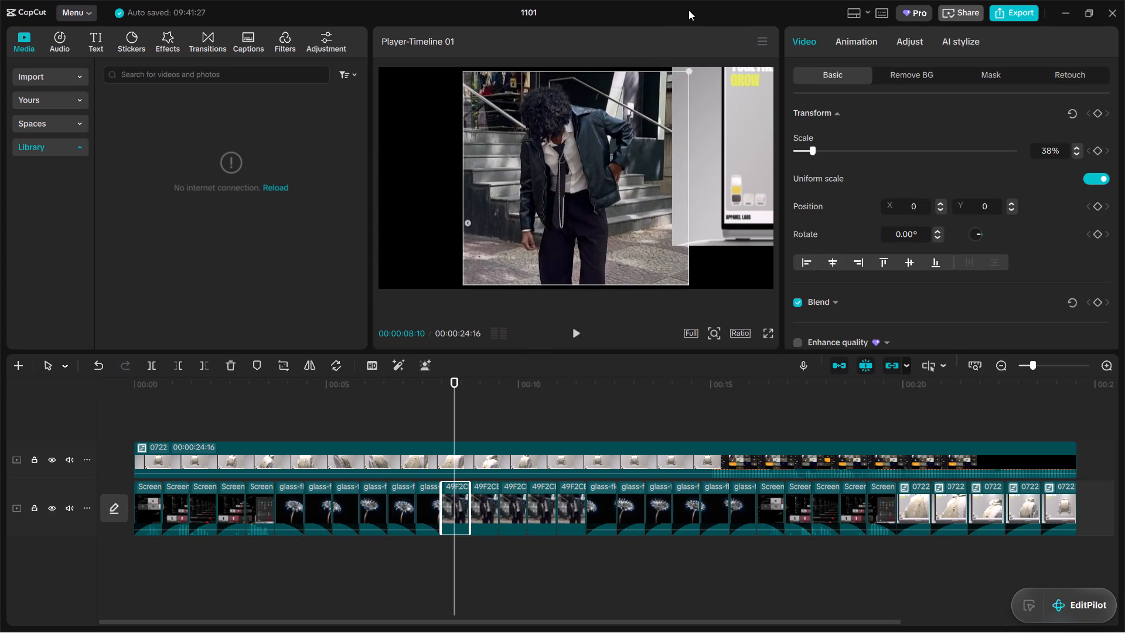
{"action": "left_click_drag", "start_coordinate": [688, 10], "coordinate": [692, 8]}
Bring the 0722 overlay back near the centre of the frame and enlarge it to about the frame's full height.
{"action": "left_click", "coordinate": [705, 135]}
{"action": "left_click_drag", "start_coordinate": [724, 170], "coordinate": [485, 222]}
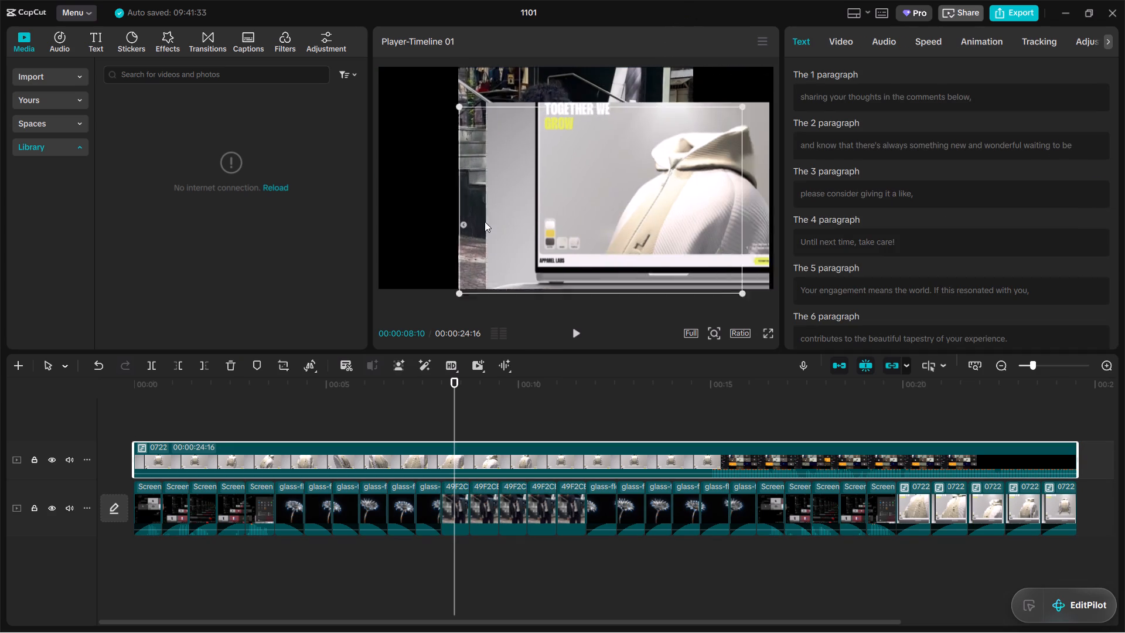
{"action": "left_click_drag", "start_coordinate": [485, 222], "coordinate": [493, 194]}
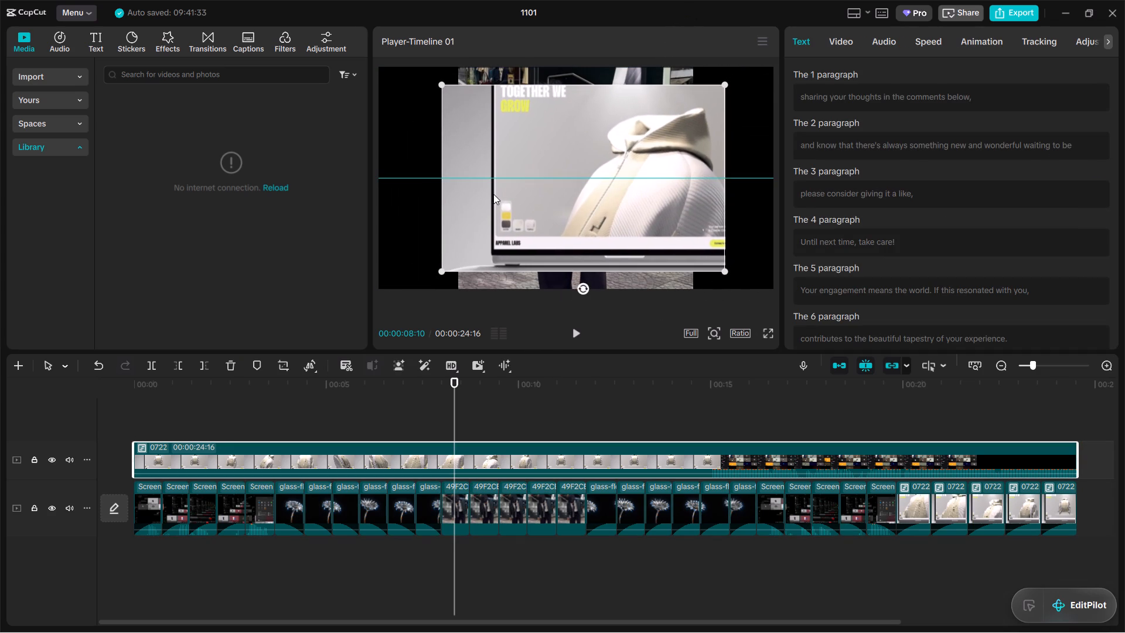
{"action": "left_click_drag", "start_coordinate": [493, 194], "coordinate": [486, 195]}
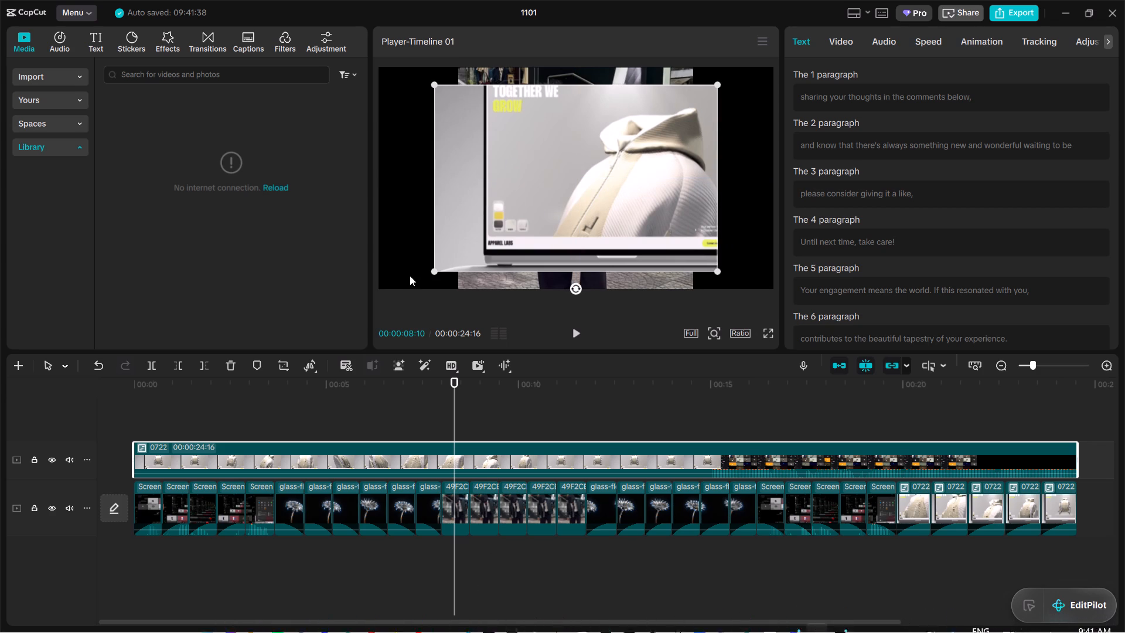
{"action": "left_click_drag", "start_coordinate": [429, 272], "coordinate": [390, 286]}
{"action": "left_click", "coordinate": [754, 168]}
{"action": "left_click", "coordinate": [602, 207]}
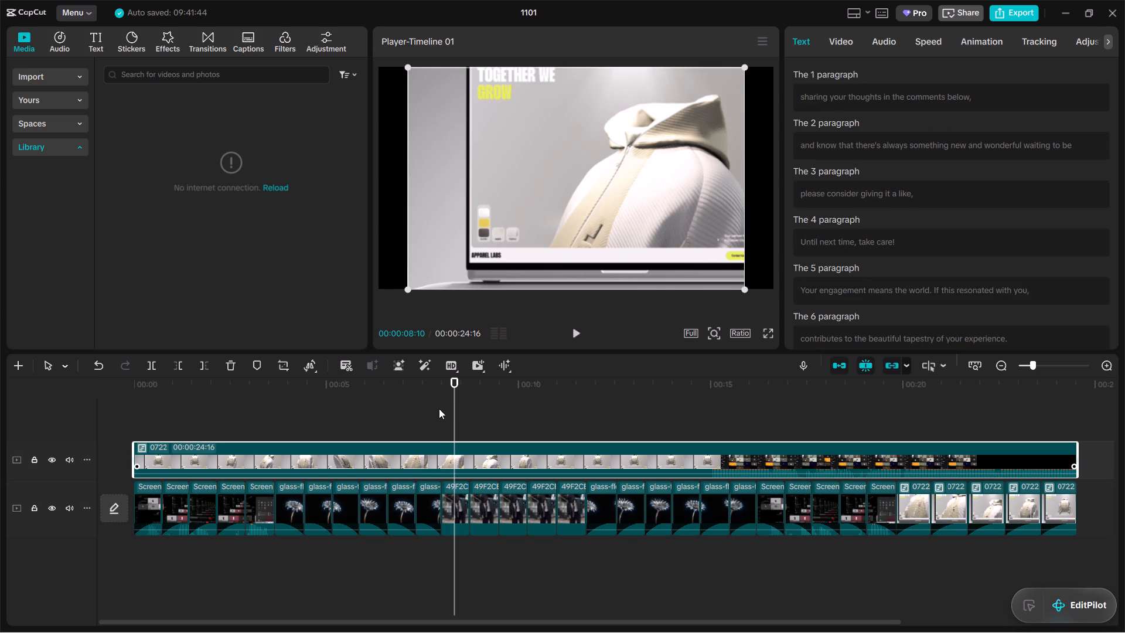
Scrub through the timeline to check how the enlarged 0722 overlay sits over the clip groups, shifting it slightly in the frame.
{"action": "left_click_drag", "start_coordinate": [454, 395], "coordinate": [263, 431]}
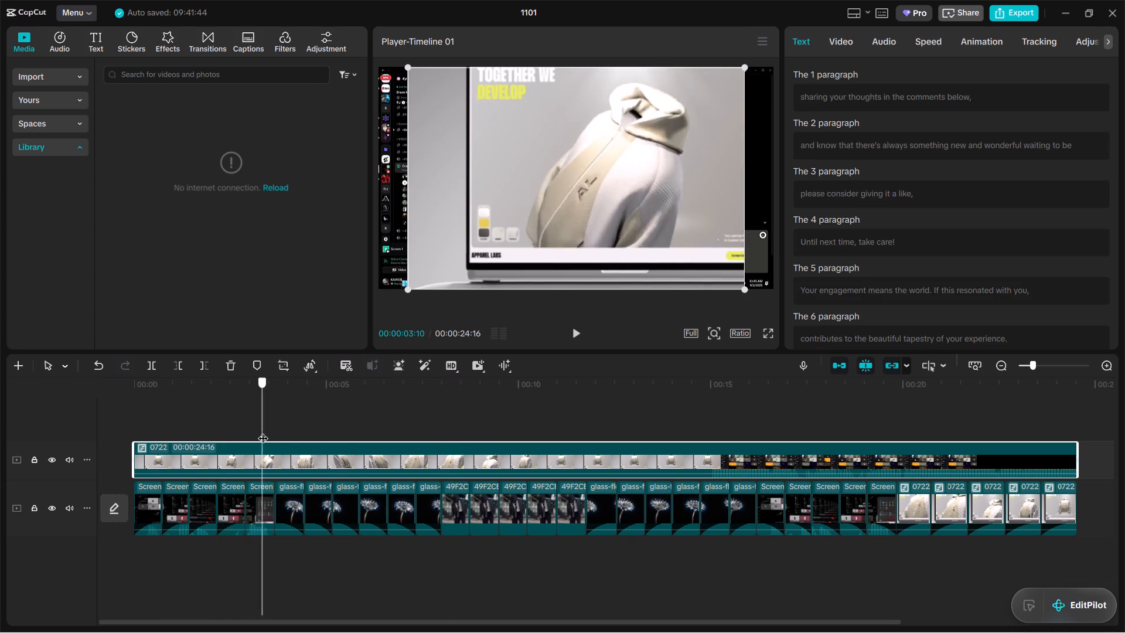
{"action": "left_click_drag", "start_coordinate": [263, 431], "coordinate": [363, 431]}
{"action": "left_click_drag", "start_coordinate": [546, 172], "coordinate": [520, 183]}
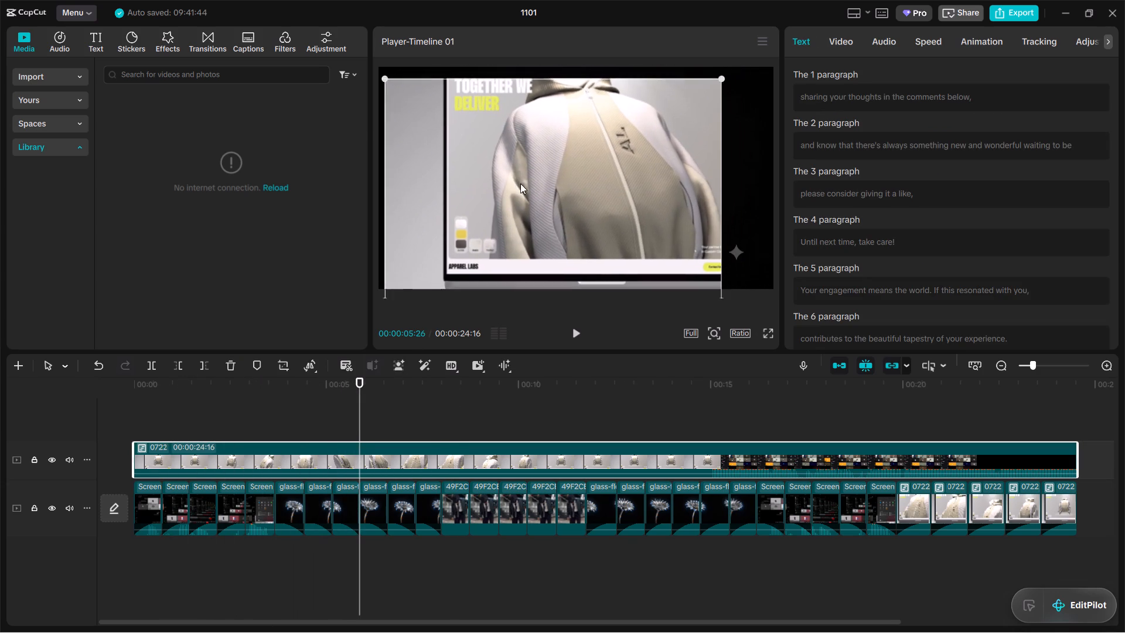
{"action": "left_click_drag", "start_coordinate": [520, 183], "coordinate": [551, 175]}
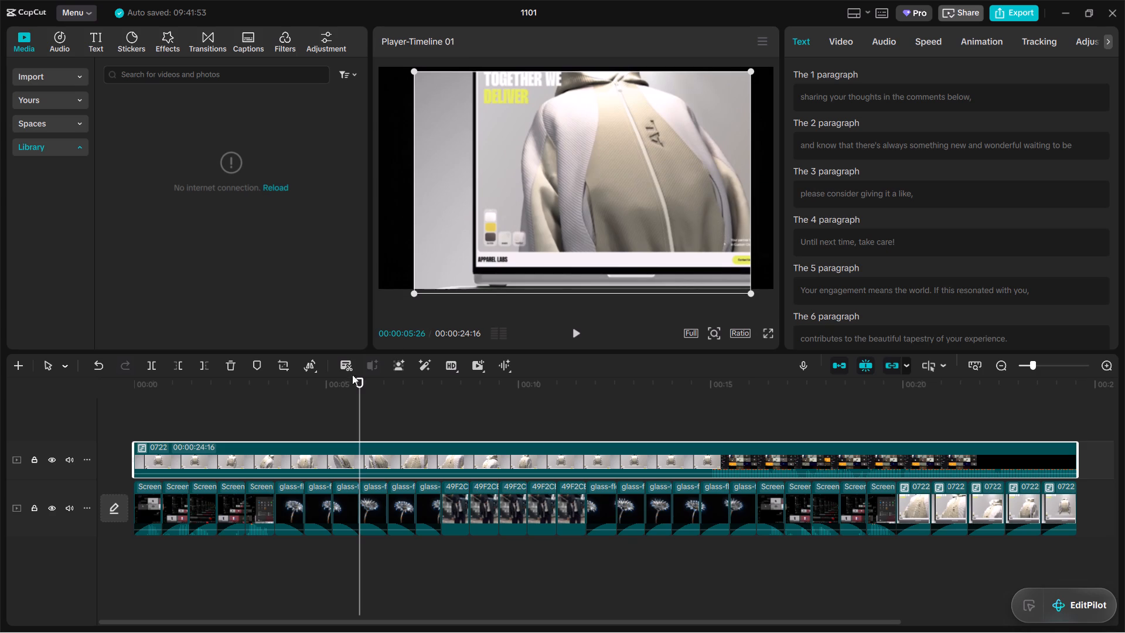
{"action": "left_click_drag", "start_coordinate": [360, 407], "coordinate": [709, 403]}
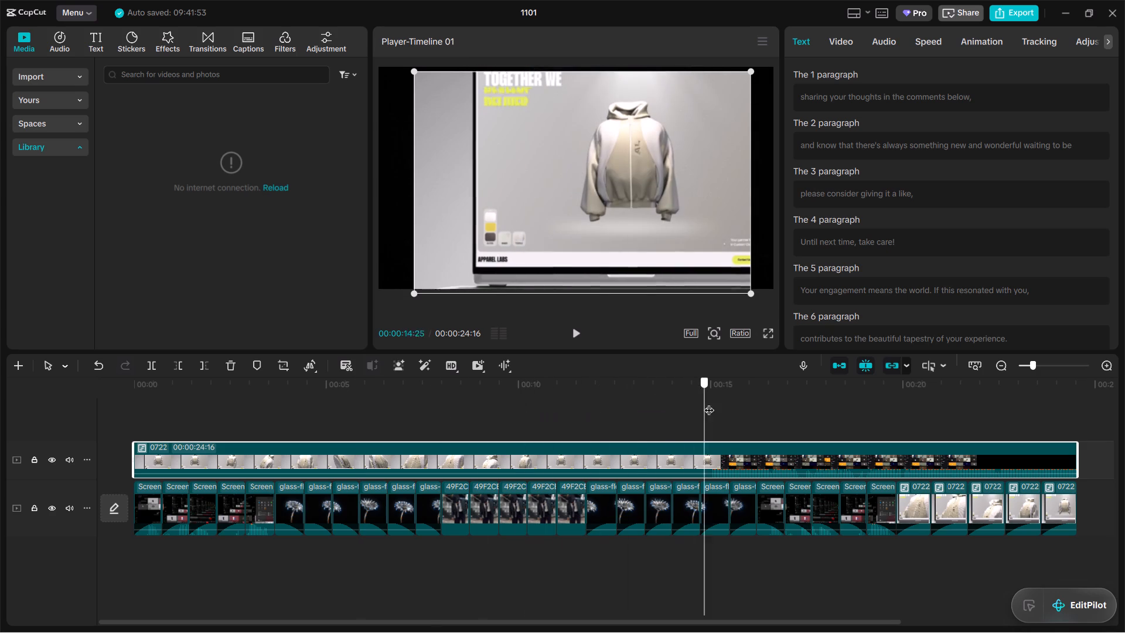
{"action": "left_click_drag", "start_coordinate": [709, 403], "coordinate": [941, 394]}
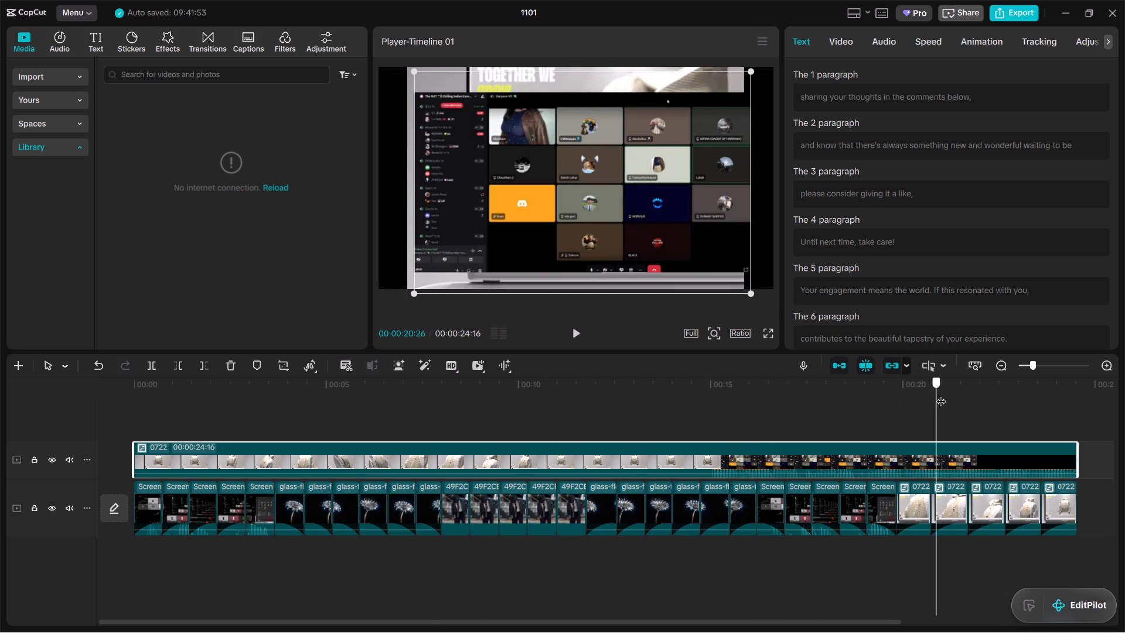
{"action": "left_click_drag", "start_coordinate": [941, 394], "coordinate": [782, 414]}
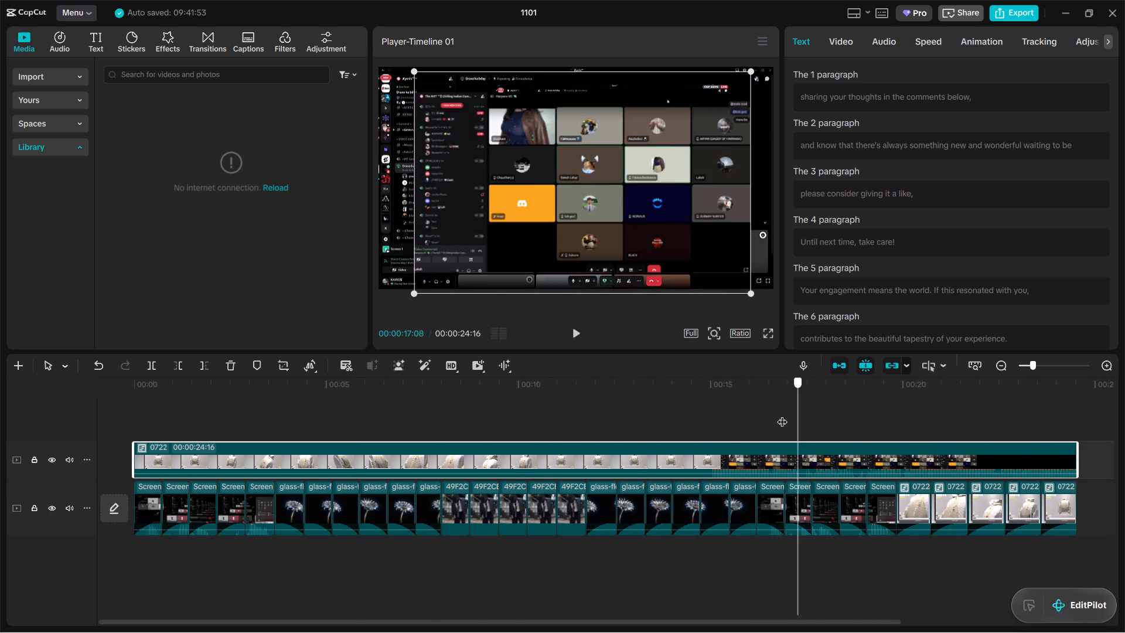
{"action": "left_click_drag", "start_coordinate": [782, 414], "coordinate": [348, 397]}
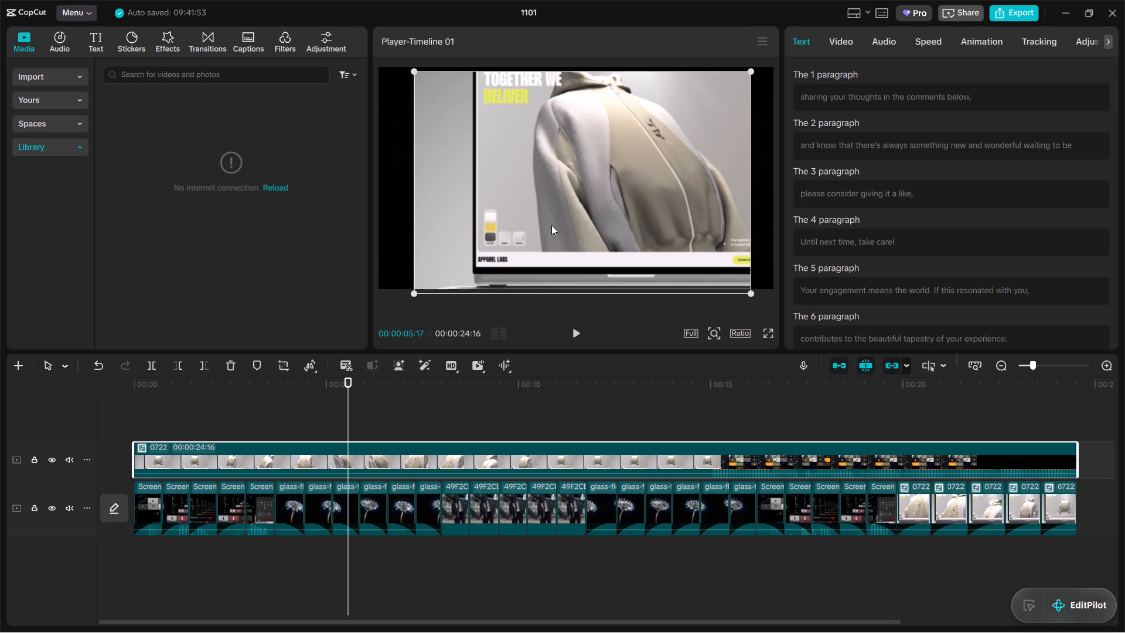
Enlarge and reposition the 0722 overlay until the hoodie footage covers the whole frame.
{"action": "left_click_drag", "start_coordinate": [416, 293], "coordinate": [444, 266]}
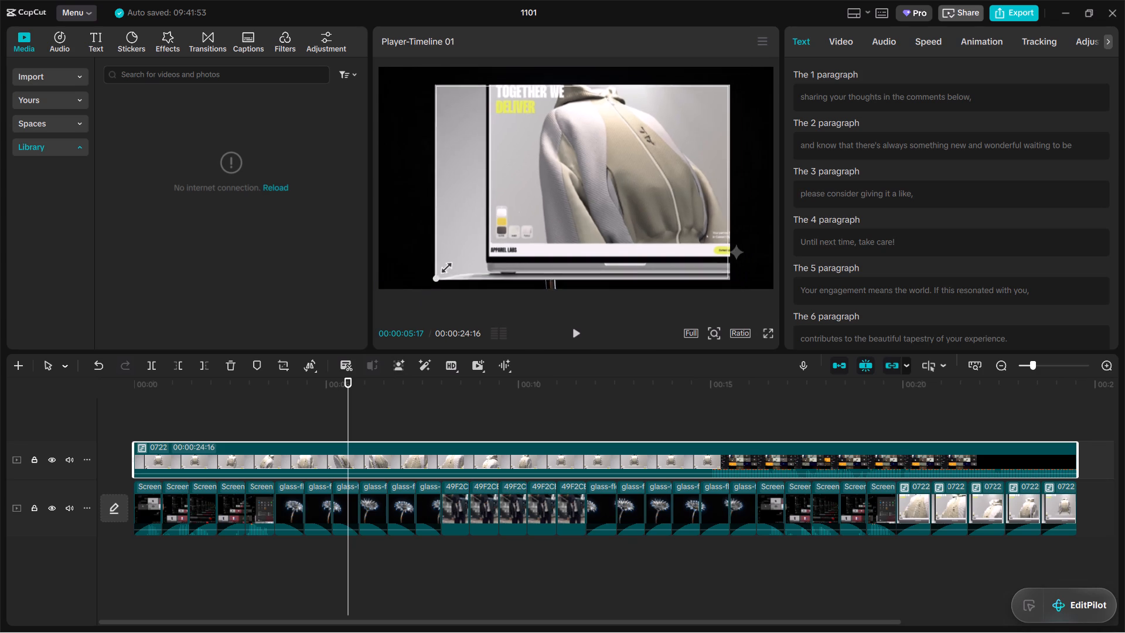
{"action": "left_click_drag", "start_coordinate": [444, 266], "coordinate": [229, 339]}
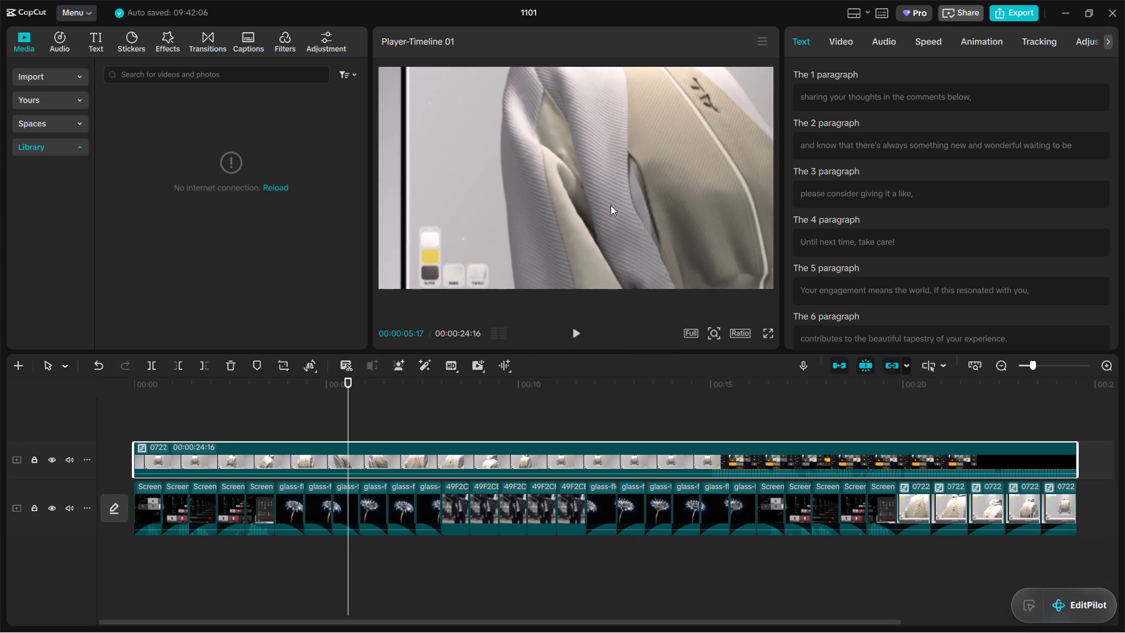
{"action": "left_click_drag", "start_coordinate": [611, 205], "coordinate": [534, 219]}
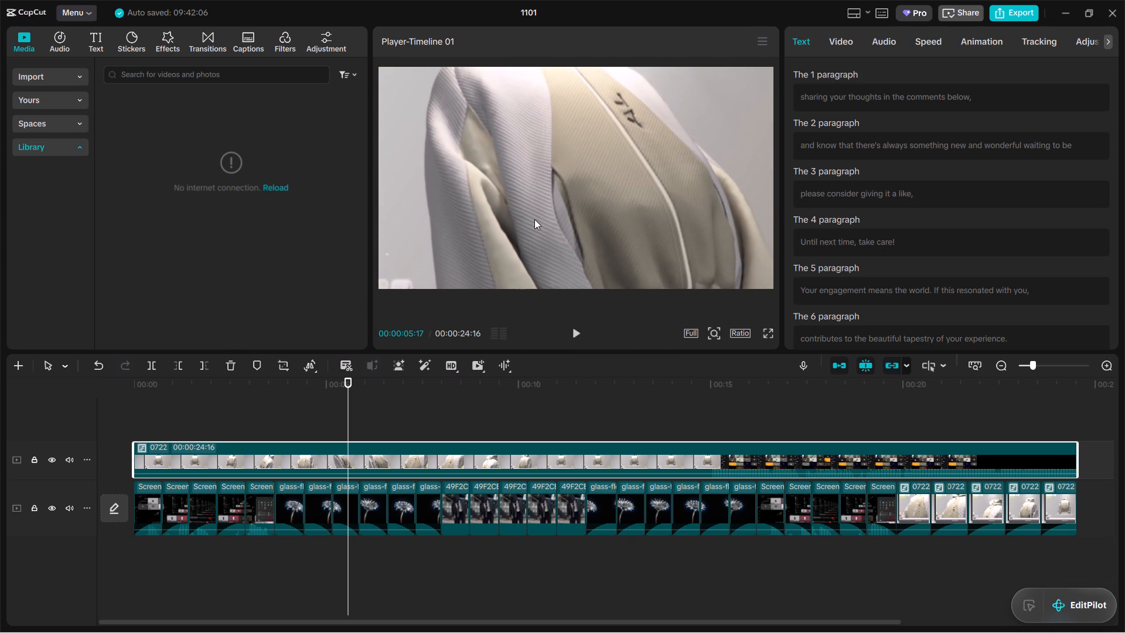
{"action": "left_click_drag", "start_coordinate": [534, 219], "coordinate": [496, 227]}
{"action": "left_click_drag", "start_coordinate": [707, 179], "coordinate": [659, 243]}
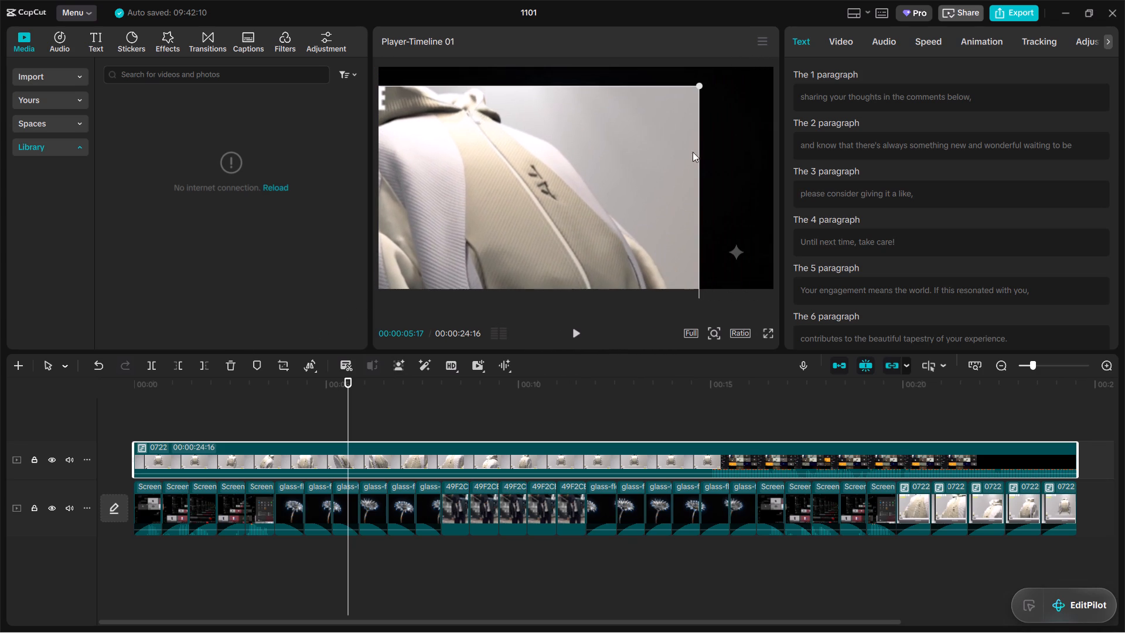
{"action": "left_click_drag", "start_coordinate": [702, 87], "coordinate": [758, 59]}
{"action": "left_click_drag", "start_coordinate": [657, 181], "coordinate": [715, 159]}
With the playhead at 00:00:10:01, shrink the 0722 overlay and place it in the frame's lower-left corner.
{"action": "left_click", "coordinate": [417, 418]}
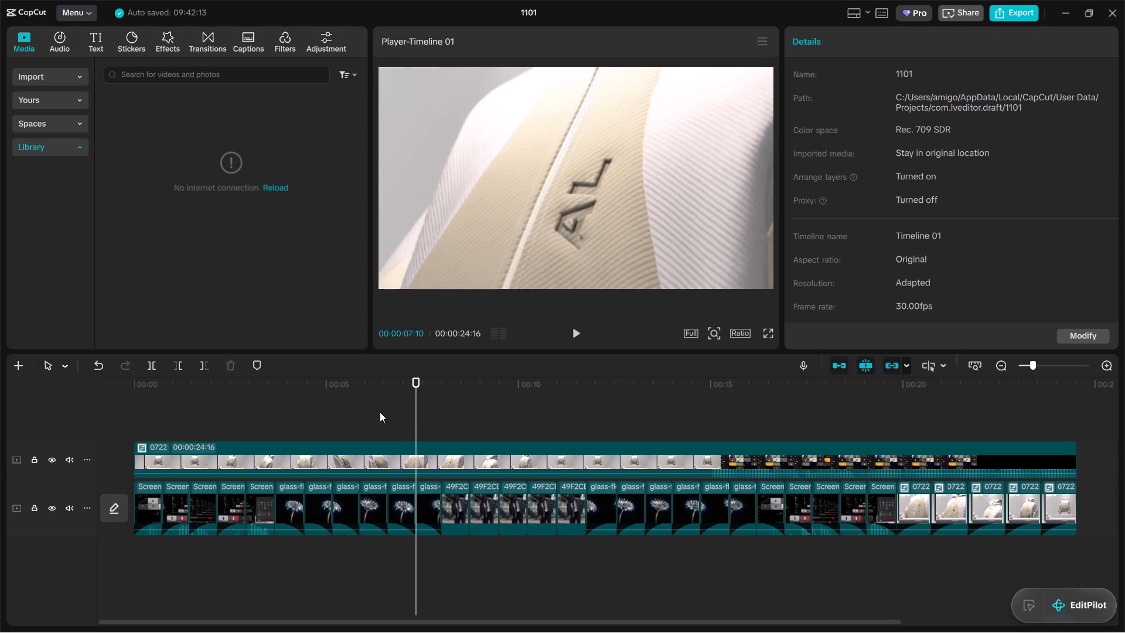
{"action": "left_click_drag", "start_coordinate": [415, 399], "coordinate": [301, 397]}
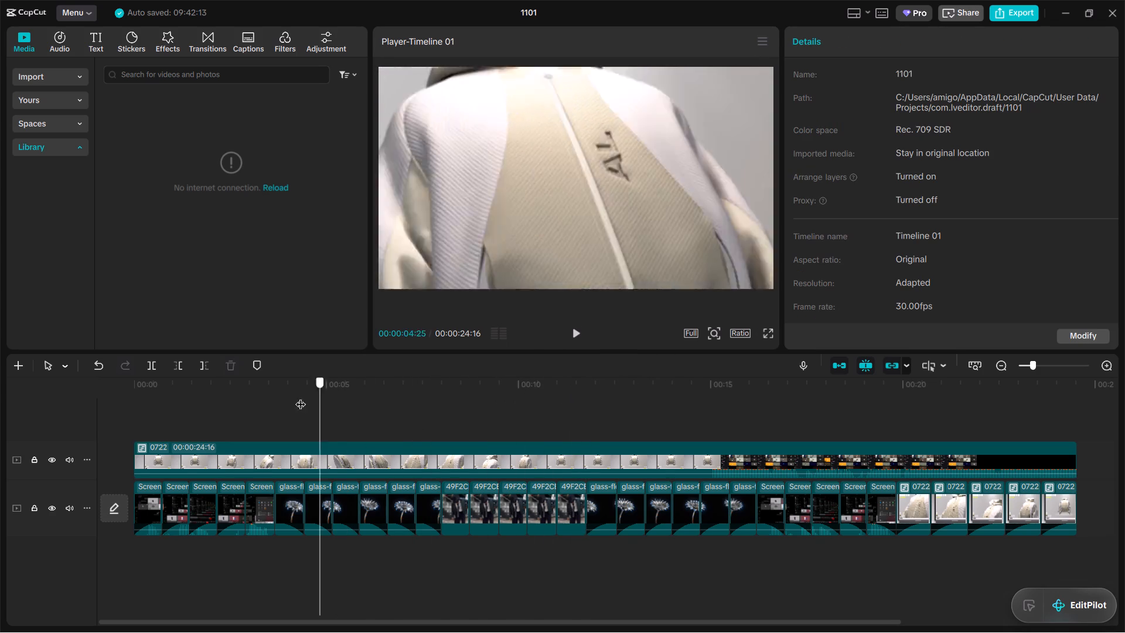
{"action": "left_click_drag", "start_coordinate": [301, 397], "coordinate": [676, 394]}
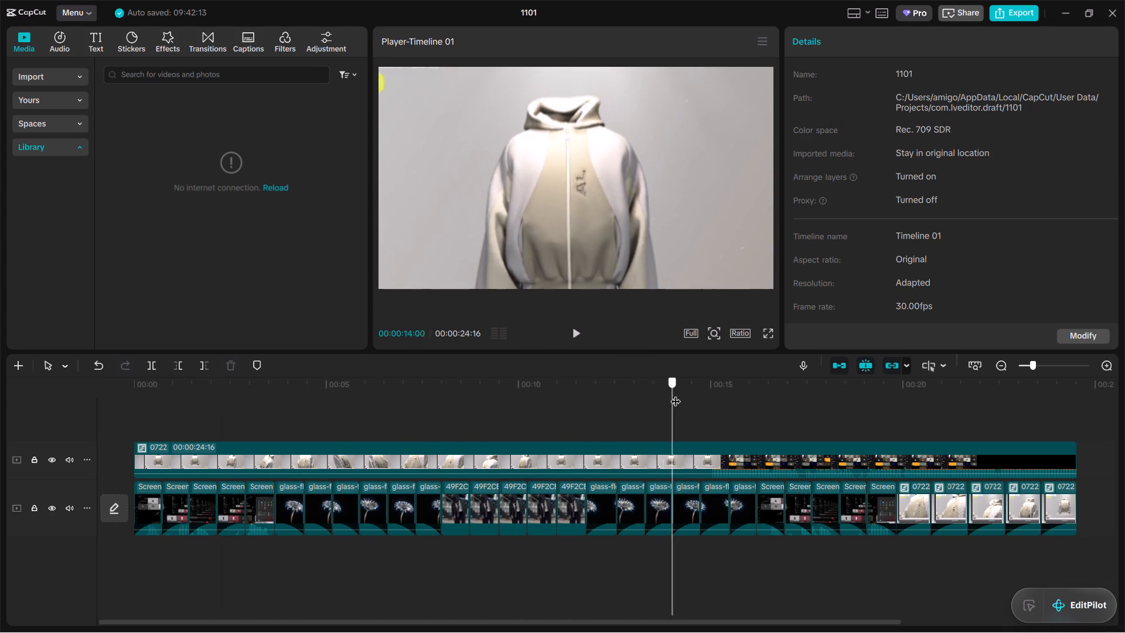
{"action": "left_click_drag", "start_coordinate": [676, 394], "coordinate": [644, 391]}
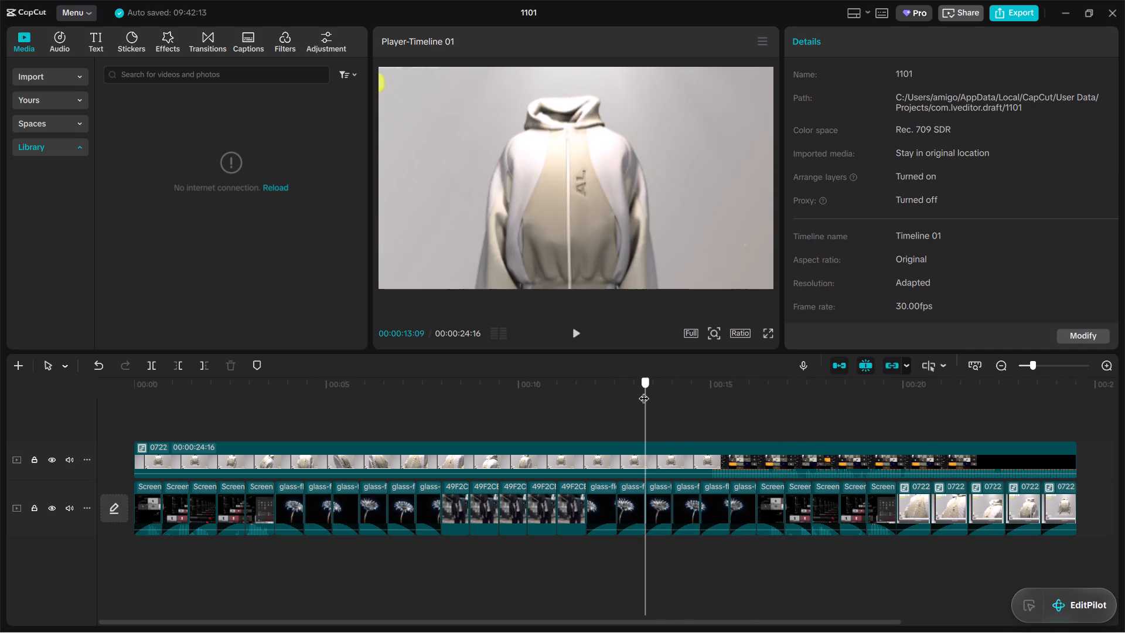
{"action": "left_click_drag", "start_coordinate": [644, 391], "coordinate": [520, 391]}
{"action": "left_click", "coordinate": [480, 449]}
{"action": "left_click", "coordinate": [582, 211]}
{"action": "left_click_drag", "start_coordinate": [627, 182], "coordinate": [612, 192]}
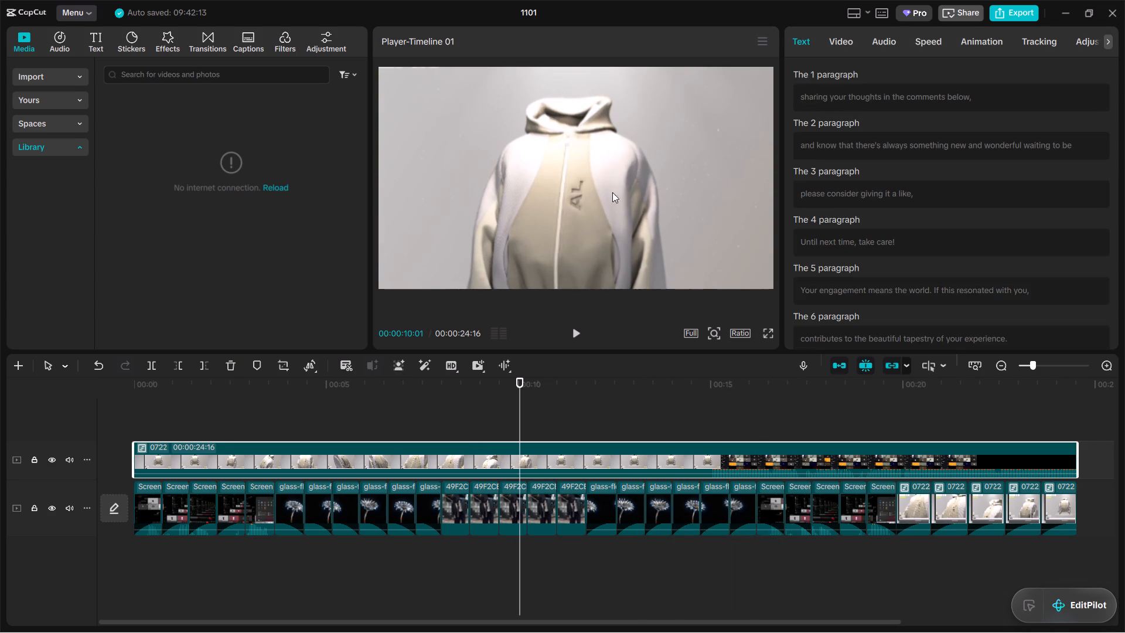
{"action": "left_click_drag", "start_coordinate": [612, 192], "coordinate": [573, 223]}
{"action": "left_click_drag", "start_coordinate": [739, 81], "coordinate": [505, 253]}
{"action": "left_click_drag", "start_coordinate": [487, 261], "coordinate": [487, 260]}
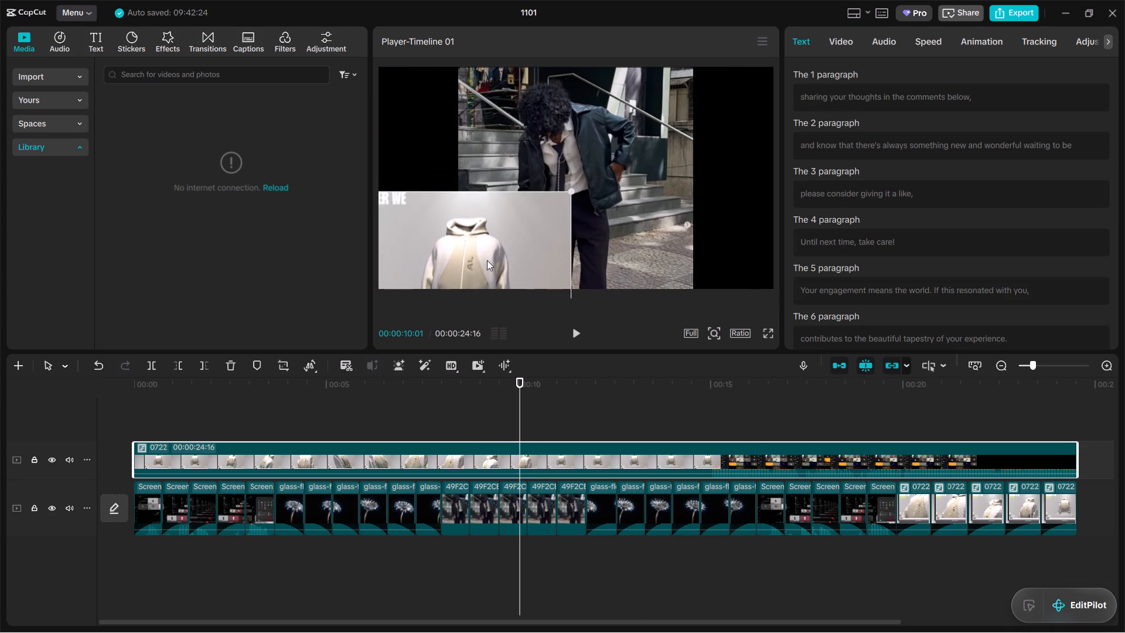
Fine-tune the 0722 overlay's position in the frame's lower-left corner until the whole hoodie shows, covering about 41% of the frame's width.
{"action": "left_click_drag", "start_coordinate": [487, 260], "coordinate": [457, 227]}
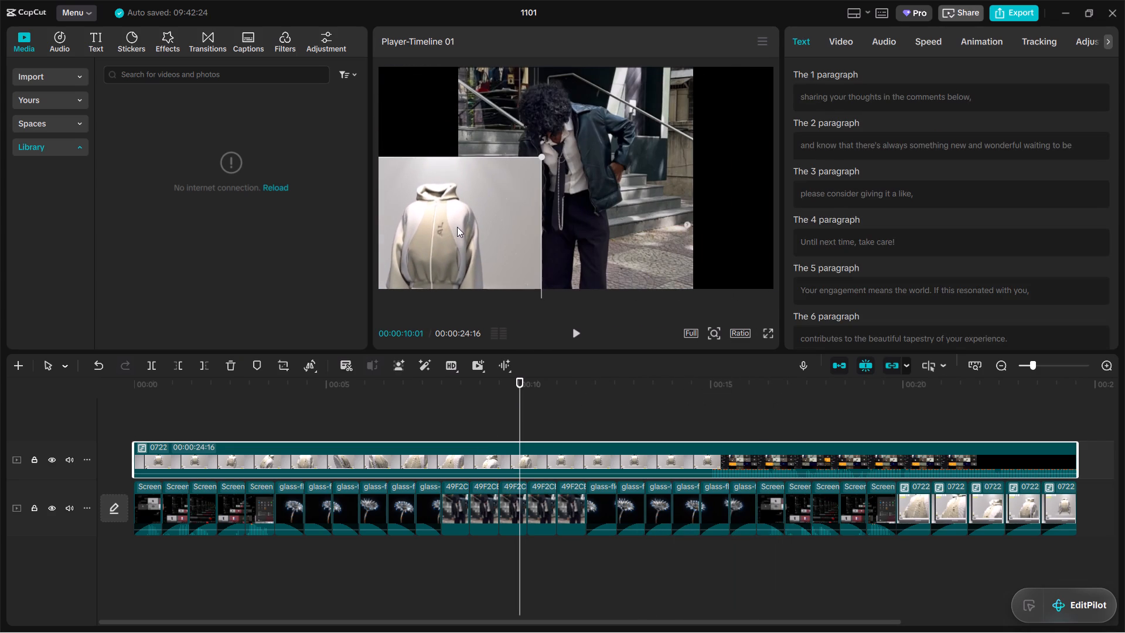
{"action": "left_click_drag", "start_coordinate": [457, 227], "coordinate": [464, 226]}
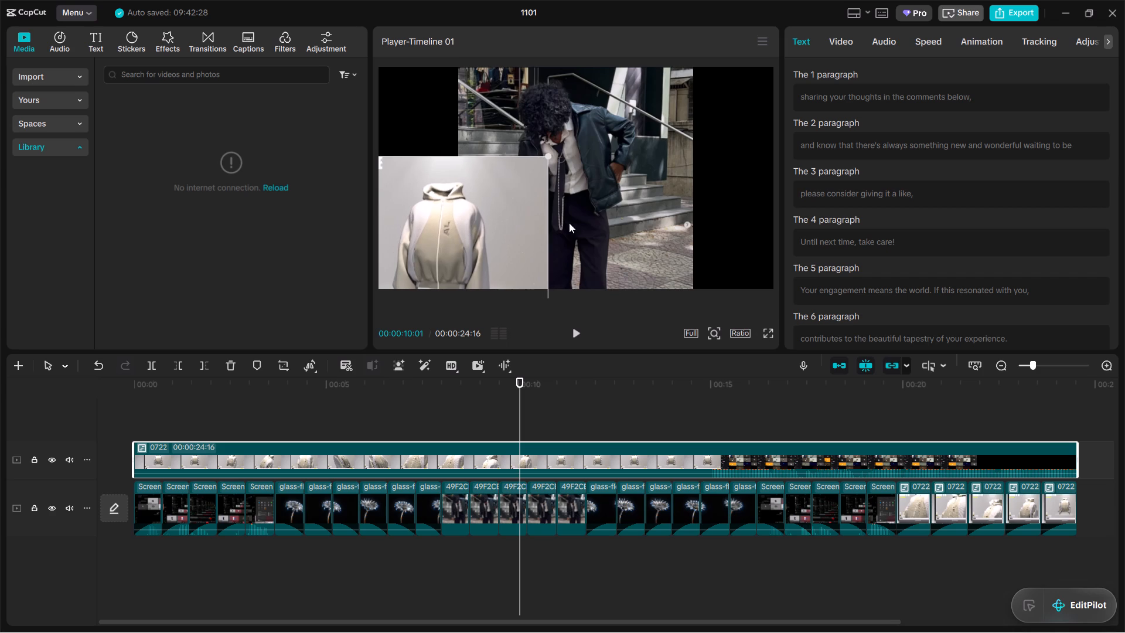
{"action": "left_click_drag", "start_coordinate": [476, 238], "coordinate": [469, 216]}
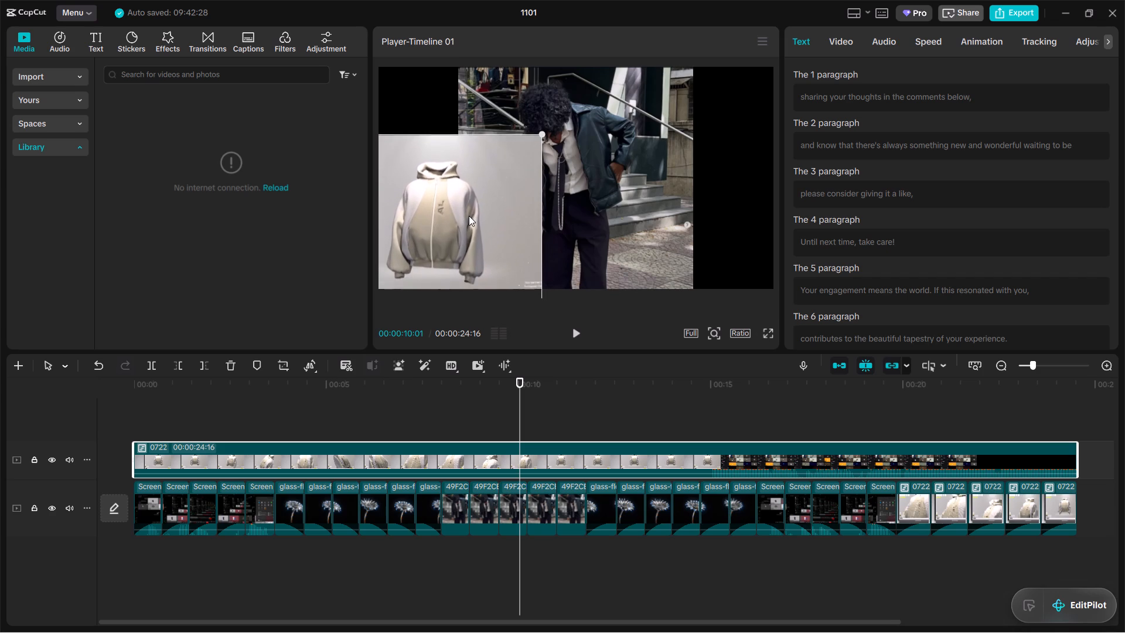
{"action": "left_click_drag", "start_coordinate": [469, 216], "coordinate": [469, 222]}
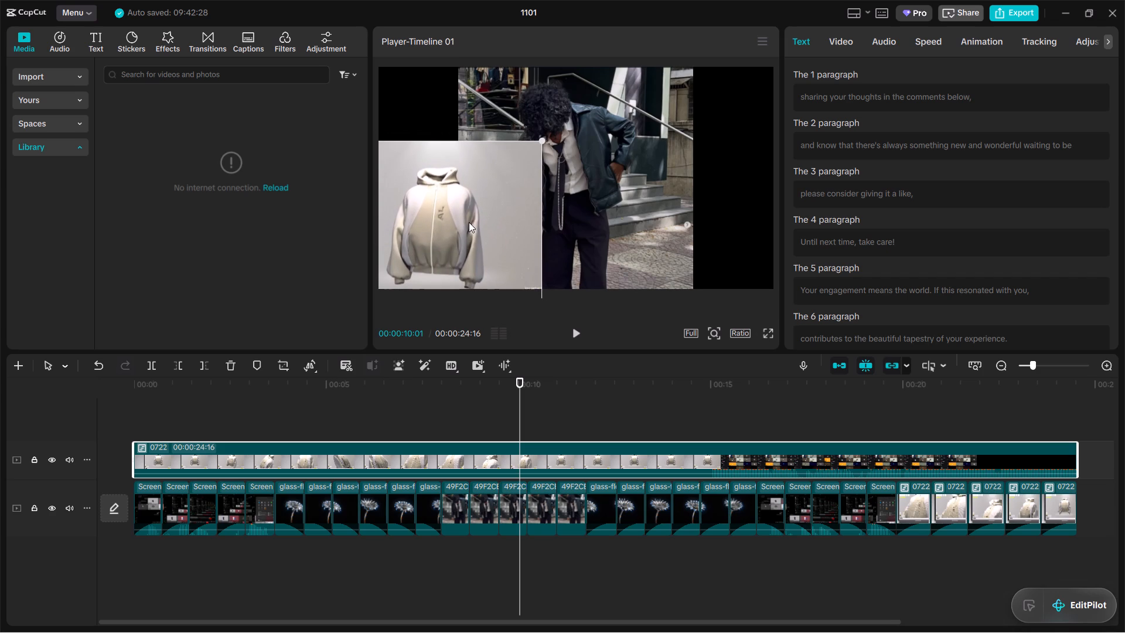
{"action": "left_click_drag", "start_coordinate": [469, 222], "coordinate": [473, 209]}
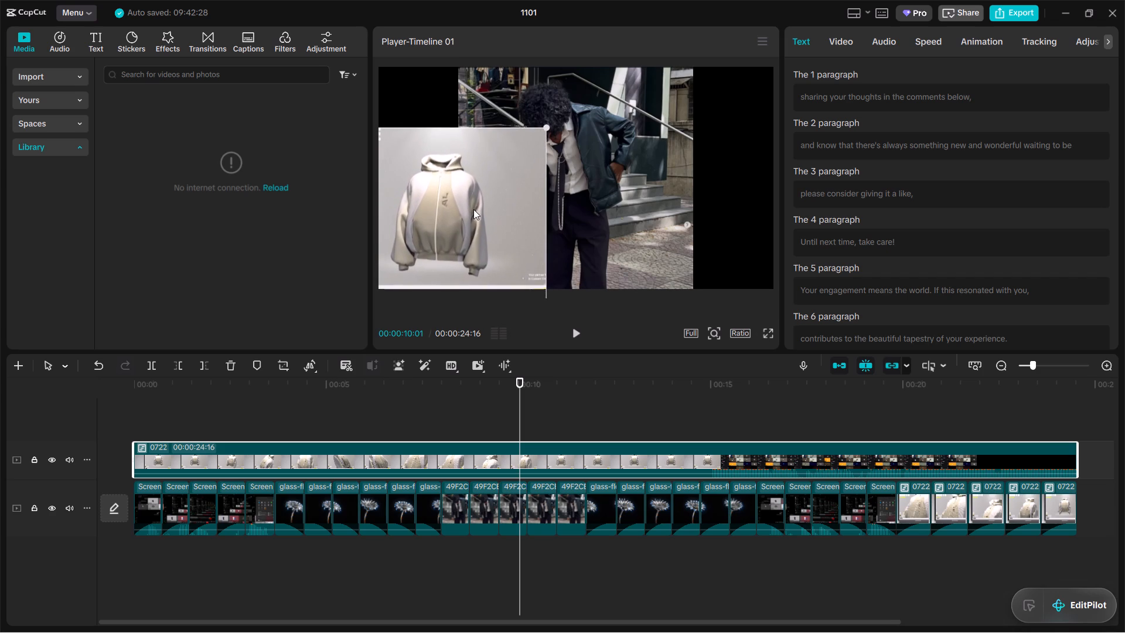
{"action": "left_click_drag", "start_coordinate": [473, 209], "coordinate": [473, 213]}
{"action": "left_click", "coordinate": [549, 199]}
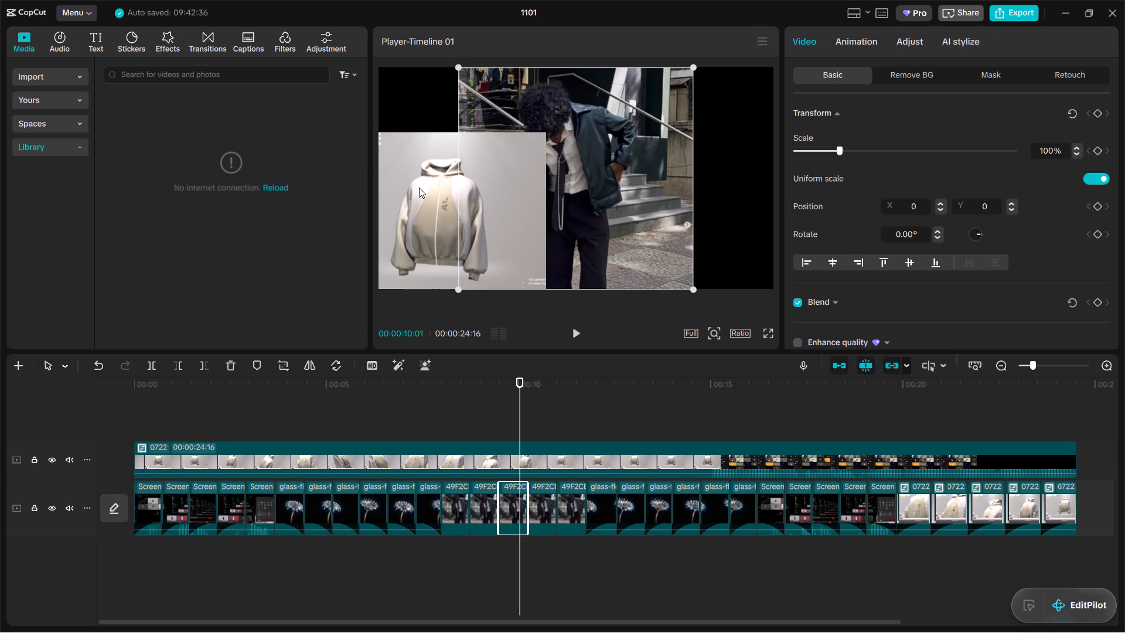
{"action": "left_click", "coordinate": [419, 188]}
{"action": "left_click_drag", "start_coordinate": [482, 195], "coordinate": [478, 195]}
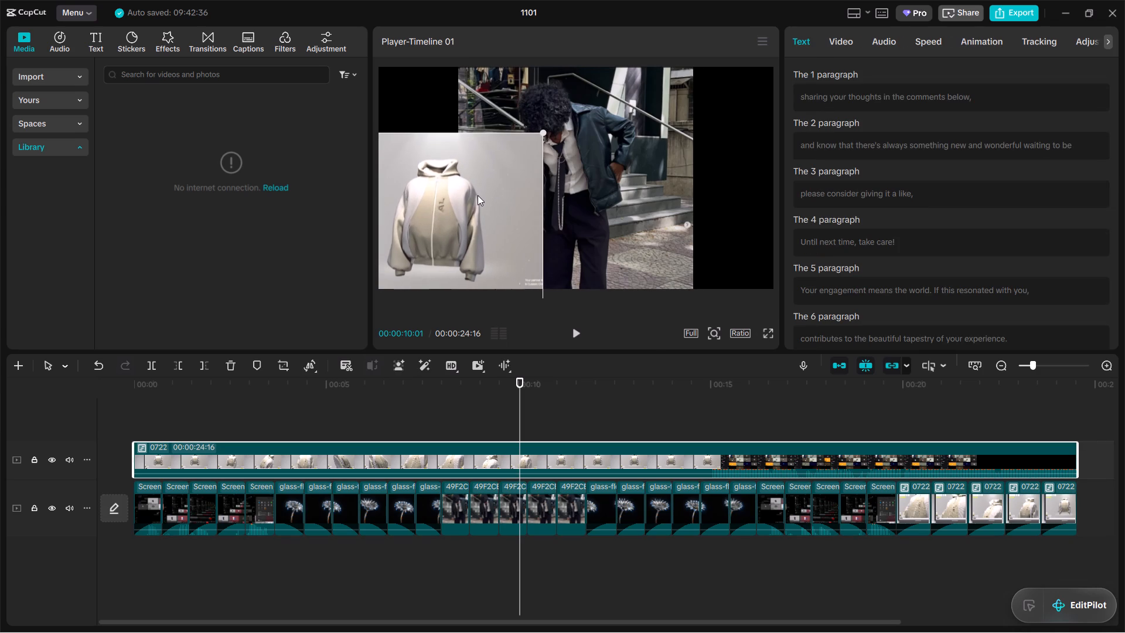
{"action": "left_click_drag", "start_coordinate": [478, 195], "coordinate": [478, 193]}
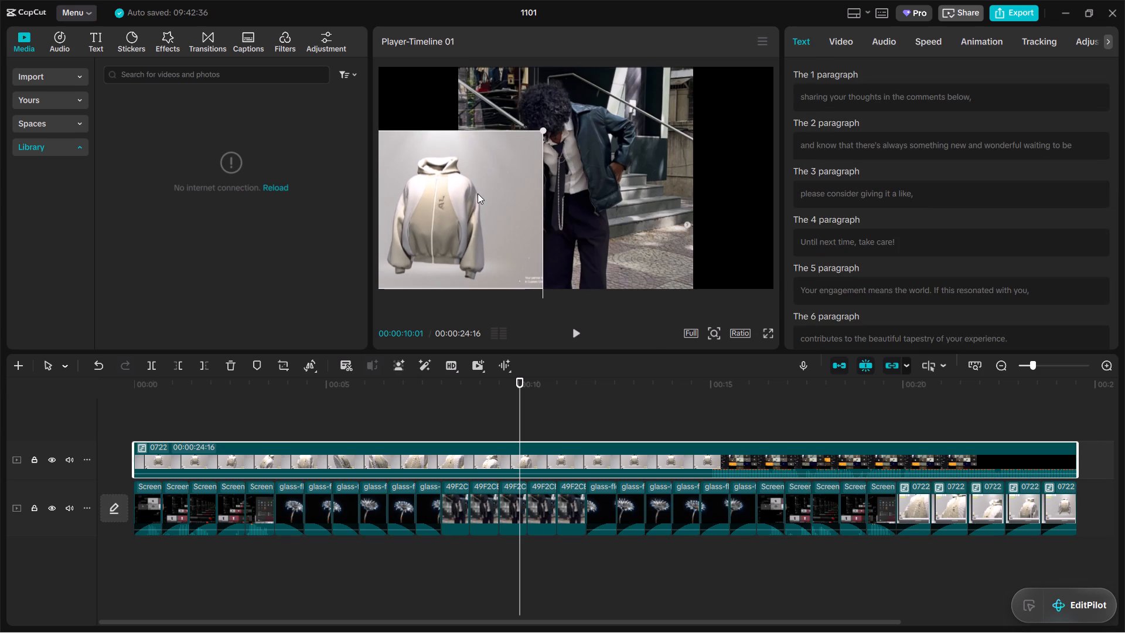
{"action": "left_click_drag", "start_coordinate": [478, 193], "coordinate": [476, 195]}
Scale the third 49F2 clip to 66% and place it against the 0722 overlay's right edge, aligned with the frame's bottom.
{"action": "left_click", "coordinate": [710, 158]}
{"action": "left_click", "coordinate": [574, 148]}
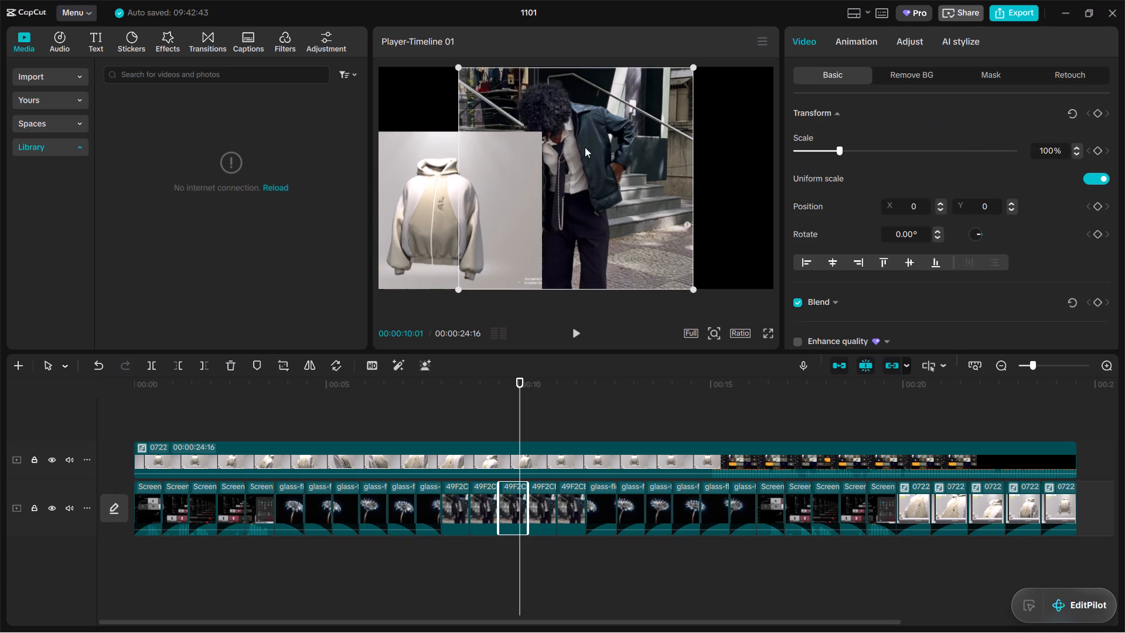
{"action": "left_click_drag", "start_coordinate": [692, 66], "coordinate": [617, 131]}
{"action": "left_click_drag", "start_coordinate": [577, 195], "coordinate": [642, 176]}
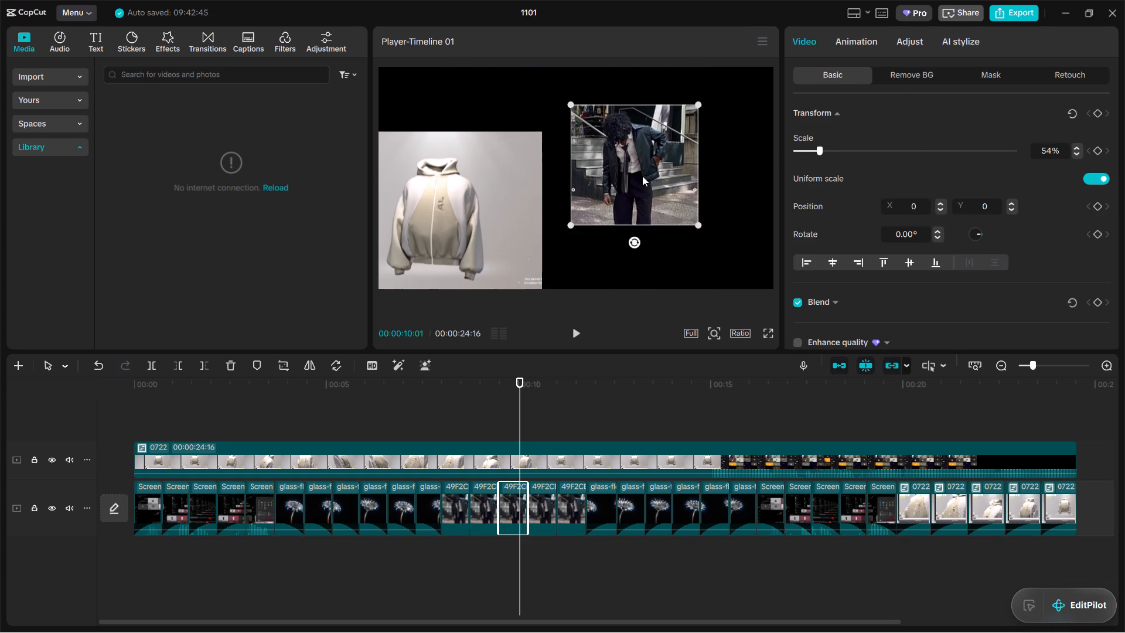
{"action": "left_click_drag", "start_coordinate": [642, 176], "coordinate": [606, 210]}
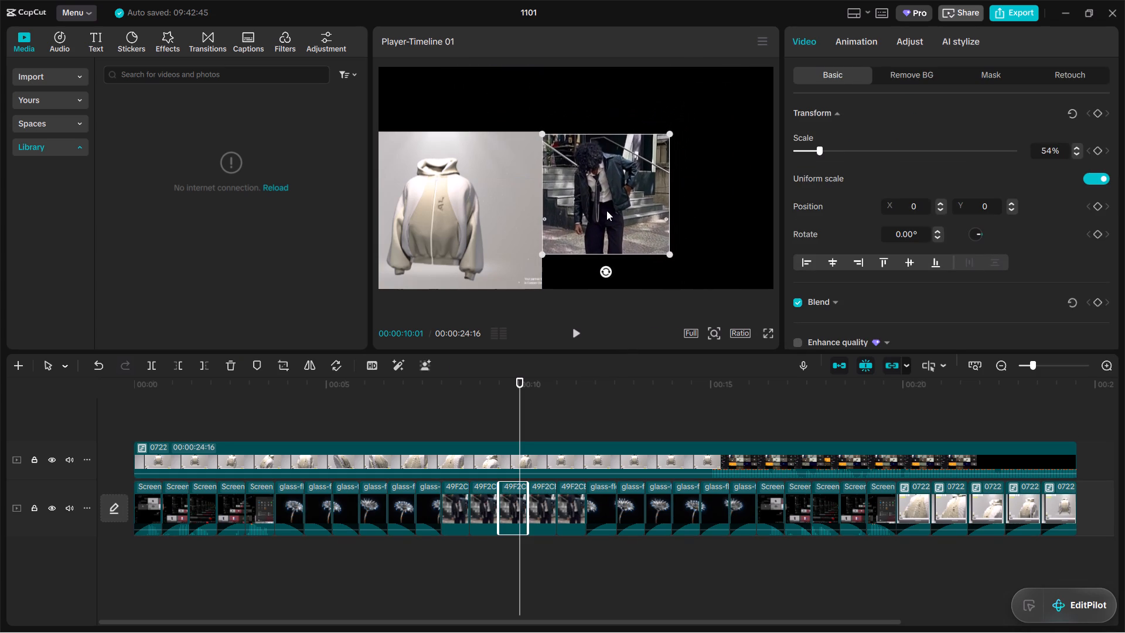
{"action": "left_click_drag", "start_coordinate": [606, 210], "coordinate": [608, 207]}
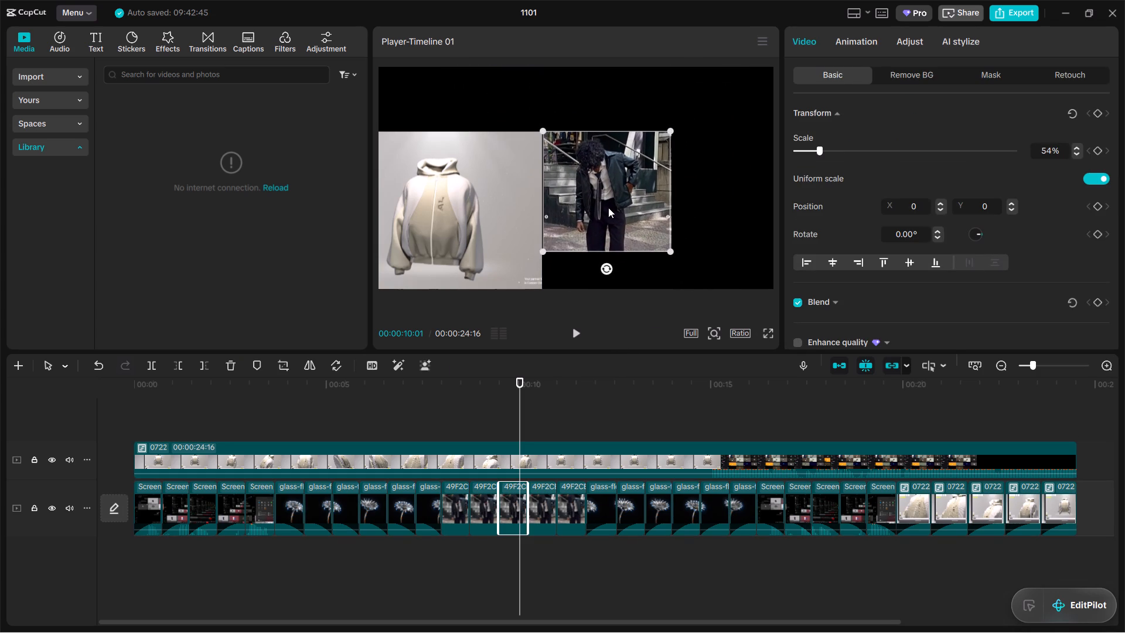
{"action": "left_click_drag", "start_coordinate": [608, 207], "coordinate": [608, 207]}
{"action": "left_click_drag", "start_coordinate": [671, 253], "coordinate": [690, 276]}
{"action": "left_click_drag", "start_coordinate": [653, 213], "coordinate": [669, 228]}
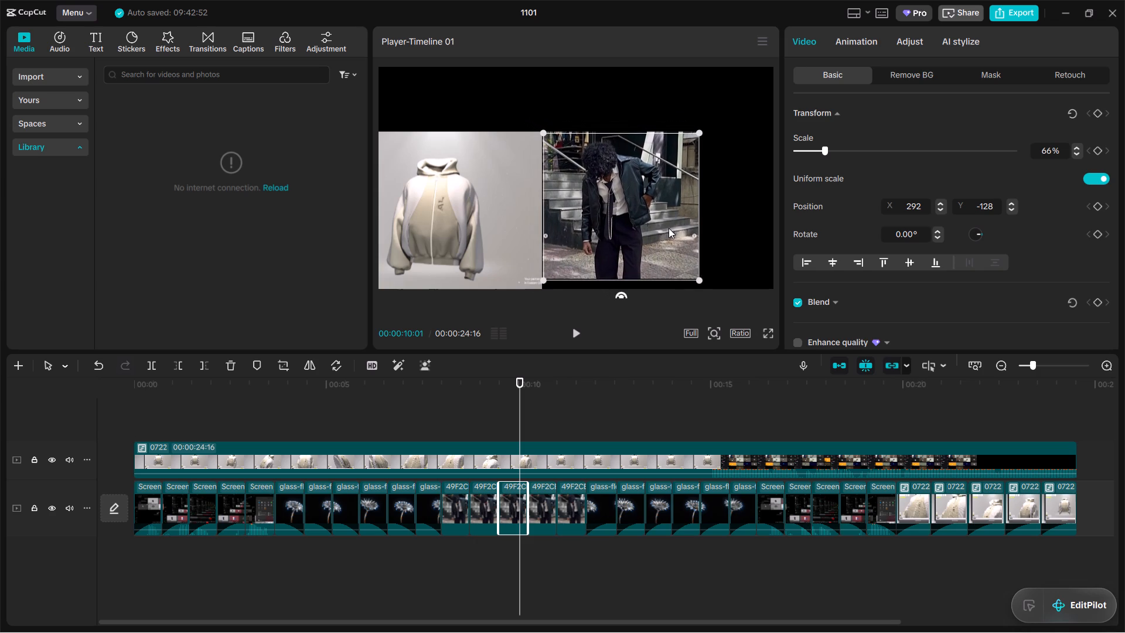
{"action": "left_click_drag", "start_coordinate": [669, 228], "coordinate": [669, 234]}
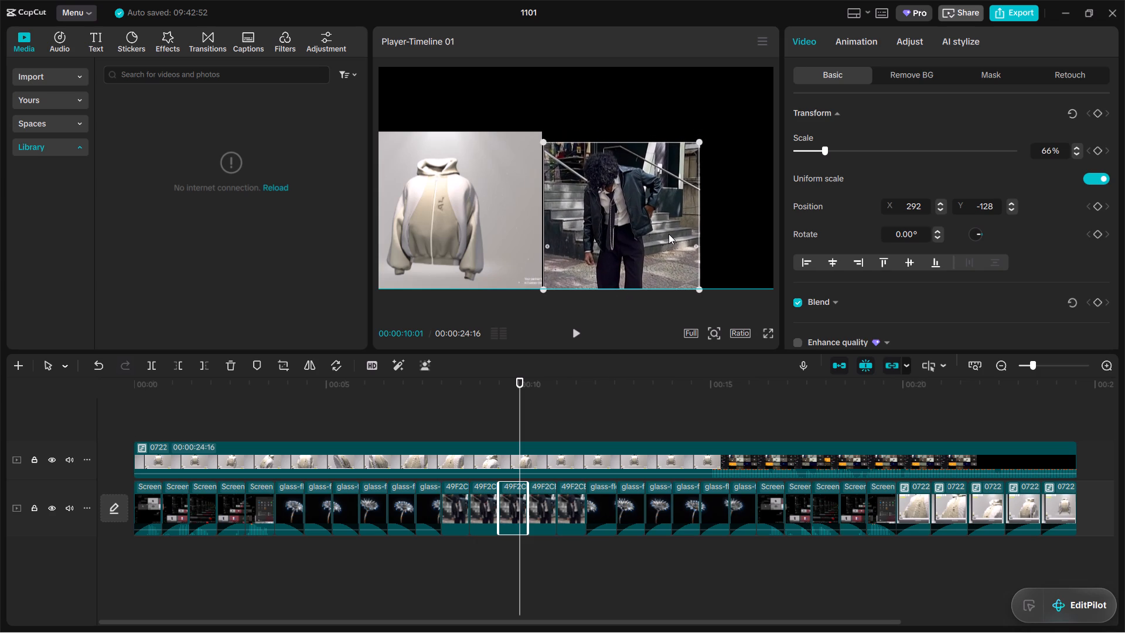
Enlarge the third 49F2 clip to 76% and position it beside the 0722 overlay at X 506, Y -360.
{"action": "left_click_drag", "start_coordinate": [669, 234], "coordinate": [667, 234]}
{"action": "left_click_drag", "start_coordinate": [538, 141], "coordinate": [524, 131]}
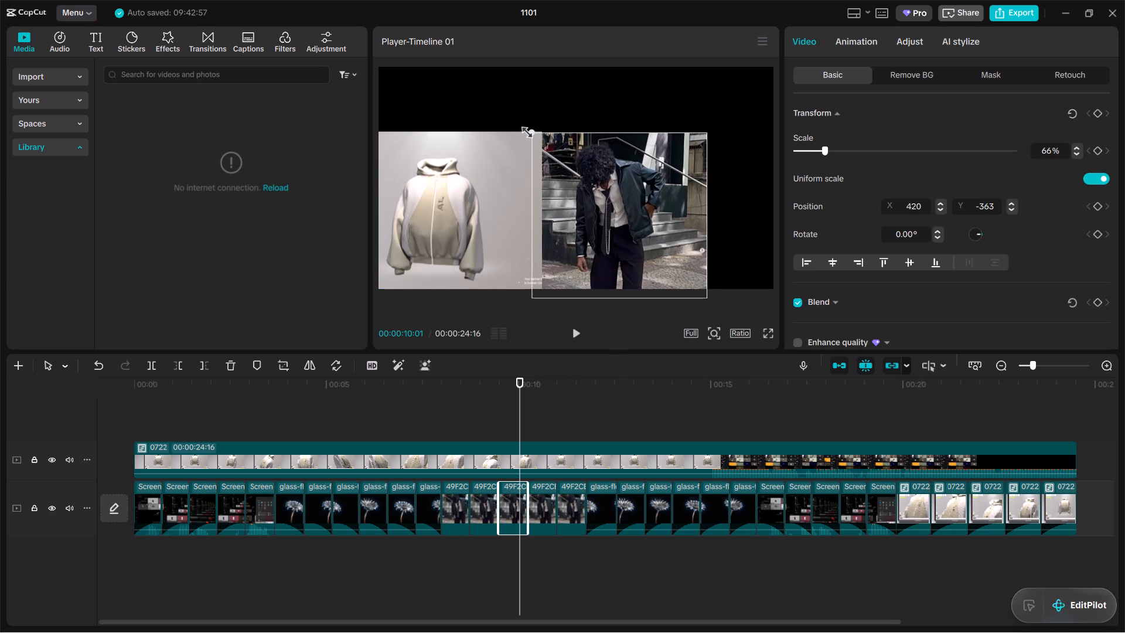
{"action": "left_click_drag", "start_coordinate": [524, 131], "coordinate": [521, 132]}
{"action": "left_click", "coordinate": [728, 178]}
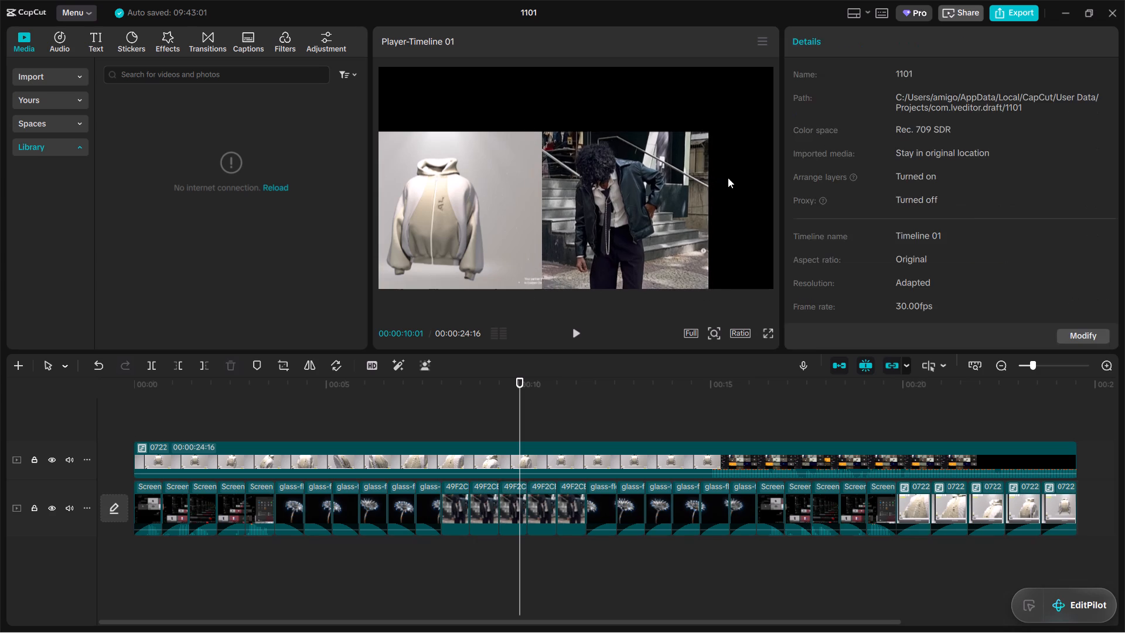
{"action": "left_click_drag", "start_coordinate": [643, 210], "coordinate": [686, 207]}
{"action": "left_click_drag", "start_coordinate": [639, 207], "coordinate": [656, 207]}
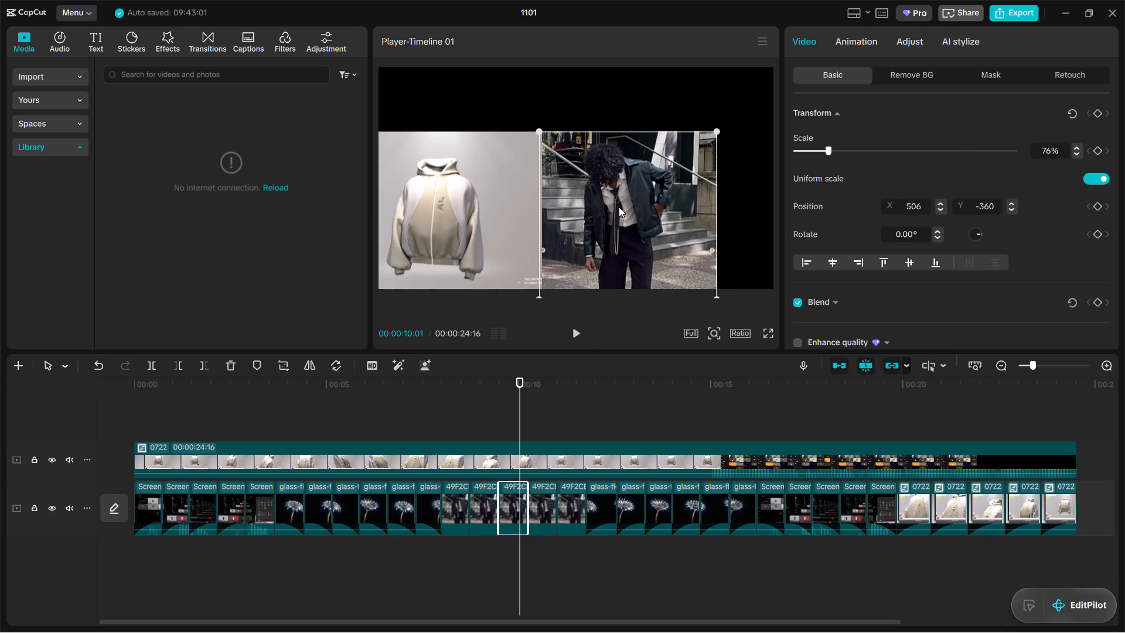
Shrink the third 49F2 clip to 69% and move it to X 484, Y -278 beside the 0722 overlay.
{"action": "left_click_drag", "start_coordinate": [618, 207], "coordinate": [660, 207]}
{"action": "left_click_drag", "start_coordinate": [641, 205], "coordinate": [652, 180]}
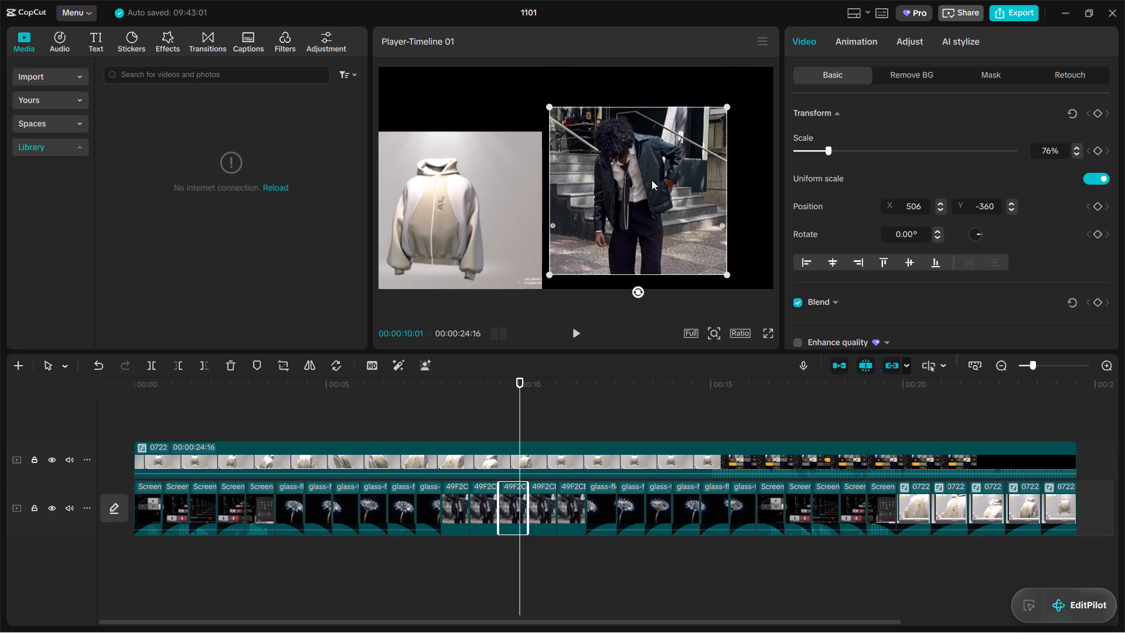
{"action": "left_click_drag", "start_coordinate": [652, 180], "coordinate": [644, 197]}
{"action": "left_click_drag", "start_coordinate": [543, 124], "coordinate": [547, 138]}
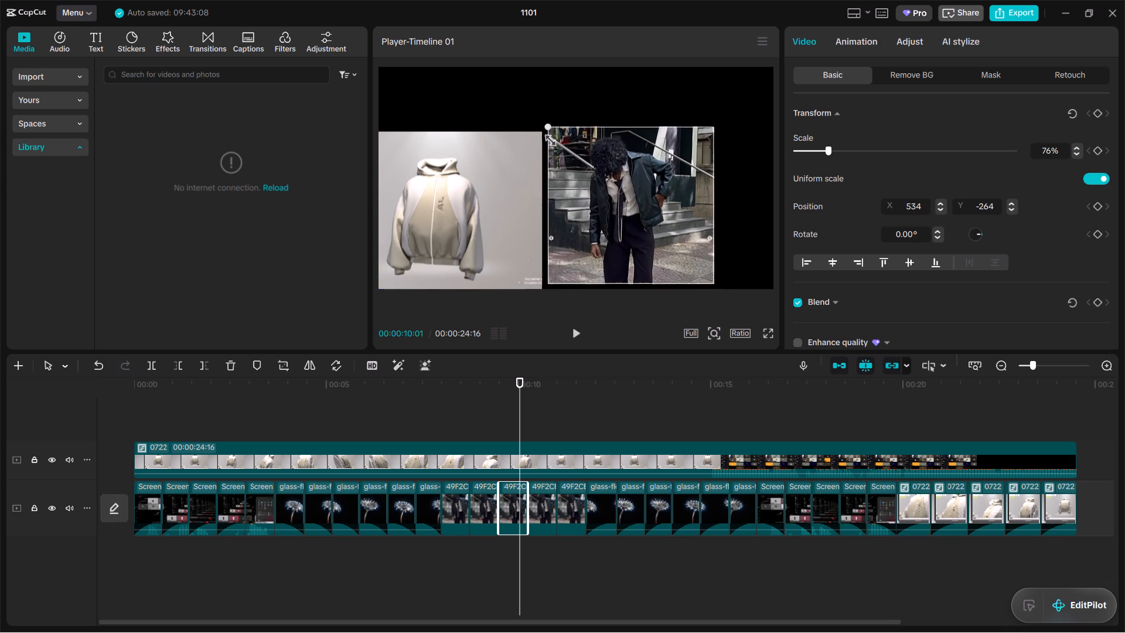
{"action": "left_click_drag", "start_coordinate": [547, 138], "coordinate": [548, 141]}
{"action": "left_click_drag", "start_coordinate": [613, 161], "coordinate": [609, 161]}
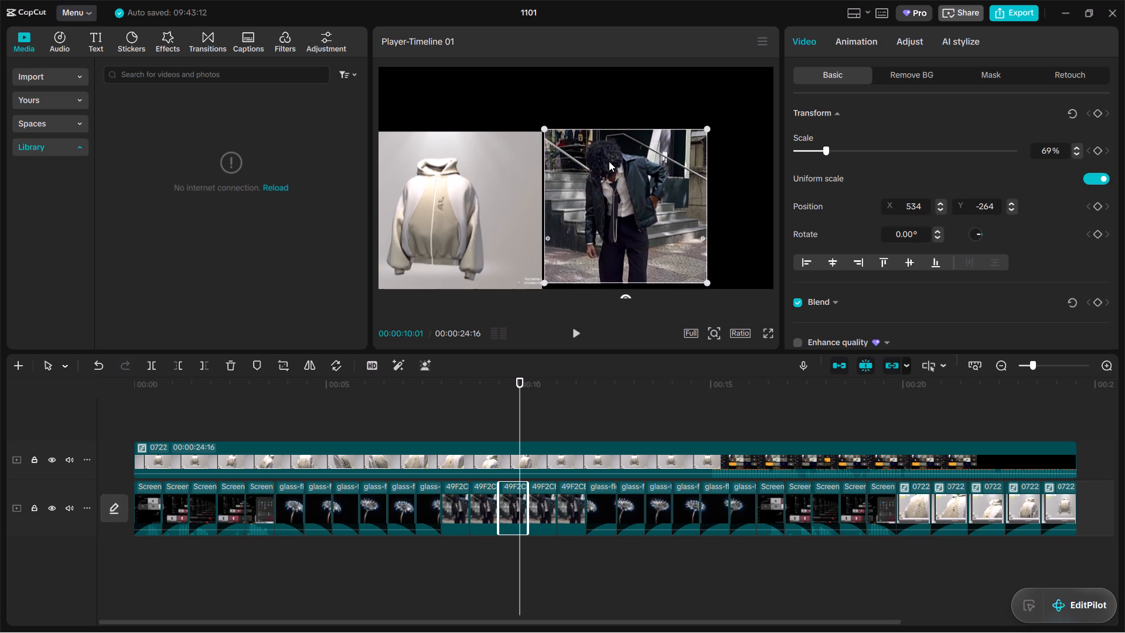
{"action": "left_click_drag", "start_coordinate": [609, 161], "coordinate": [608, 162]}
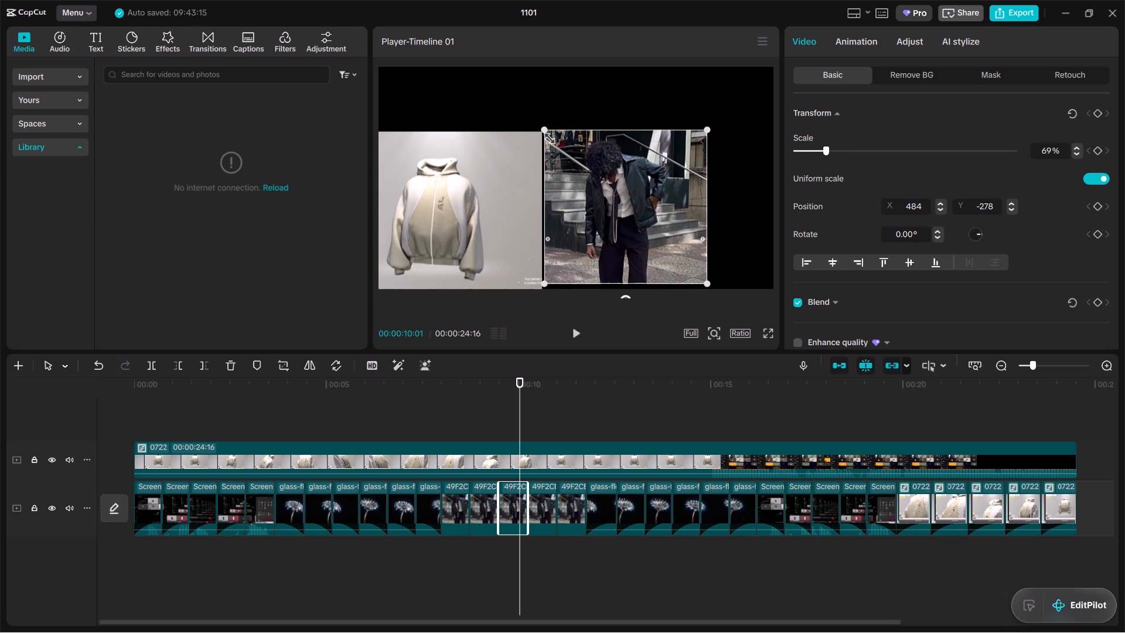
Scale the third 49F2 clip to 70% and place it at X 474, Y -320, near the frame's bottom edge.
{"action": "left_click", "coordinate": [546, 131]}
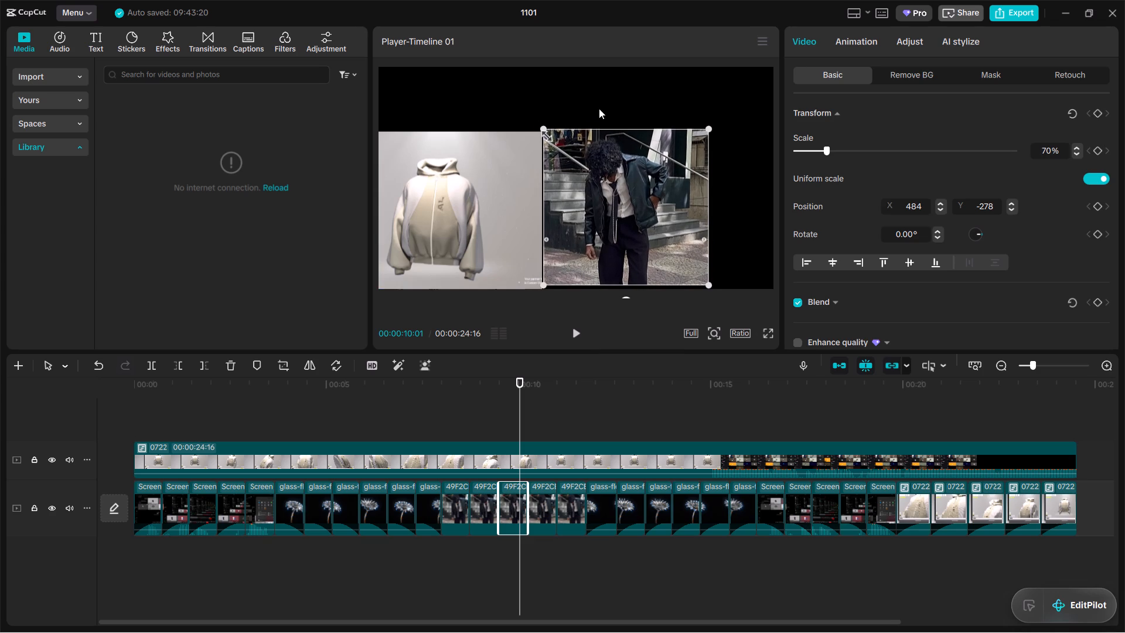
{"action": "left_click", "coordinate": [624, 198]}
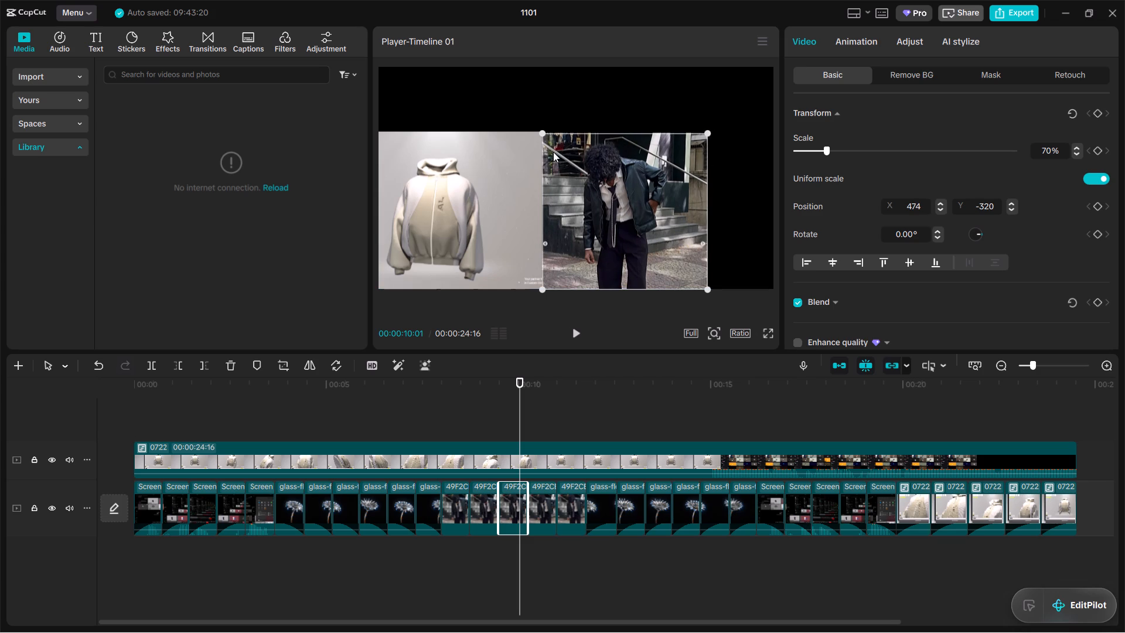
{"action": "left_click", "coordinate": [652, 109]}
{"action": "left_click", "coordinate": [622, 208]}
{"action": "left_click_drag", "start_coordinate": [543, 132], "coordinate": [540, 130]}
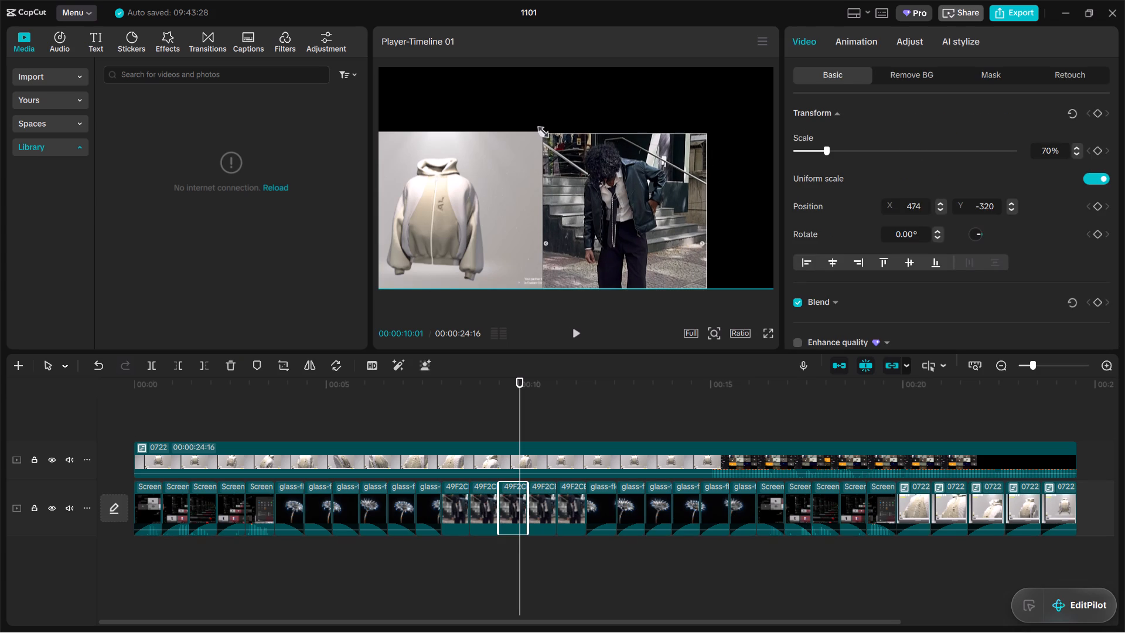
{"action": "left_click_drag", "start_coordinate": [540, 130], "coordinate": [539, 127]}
Scale the third 49F2 clip to 74% and place it against the 0722 overlay's right edge at X 516, Y -342.
{"action": "left_click_drag", "start_coordinate": [560, 150], "coordinate": [574, 149]}
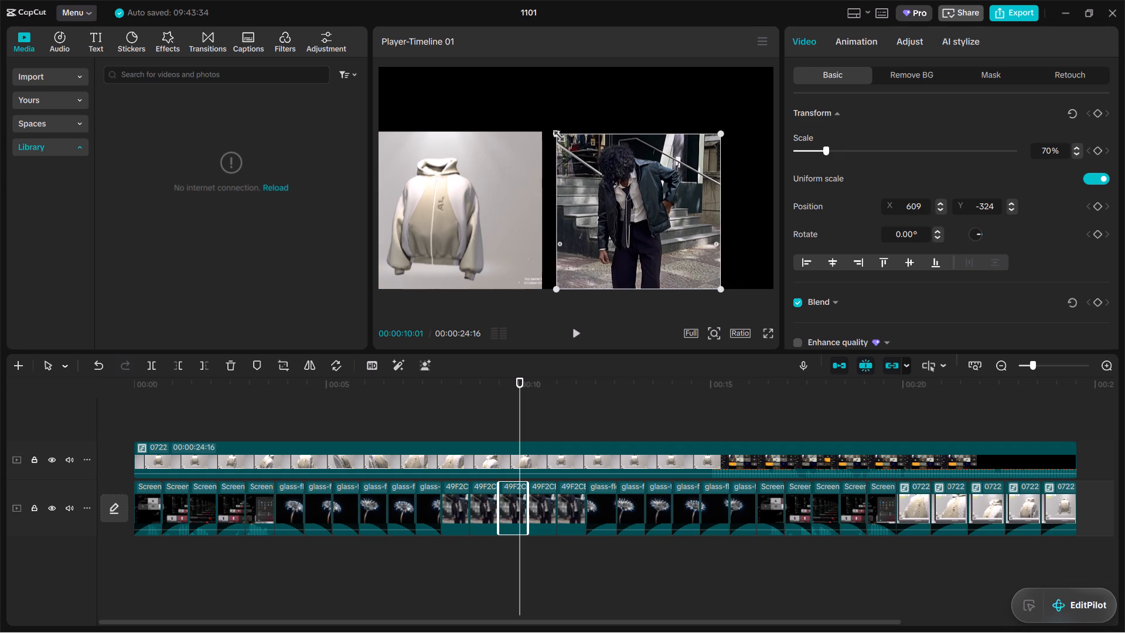
{"action": "left_click_drag", "start_coordinate": [555, 134], "coordinate": [550, 129]}
{"action": "left_click", "coordinate": [554, 129]}
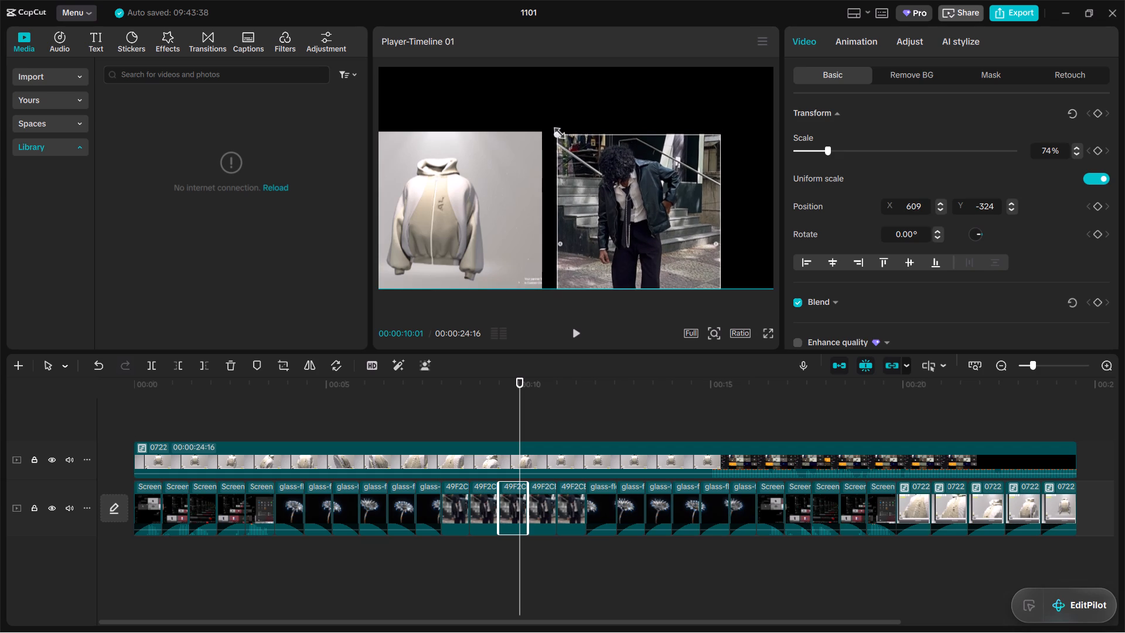
{"action": "left_click", "coordinate": [588, 169]}
{"action": "left_click_drag", "start_coordinate": [637, 187], "coordinate": [631, 187]}
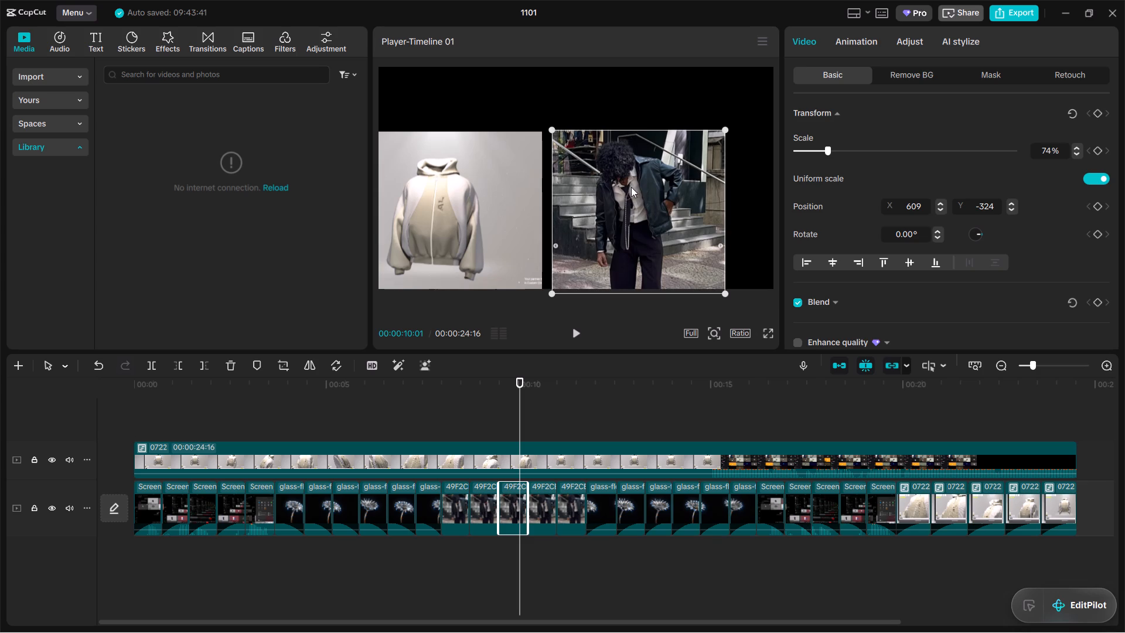
{"action": "left_click_drag", "start_coordinate": [631, 187], "coordinate": [628, 189]}
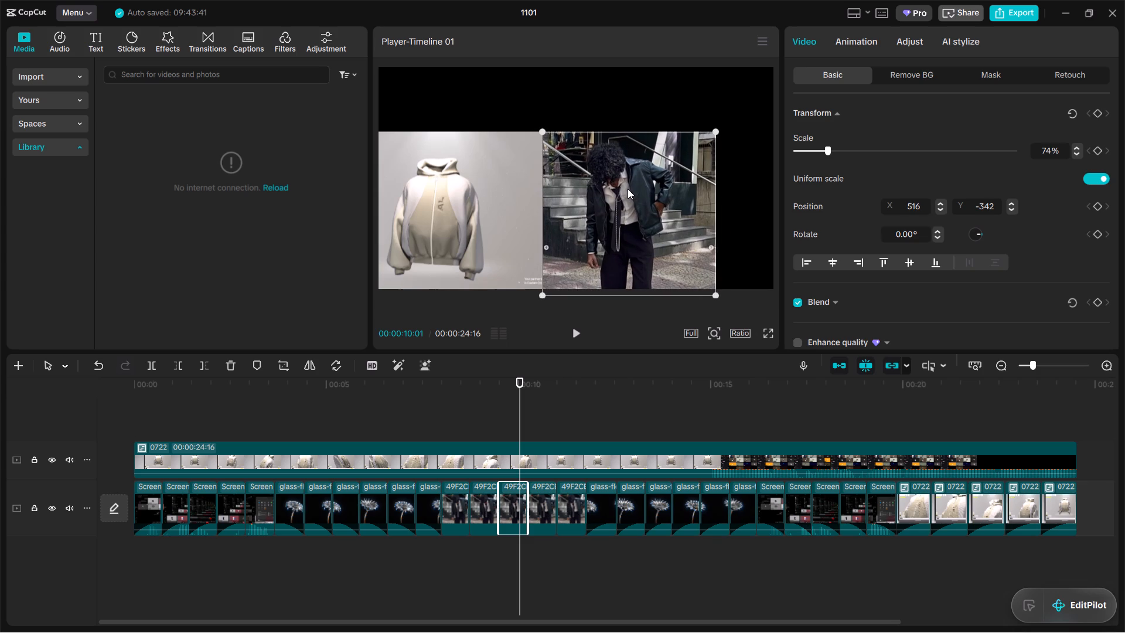
Align the third 49F2 clip with the frame's bottom, keeping it against the 0722 overlay at X 516, Y -283.
{"action": "left_click", "coordinate": [629, 137]}
{"action": "left_click", "coordinate": [626, 117]}
{"action": "left_click", "coordinate": [514, 172]}
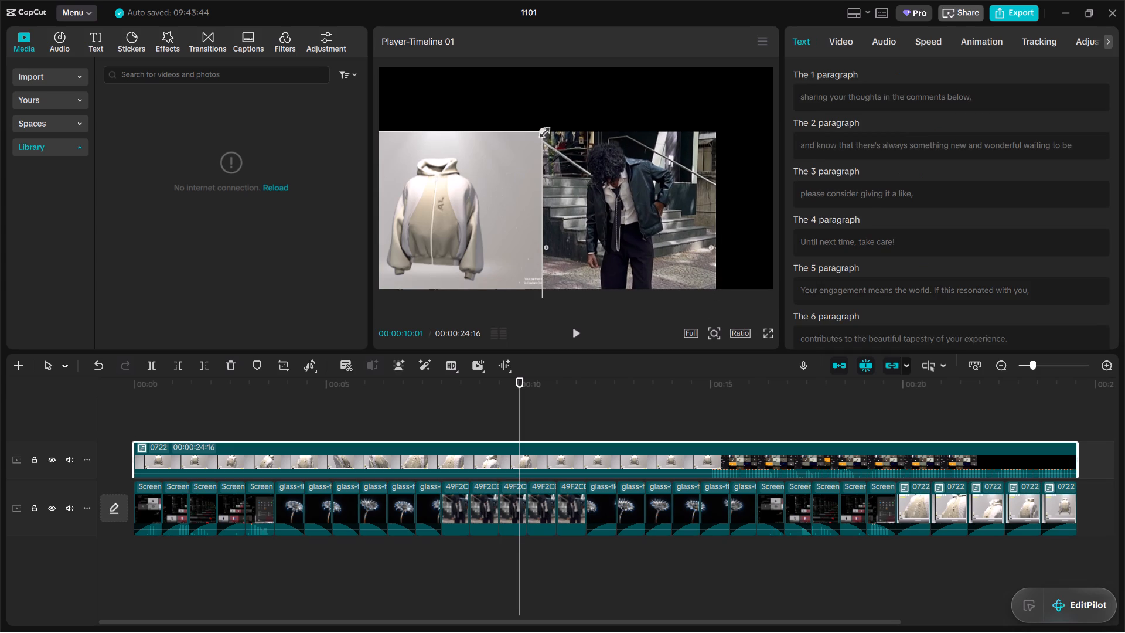
{"action": "left_click", "coordinate": [592, 115]}
{"action": "left_click", "coordinate": [566, 186]}
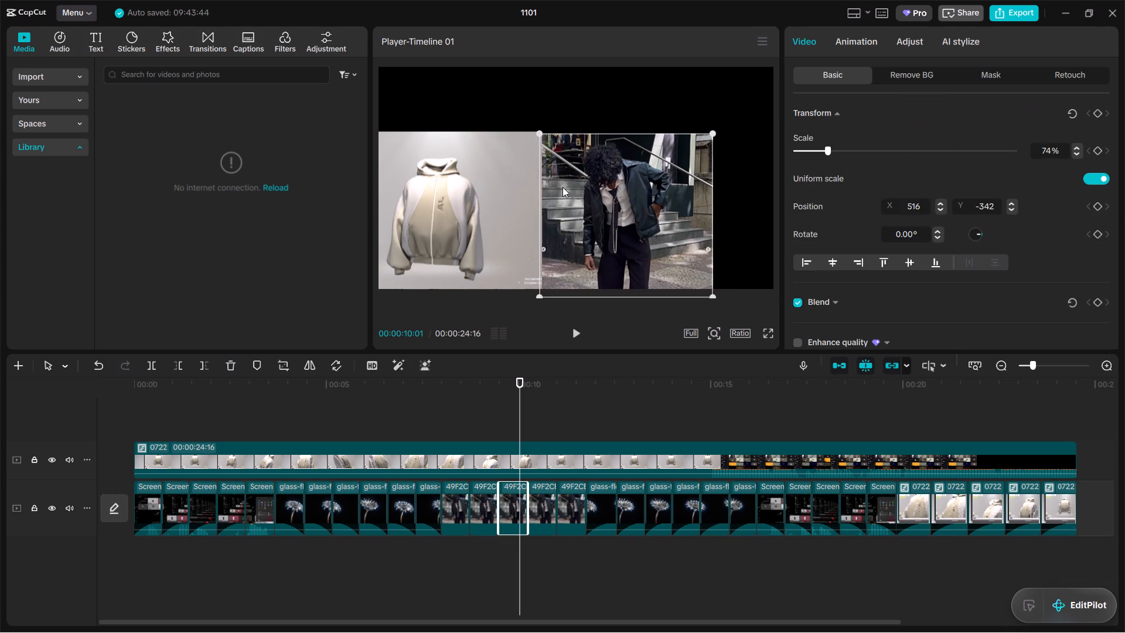
{"action": "left_click", "coordinate": [616, 105]}
{"action": "left_click_drag", "start_coordinate": [653, 196], "coordinate": [662, 196]}
{"action": "left_click_drag", "start_coordinate": [653, 196], "coordinate": [672, 196]}
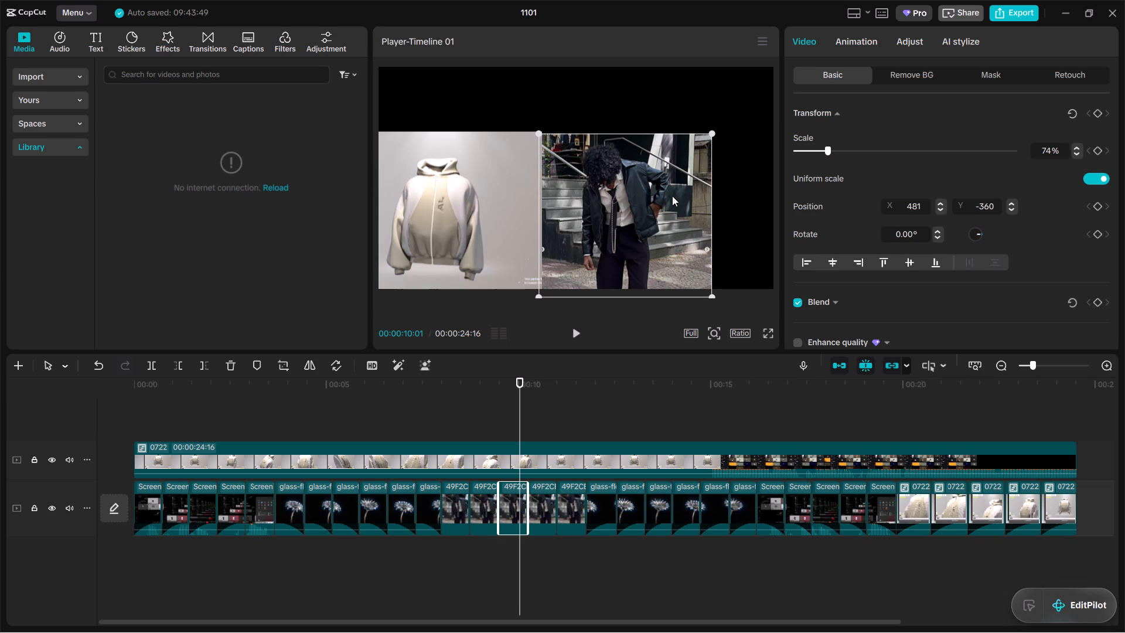
{"action": "left_click_drag", "start_coordinate": [672, 196], "coordinate": [677, 196]}
{"action": "left_click_drag", "start_coordinate": [588, 201], "coordinate": [604, 195]}
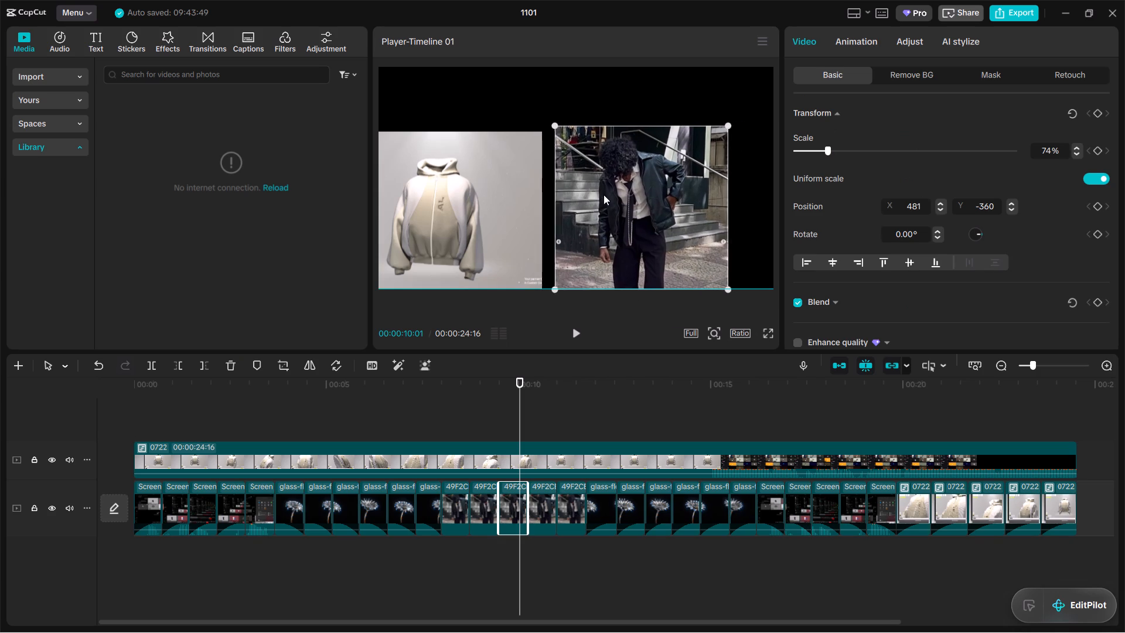
{"action": "left_click_drag", "start_coordinate": [604, 195], "coordinate": [592, 195]}
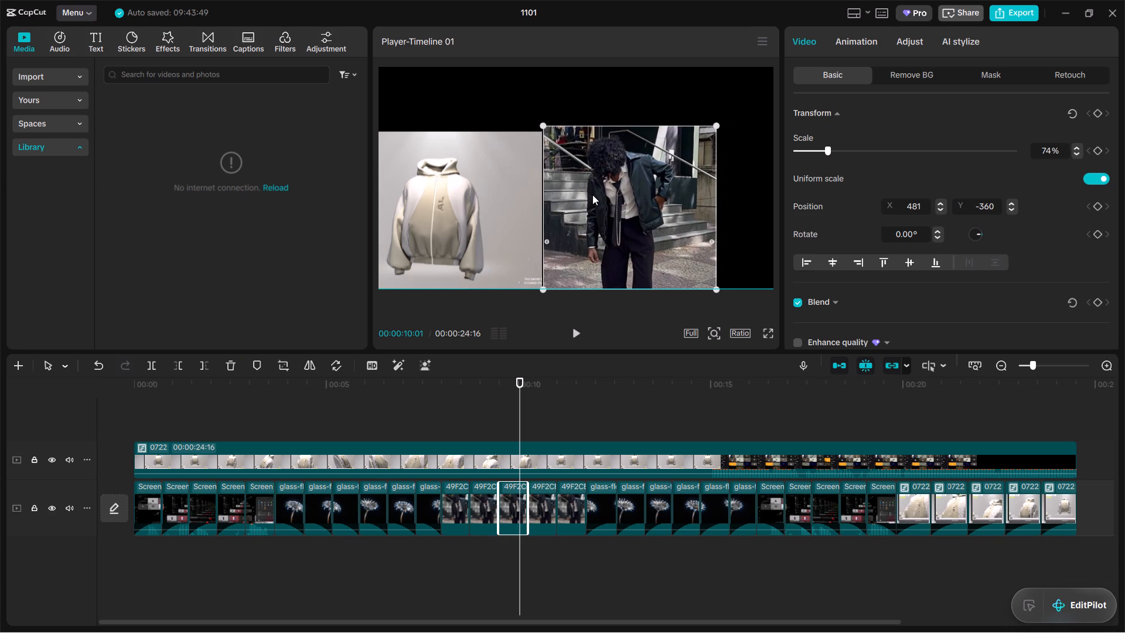
{"action": "left_click_drag", "start_coordinate": [592, 195], "coordinate": [592, 195]}
{"action": "left_click", "coordinate": [496, 104]}
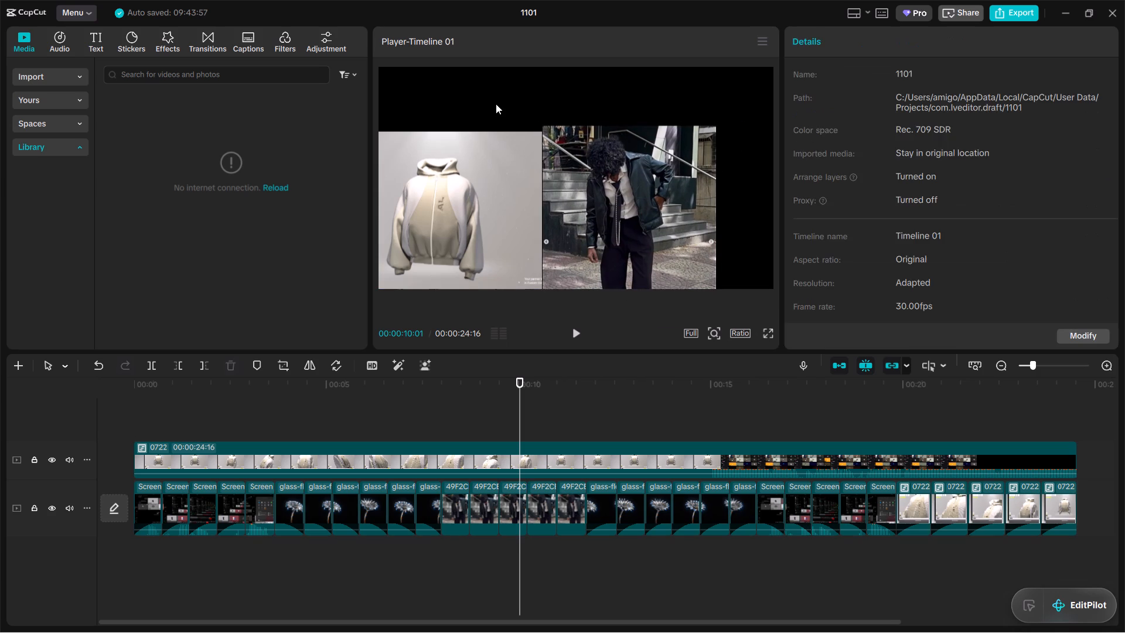
Enlarge the 0722 overlay until its top edge lines up with the top of the jacket footage beside it.
{"action": "left_click", "coordinate": [517, 182]}
{"action": "left_click_drag", "start_coordinate": [541, 130], "coordinate": [543, 130]}
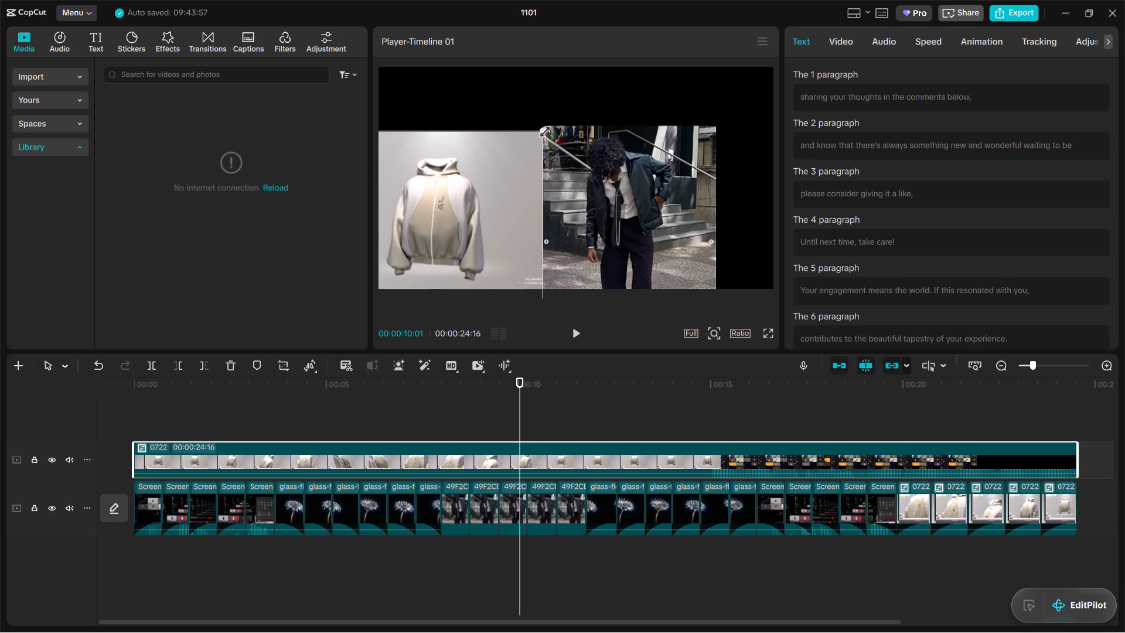
{"action": "left_click_drag", "start_coordinate": [543, 130], "coordinate": [547, 124]}
{"action": "left_click", "coordinate": [574, 114]}
{"action": "left_click", "coordinate": [525, 158]}
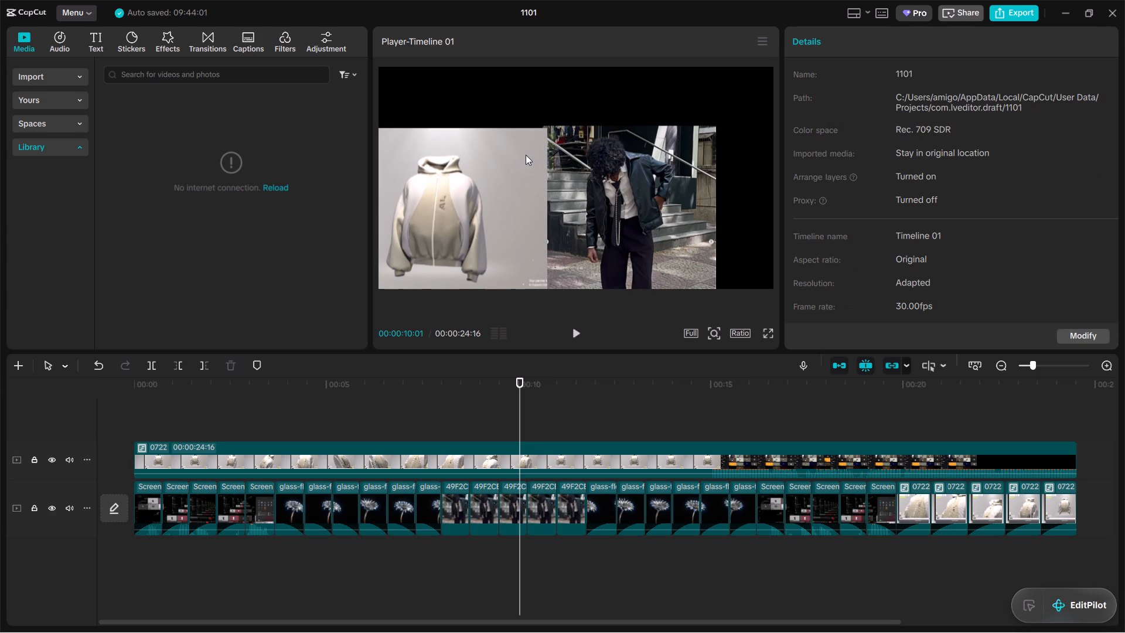
{"action": "left_click", "coordinate": [540, 137]}
{"action": "left_click_drag", "start_coordinate": [550, 125], "coordinate": [553, 123]}
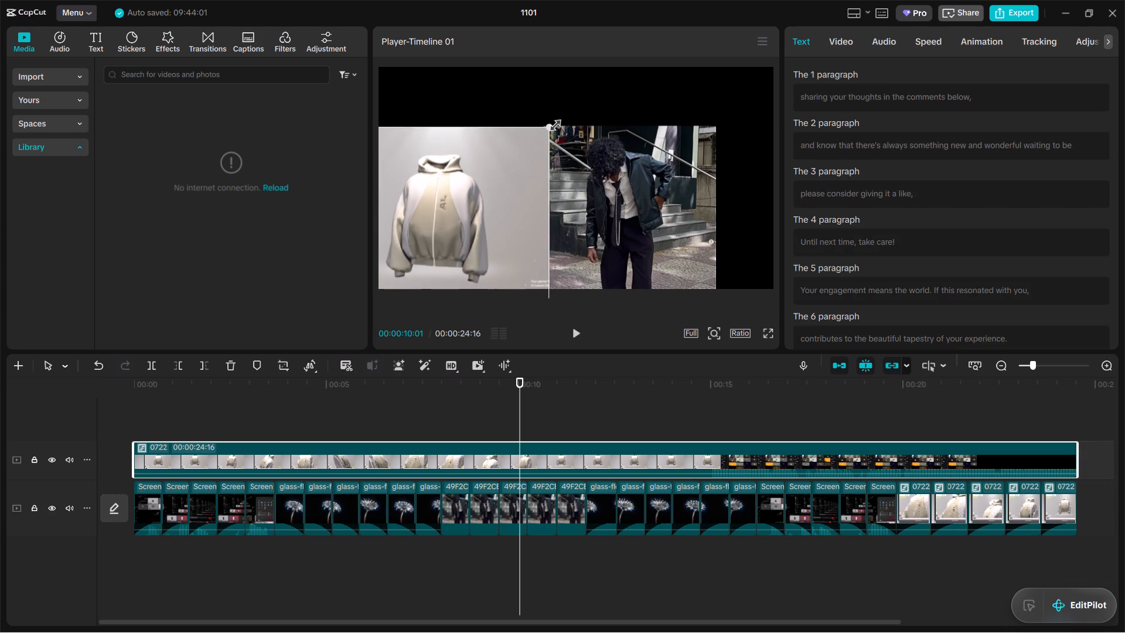
{"action": "left_click_drag", "start_coordinate": [553, 123], "coordinate": [555, 122]}
{"action": "left_click", "coordinate": [566, 115]}
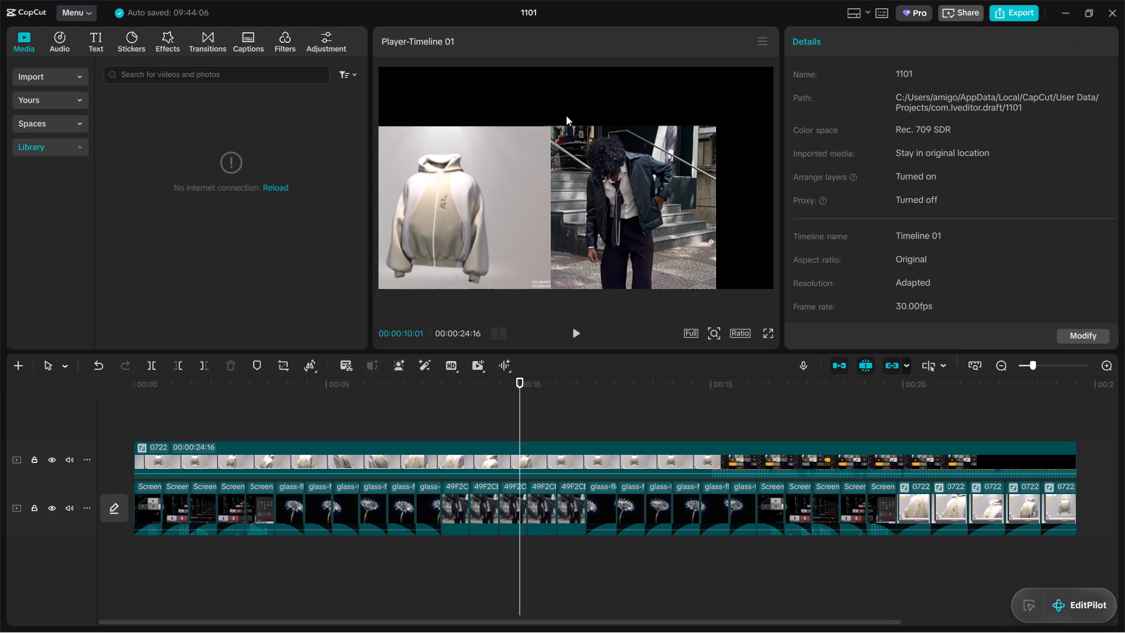
{"action": "left_click", "coordinate": [538, 157]}
{"action": "left_click", "coordinate": [554, 124]}
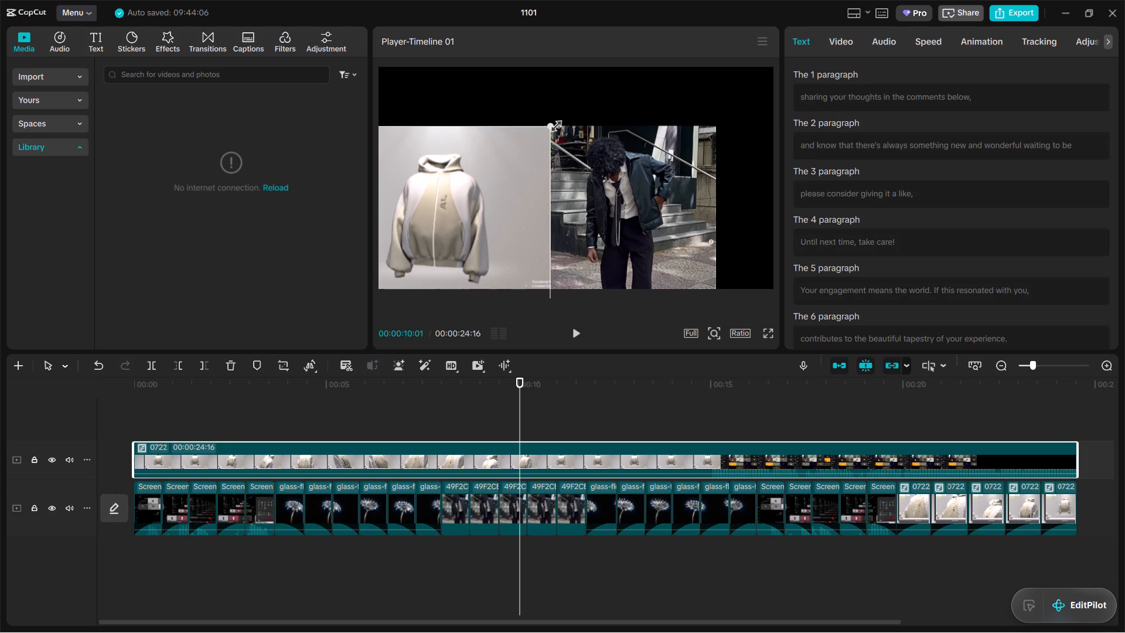
{"action": "left_click", "coordinate": [576, 111]}
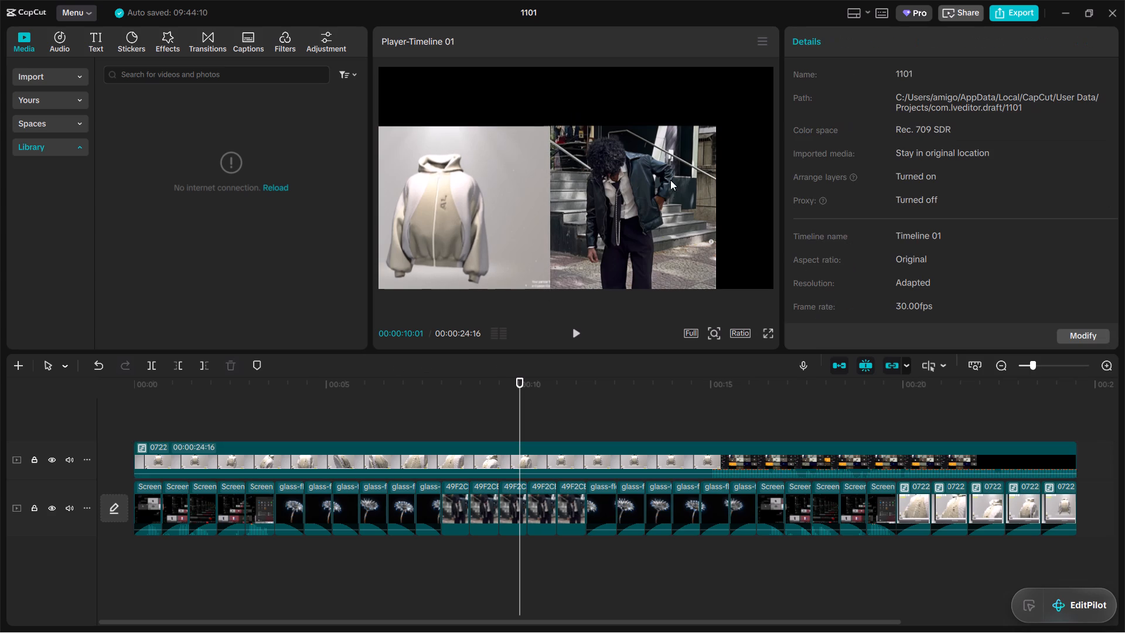
Move the third 49F2 clip to X 602, Y -283, against the enlarged 0722 overlay's right edge.
{"action": "left_click", "coordinate": [752, 217]}
{"action": "left_click", "coordinate": [663, 222]}
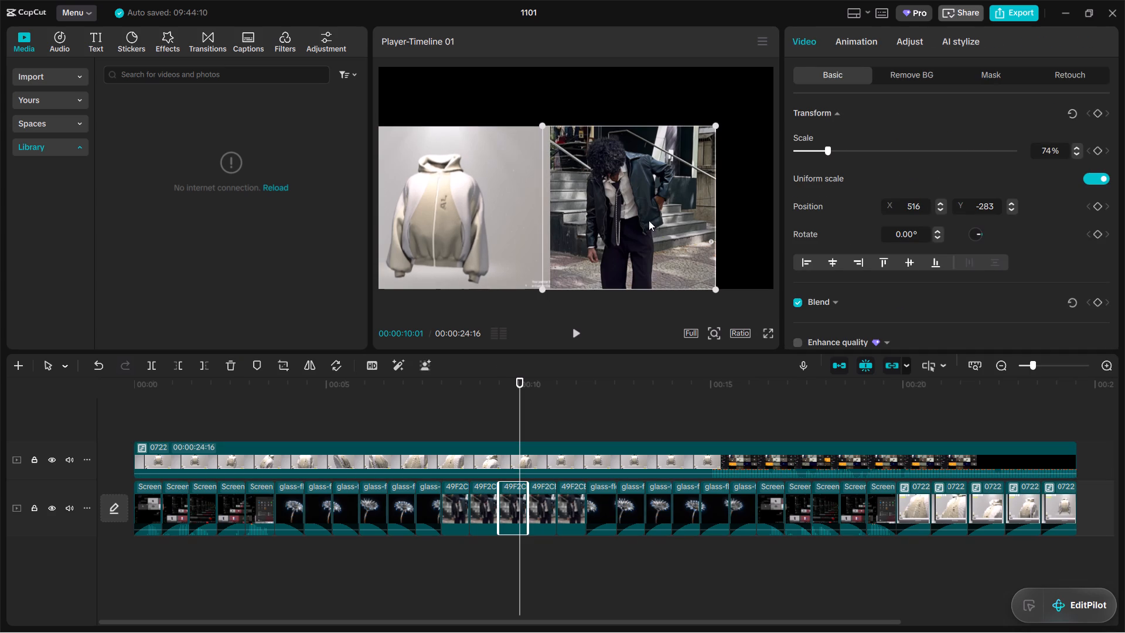
{"action": "left_click_drag", "start_coordinate": [643, 220], "coordinate": [677, 220]}
{"action": "left_click_drag", "start_coordinate": [645, 215], "coordinate": [653, 216]}
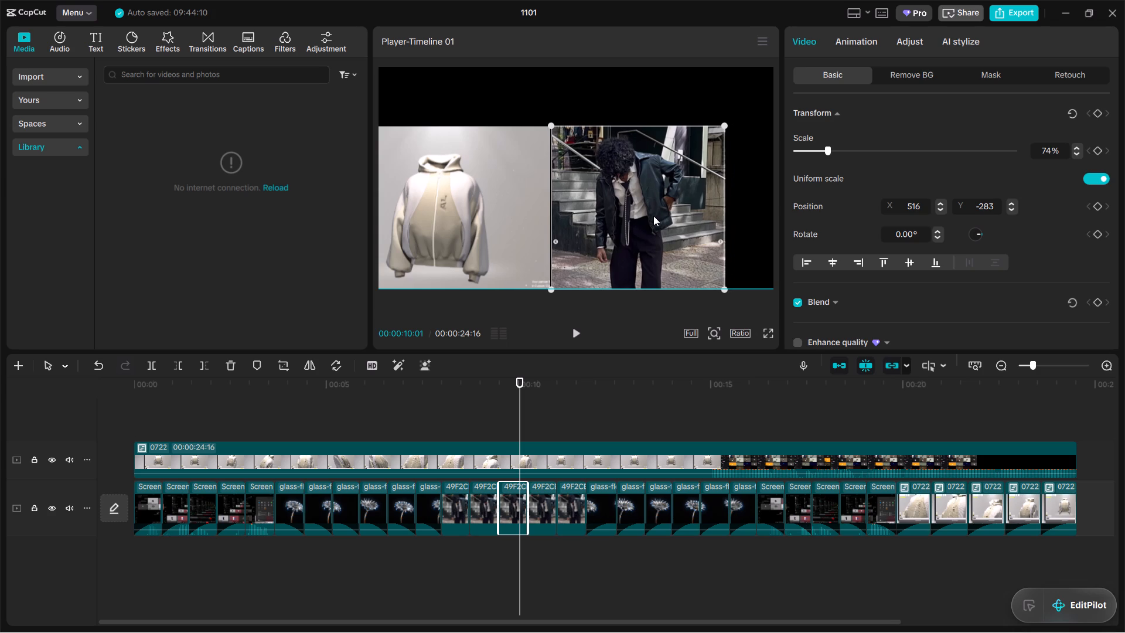
{"action": "left_click_drag", "start_coordinate": [653, 216], "coordinate": [652, 216]}
{"action": "left_click", "coordinate": [646, 127]}
{"action": "left_click", "coordinate": [649, 89]}
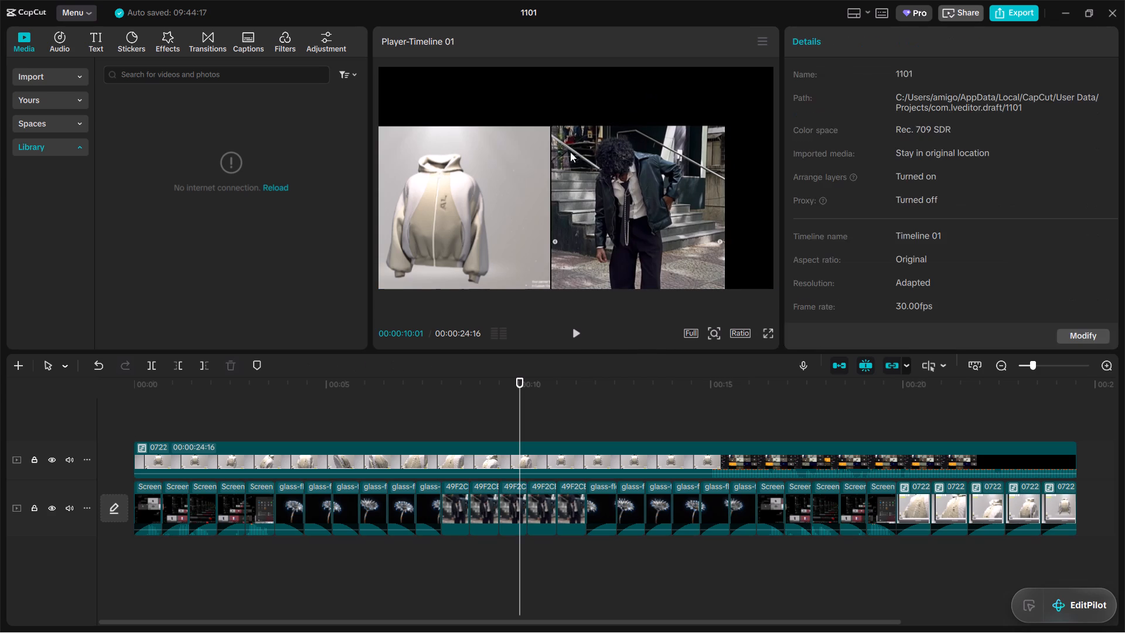
Nudge the 0722 overlay and the third 49F2 clip in the frame until they meet edge to edge with level tops.
{"action": "left_click", "coordinate": [530, 171]}
{"action": "left_click", "coordinate": [512, 179]}
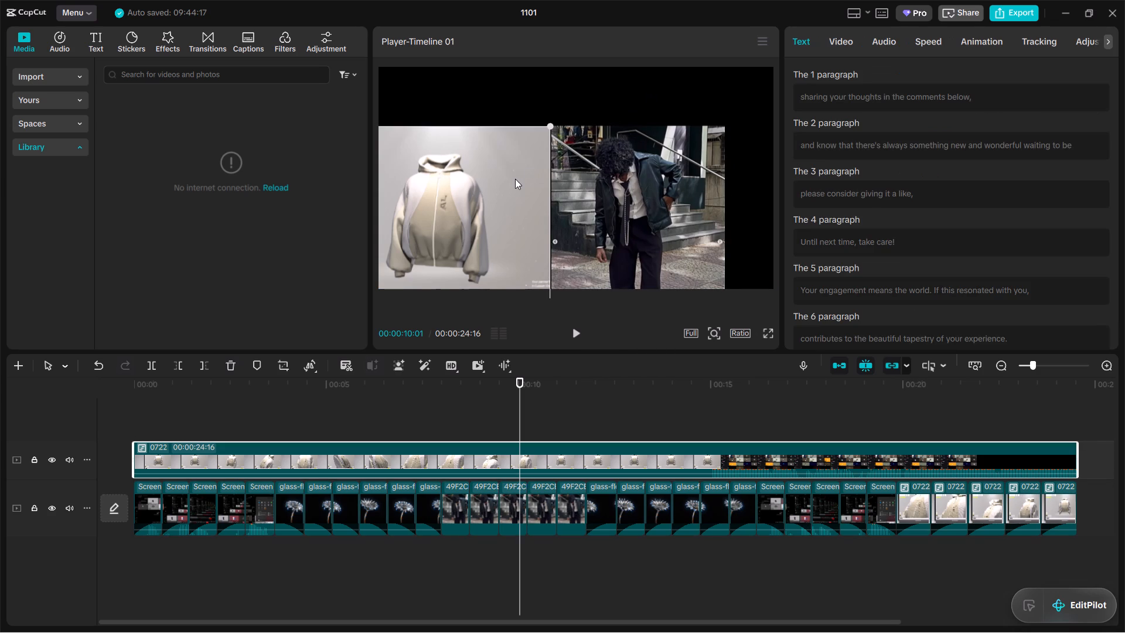
{"action": "left_click_drag", "start_coordinate": [510, 178], "coordinate": [522, 178]}
{"action": "left_click", "coordinate": [506, 183]}
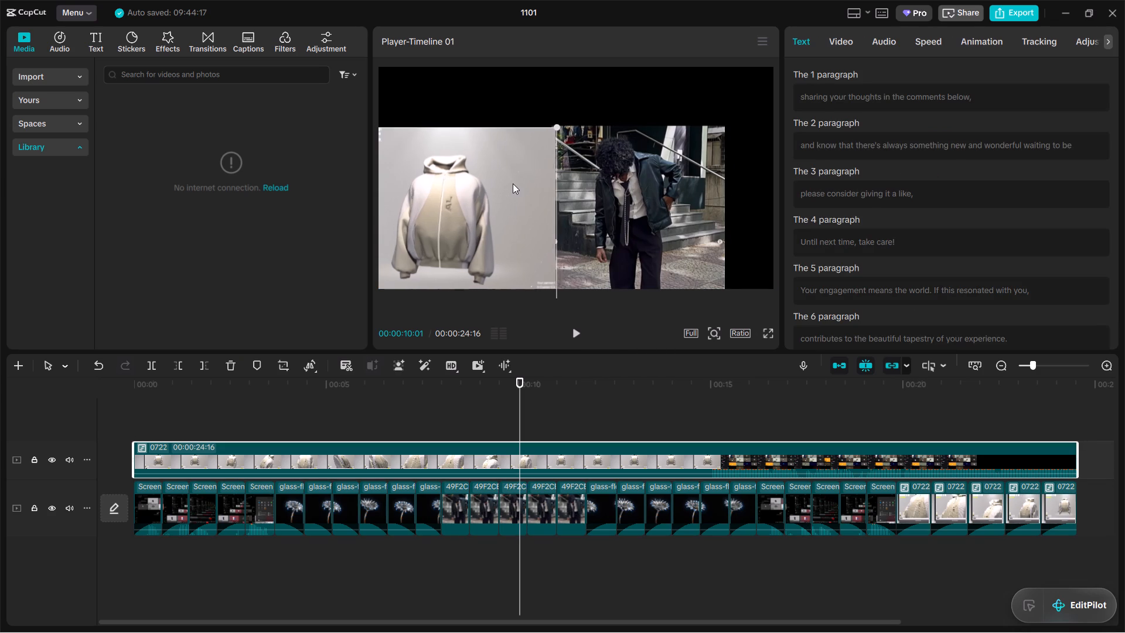
{"action": "left_click", "coordinate": [577, 83]}
{"action": "left_click", "coordinate": [609, 175]}
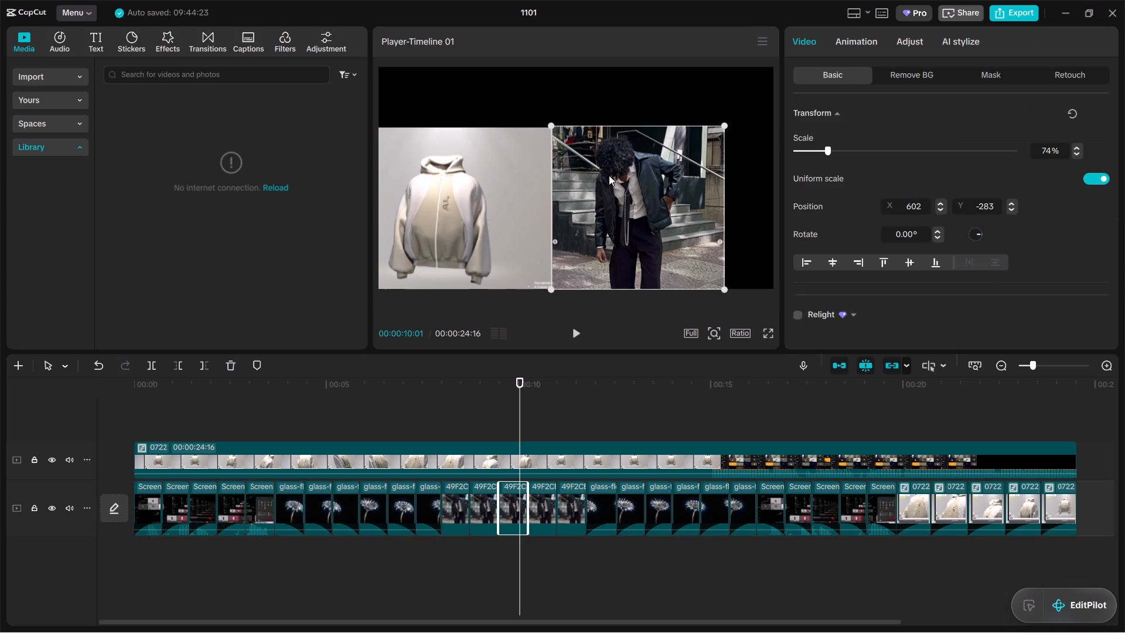
{"action": "left_click", "coordinate": [633, 175]}
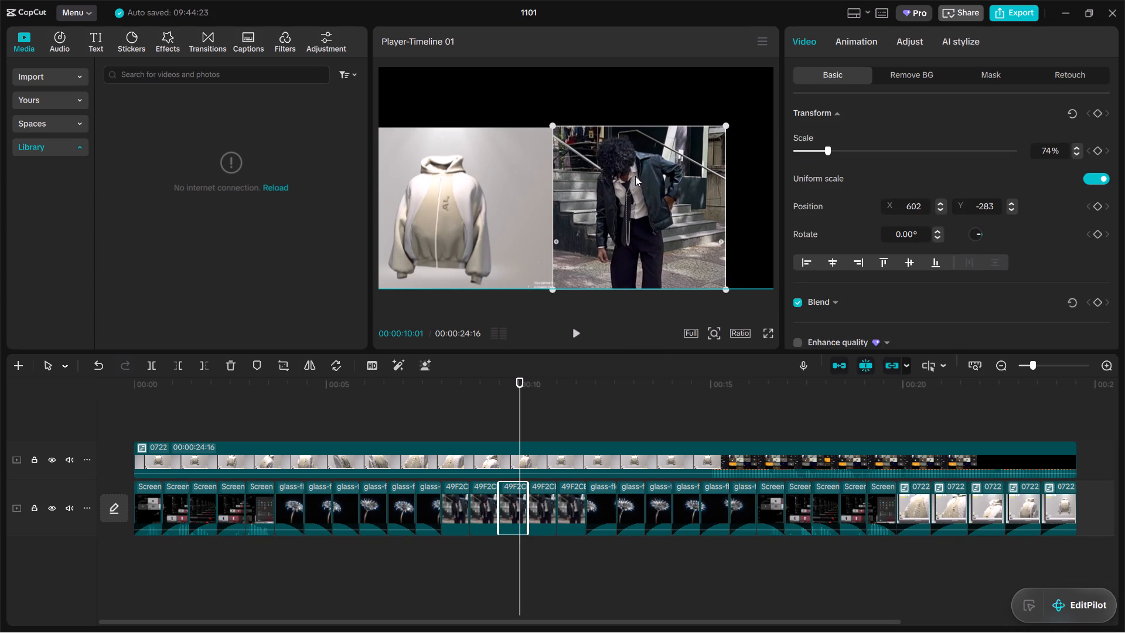
{"action": "left_click", "coordinate": [649, 86]}
{"action": "left_click", "coordinate": [544, 181]}
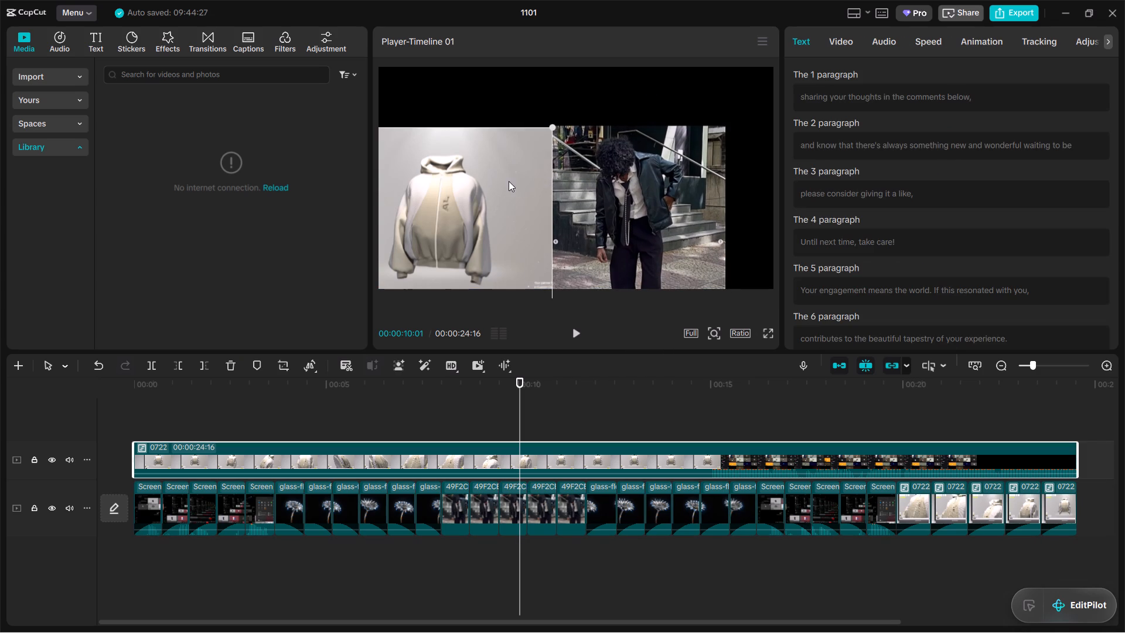
{"action": "left_click", "coordinate": [509, 181]}
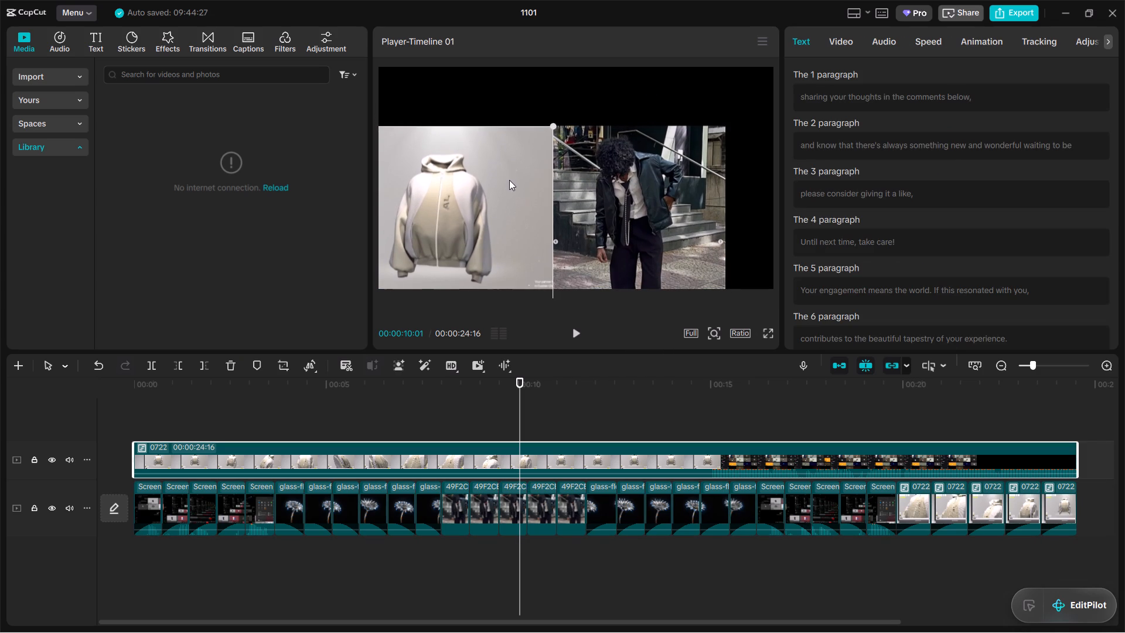
{"action": "left_click", "coordinate": [602, 102]}
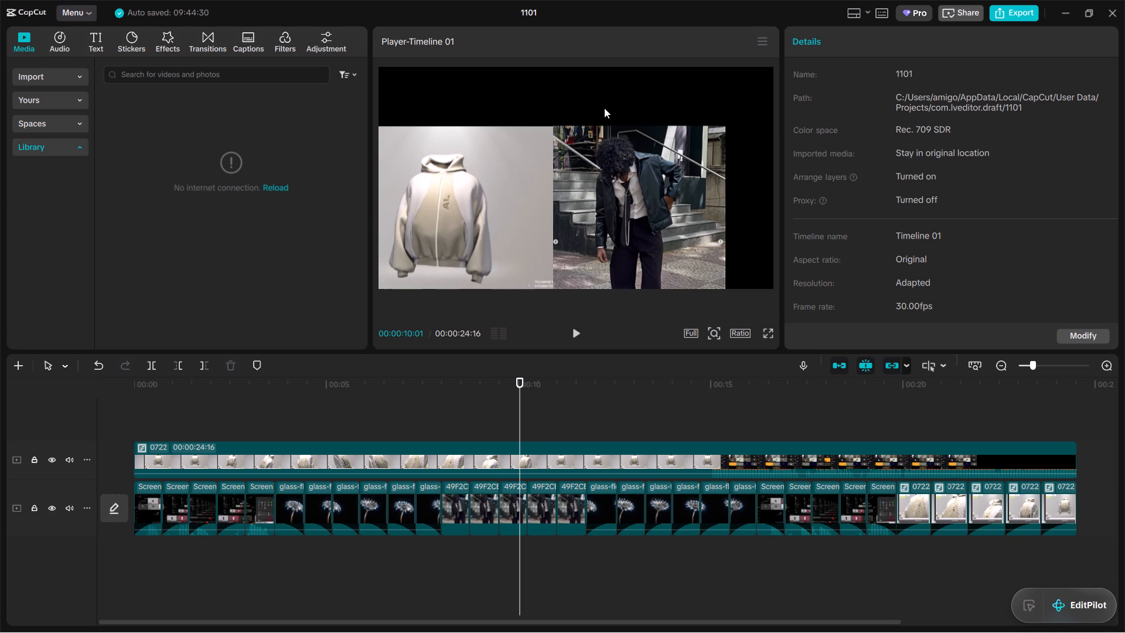
{"action": "left_click", "coordinate": [483, 233]}
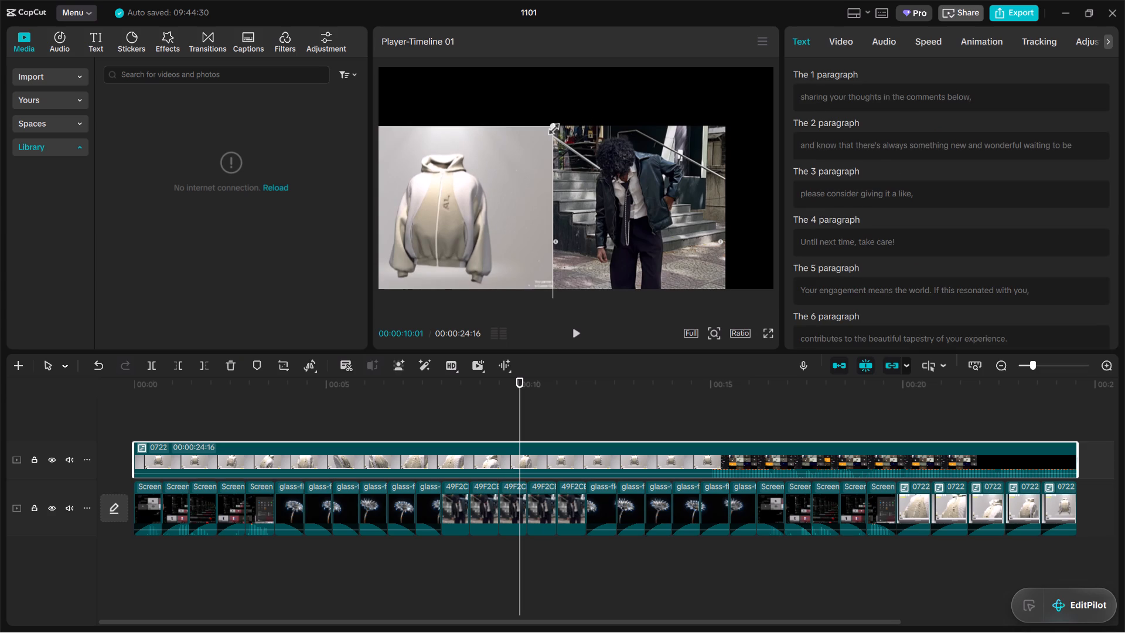
{"action": "left_click", "coordinate": [605, 103]}
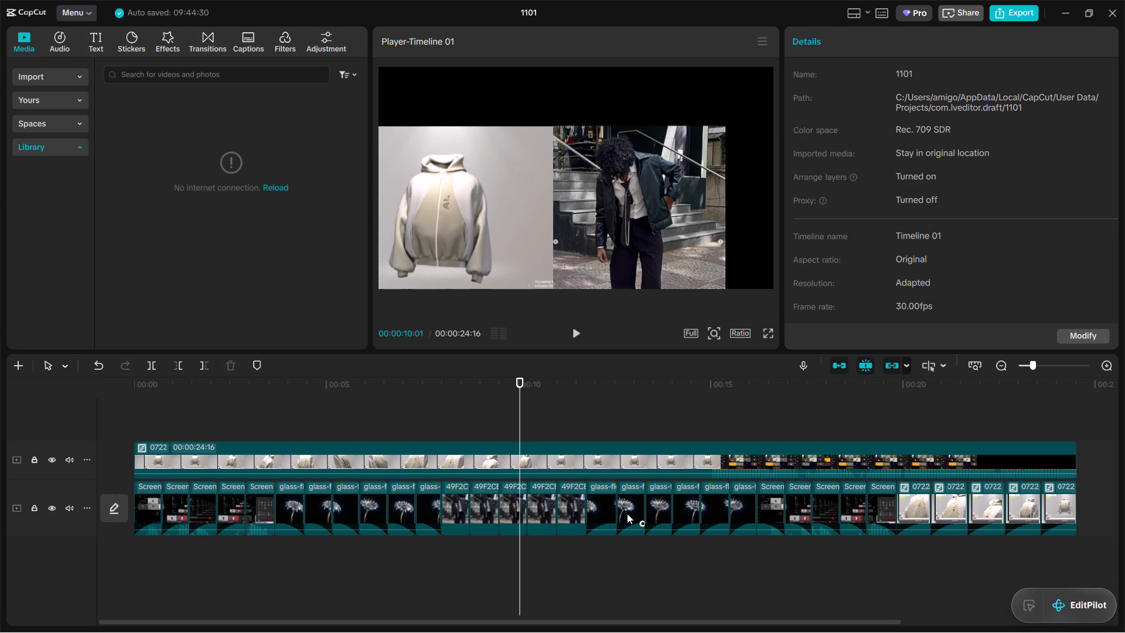
Copy the six glass-flower clips that follow the 49F2 group and paste them at the timeline's end, 00:00:24:16.
{"action": "left_click", "coordinate": [605, 505]}
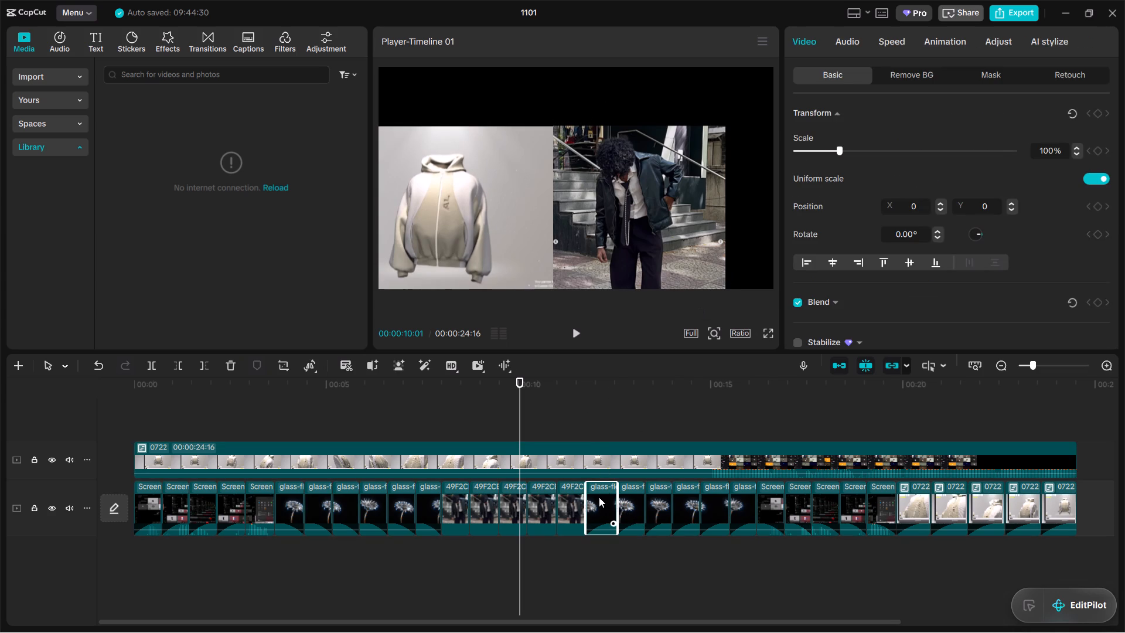
{"action": "left_click_drag", "start_coordinate": [519, 384], "coordinate": [605, 393]}
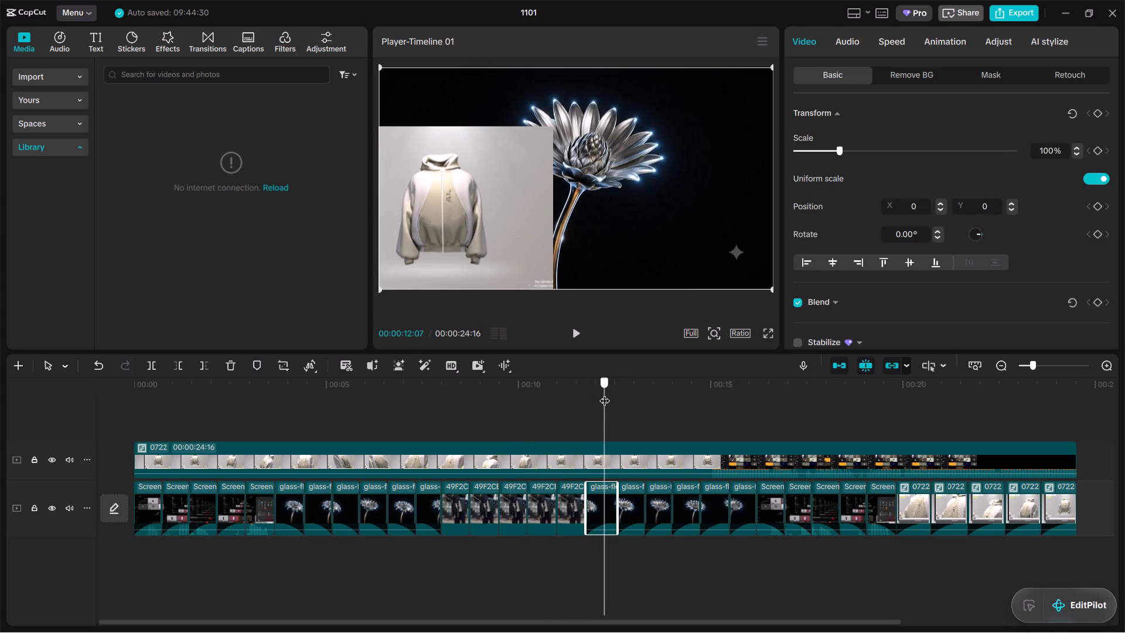
{"action": "left_click_drag", "start_coordinate": [605, 393], "coordinate": [507, 395]}
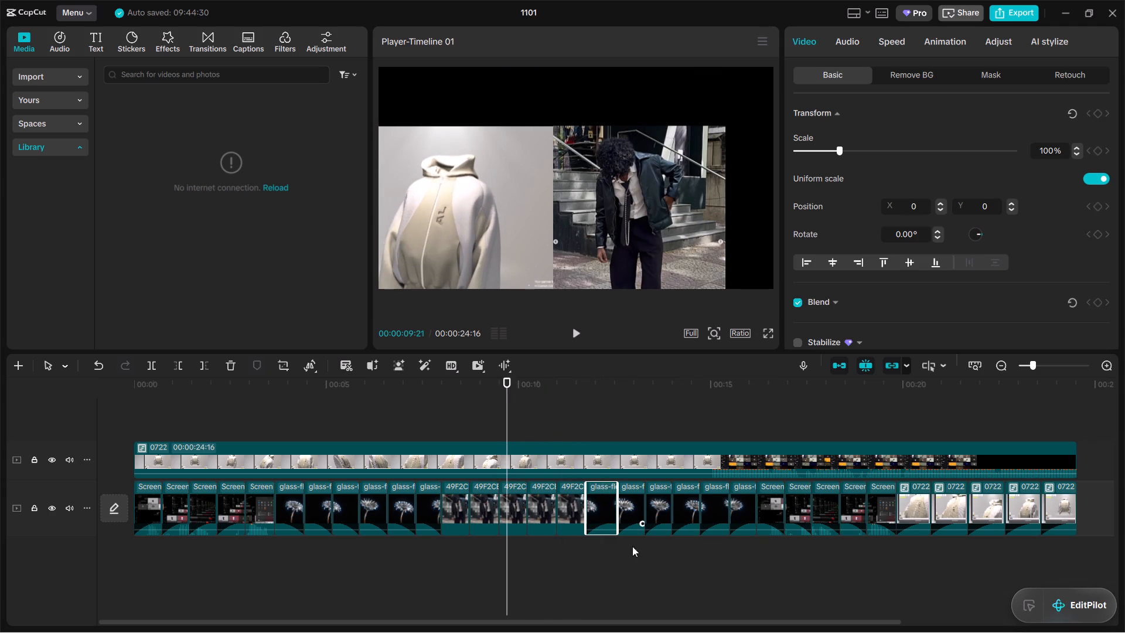
{"action": "left_click_drag", "start_coordinate": [596, 570], "coordinate": [671, 501]}
{"action": "left_click", "coordinate": [671, 501]}
{"action": "left_click", "coordinate": [628, 578]}
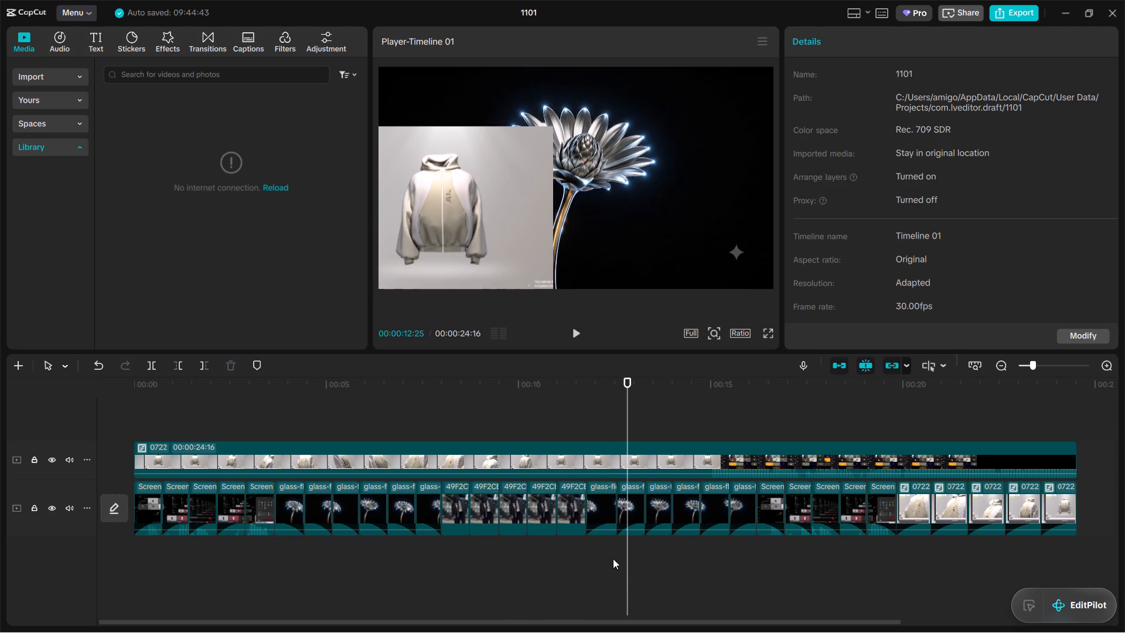
{"action": "left_click_drag", "start_coordinate": [608, 553], "coordinate": [769, 494]}
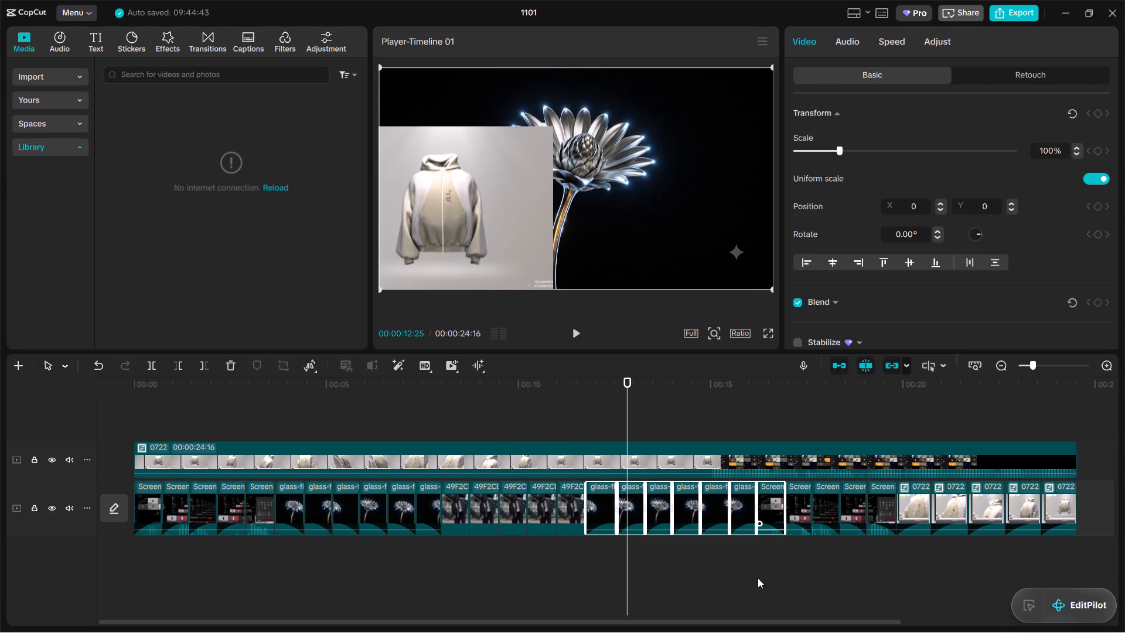
{"action": "left_click", "coordinate": [755, 573]}
{"action": "left_click_drag", "start_coordinate": [602, 559], "coordinate": [737, 493]}
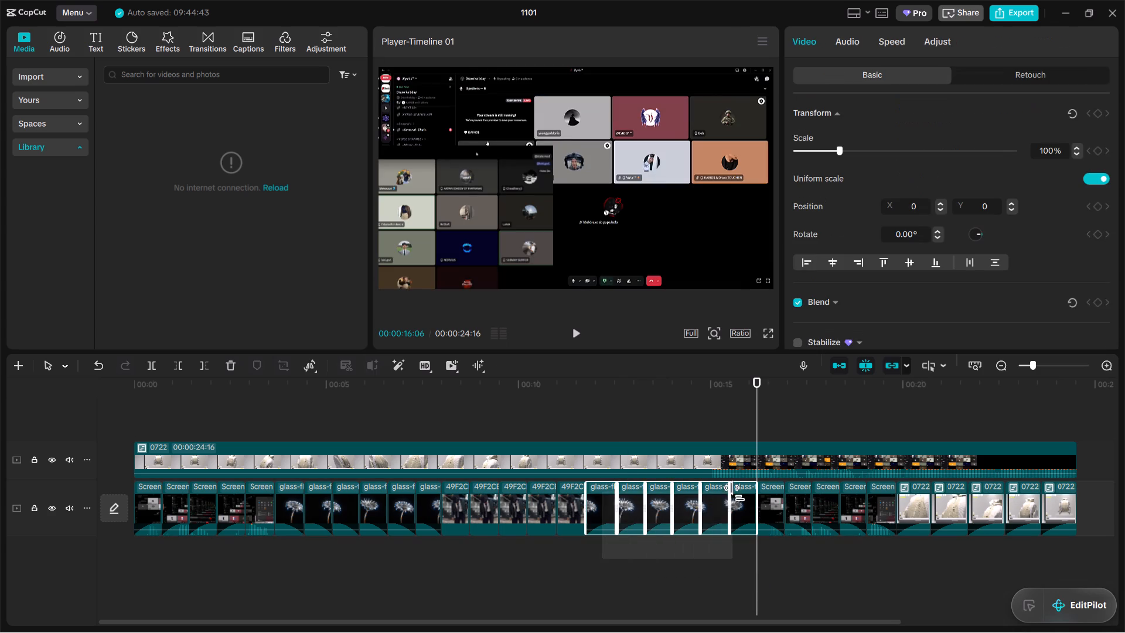
{"action": "left_click_drag", "start_coordinate": [737, 493], "coordinate": [738, 493]}
{"action": "key", "text": "ctrl+c"}
{"action": "left_click", "coordinate": [454, 562]}
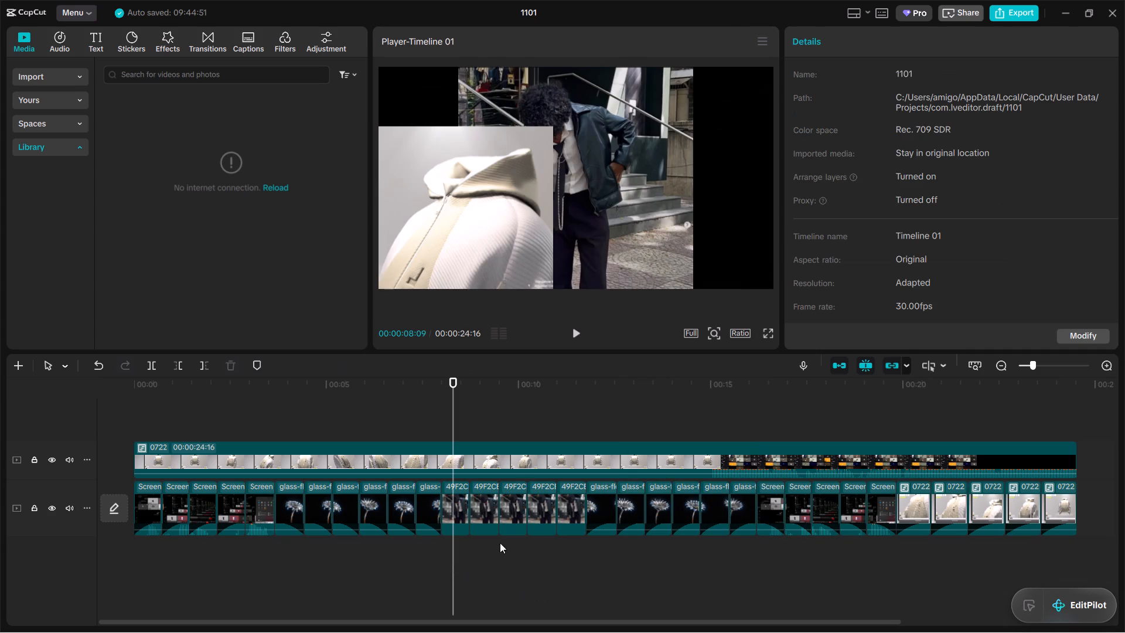
{"action": "left_click", "coordinate": [1035, 424]}
{"action": "left_click", "coordinate": [1085, 448]}
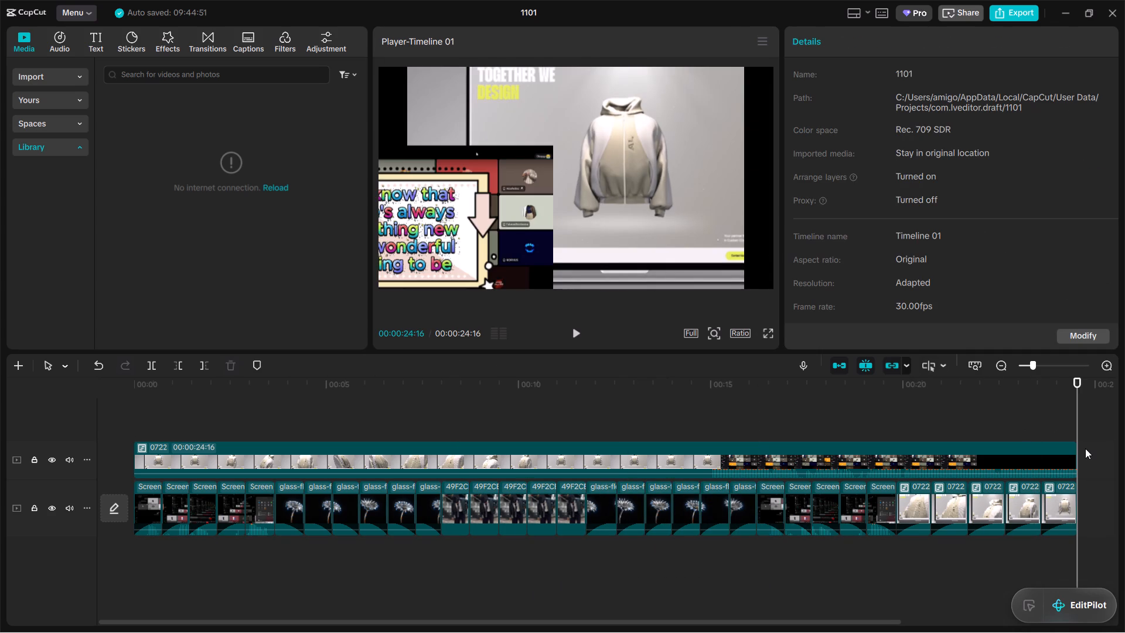
{"action": "key", "text": "ctrl+v"}
Move the six pasted glass-flower clips to a new track above the 0722 overlay, starting over the first 49F2 clip.
{"action": "left_click_drag", "start_coordinate": [1086, 451], "coordinate": [1025, 533]}
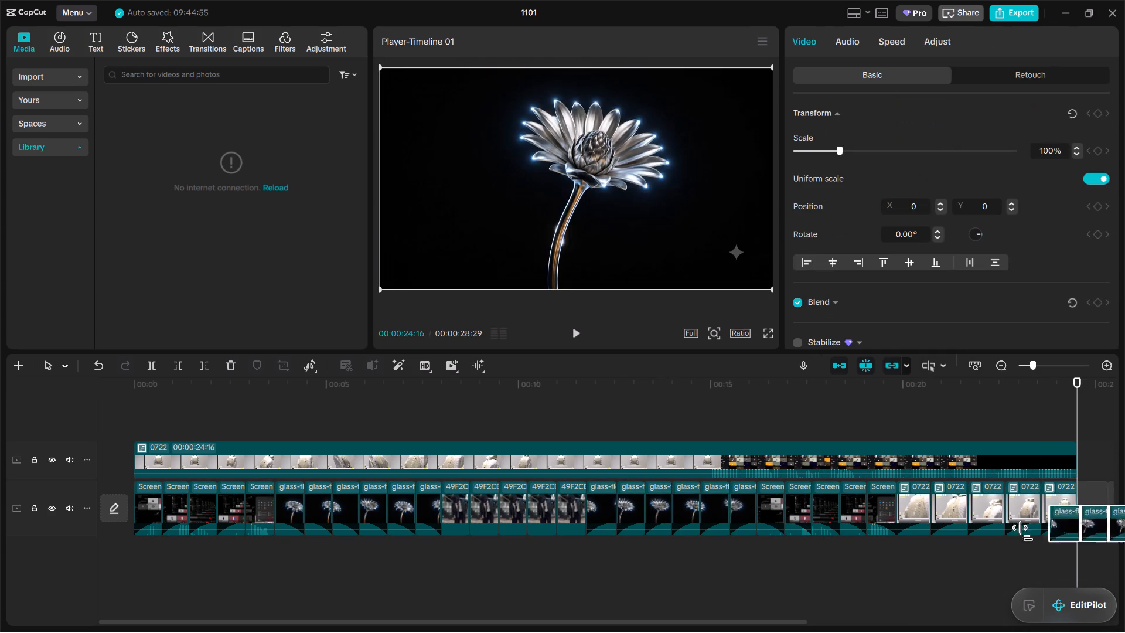
{"action": "left_click_drag", "start_coordinate": [1025, 533], "coordinate": [562, 531]}
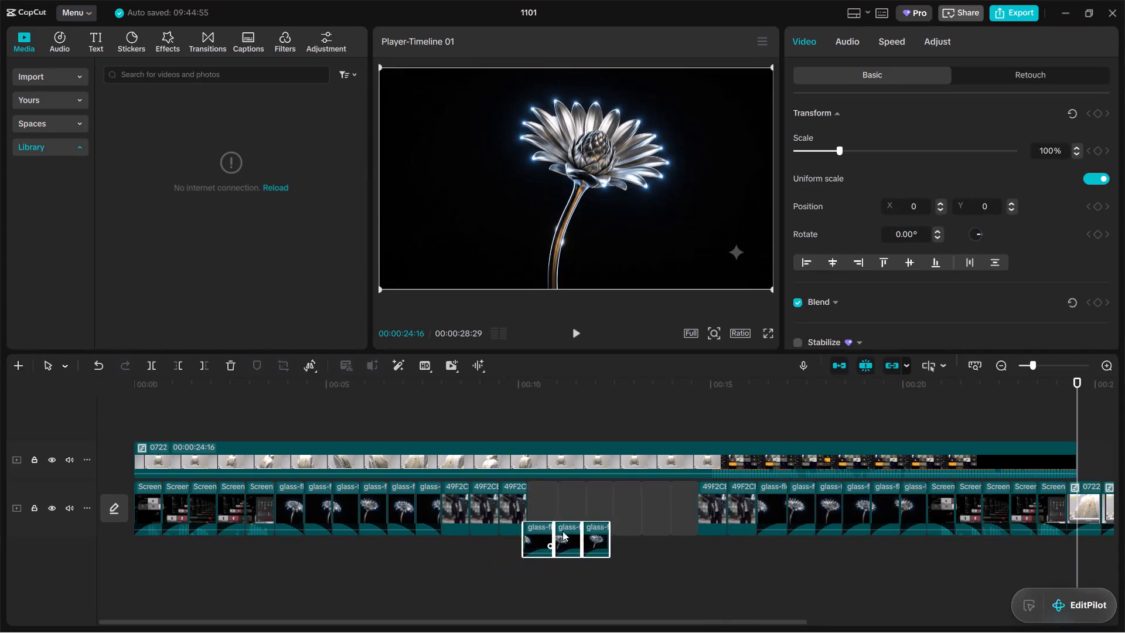
{"action": "left_click_drag", "start_coordinate": [562, 531], "coordinate": [1065, 455]}
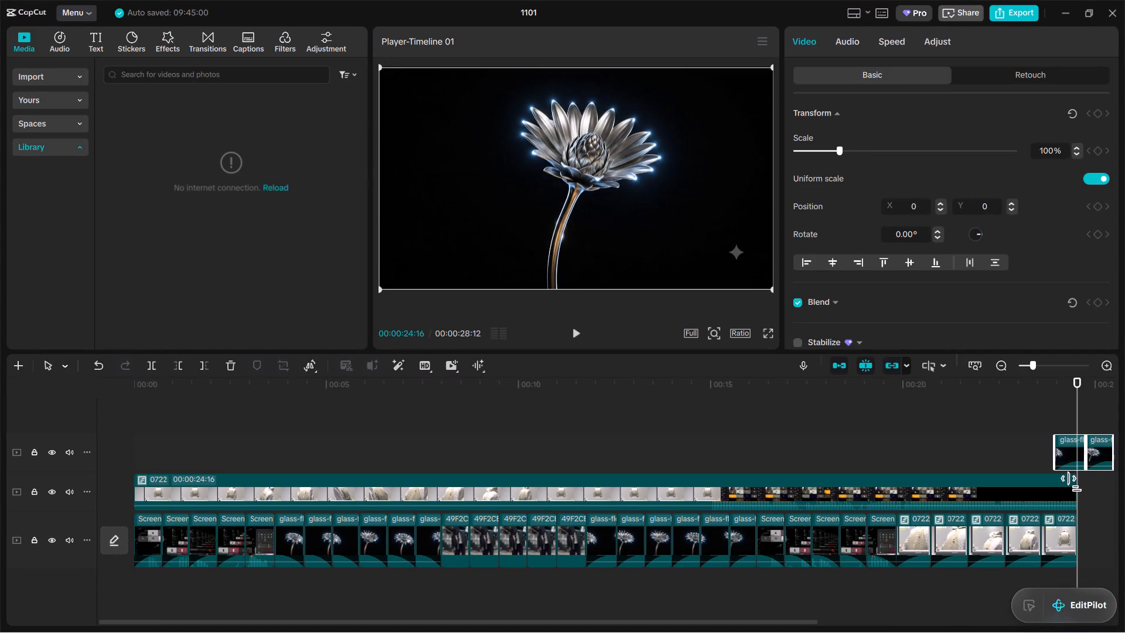
{"action": "left_click", "coordinate": [1112, 495]}
{"action": "left_click_drag", "start_coordinate": [1075, 394], "coordinate": [822, 448]}
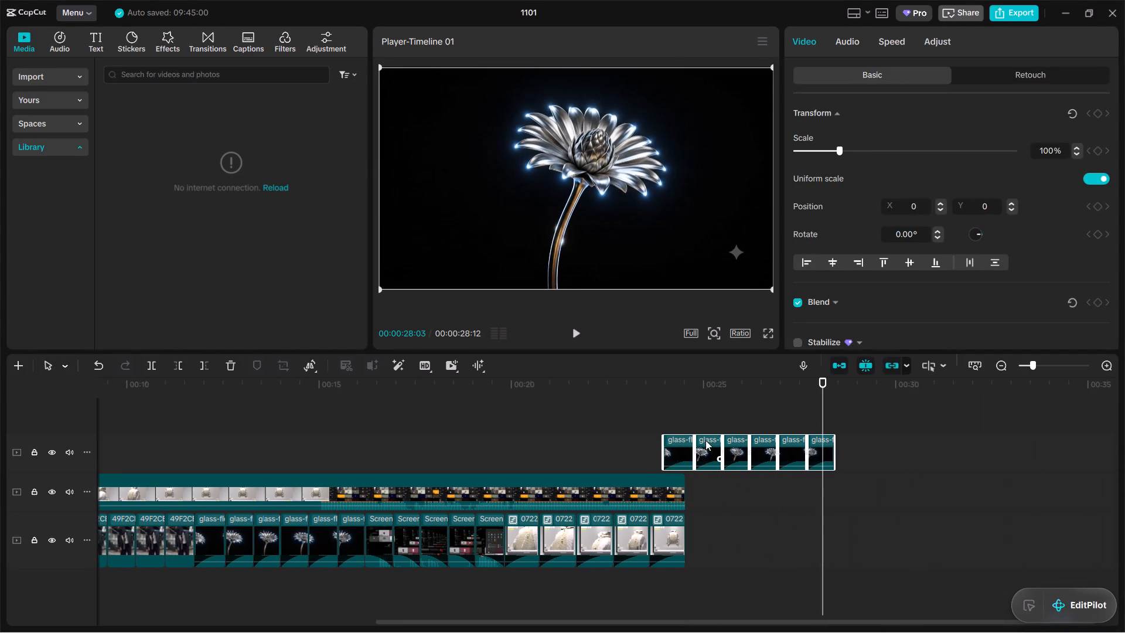
{"action": "left_click_drag", "start_coordinate": [677, 447], "coordinate": [146, 454]}
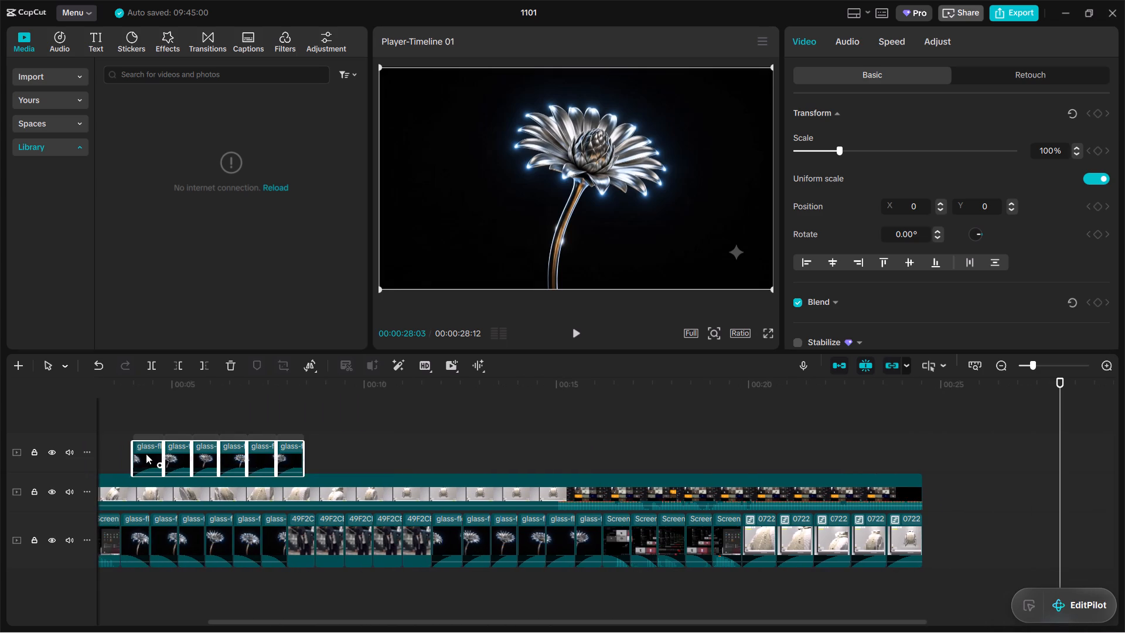
{"action": "left_click_drag", "start_coordinate": [146, 454], "coordinate": [455, 454]}
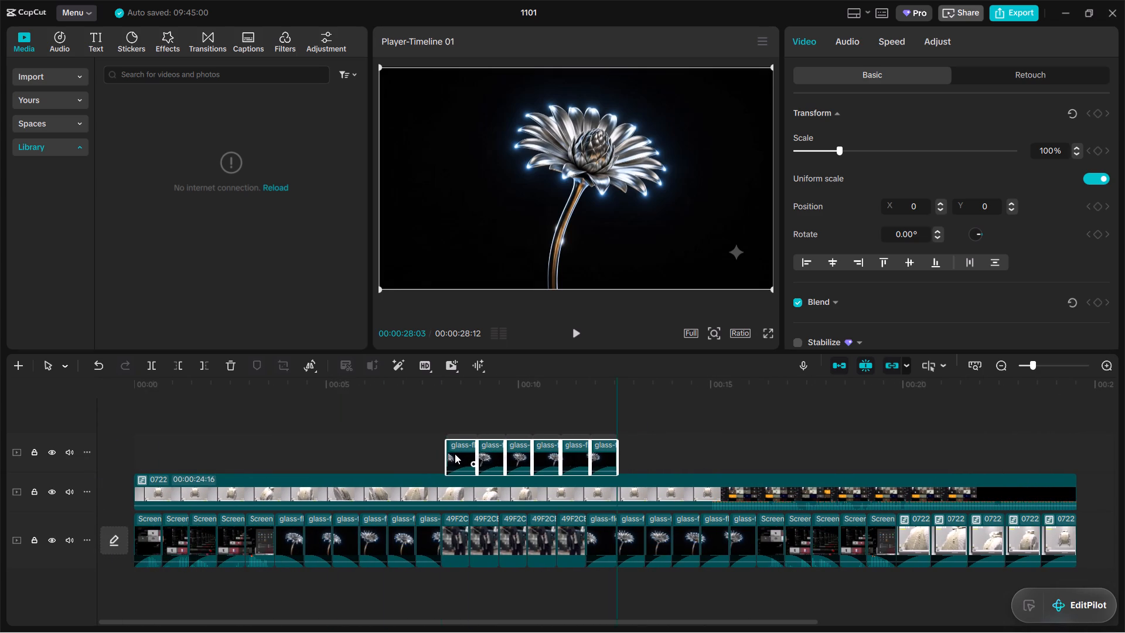
{"action": "left_click_drag", "start_coordinate": [455, 454], "coordinate": [450, 455]}
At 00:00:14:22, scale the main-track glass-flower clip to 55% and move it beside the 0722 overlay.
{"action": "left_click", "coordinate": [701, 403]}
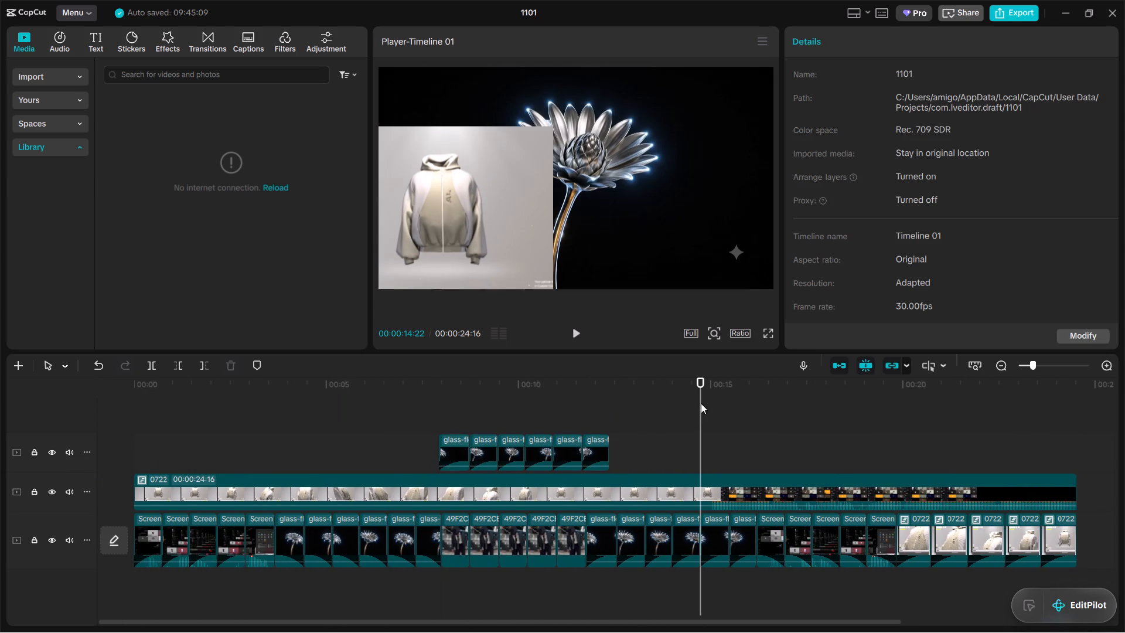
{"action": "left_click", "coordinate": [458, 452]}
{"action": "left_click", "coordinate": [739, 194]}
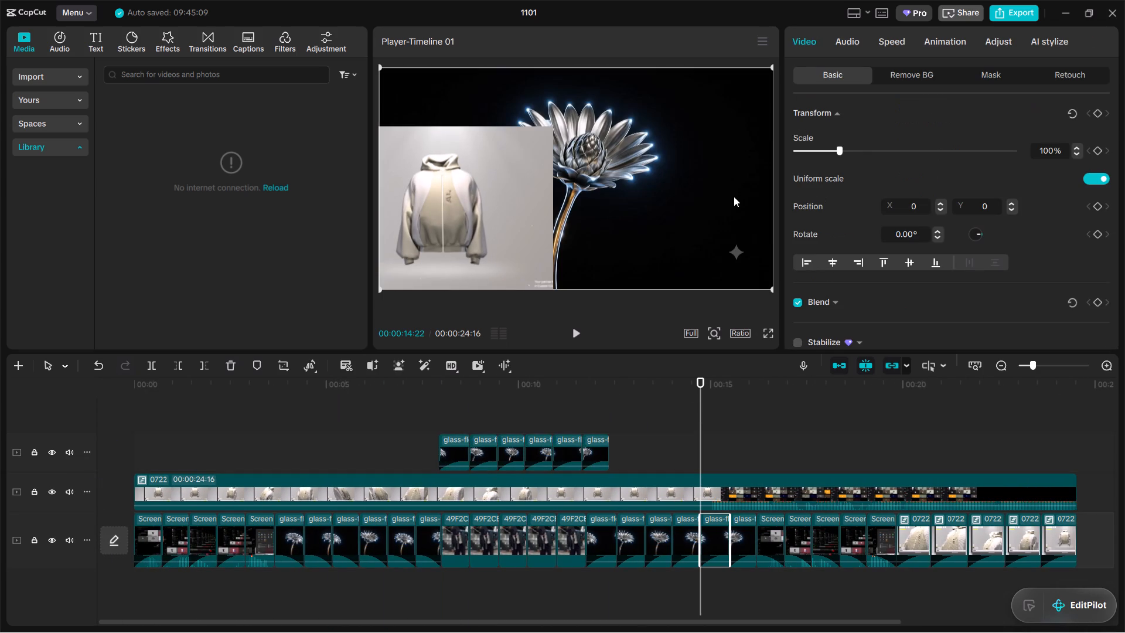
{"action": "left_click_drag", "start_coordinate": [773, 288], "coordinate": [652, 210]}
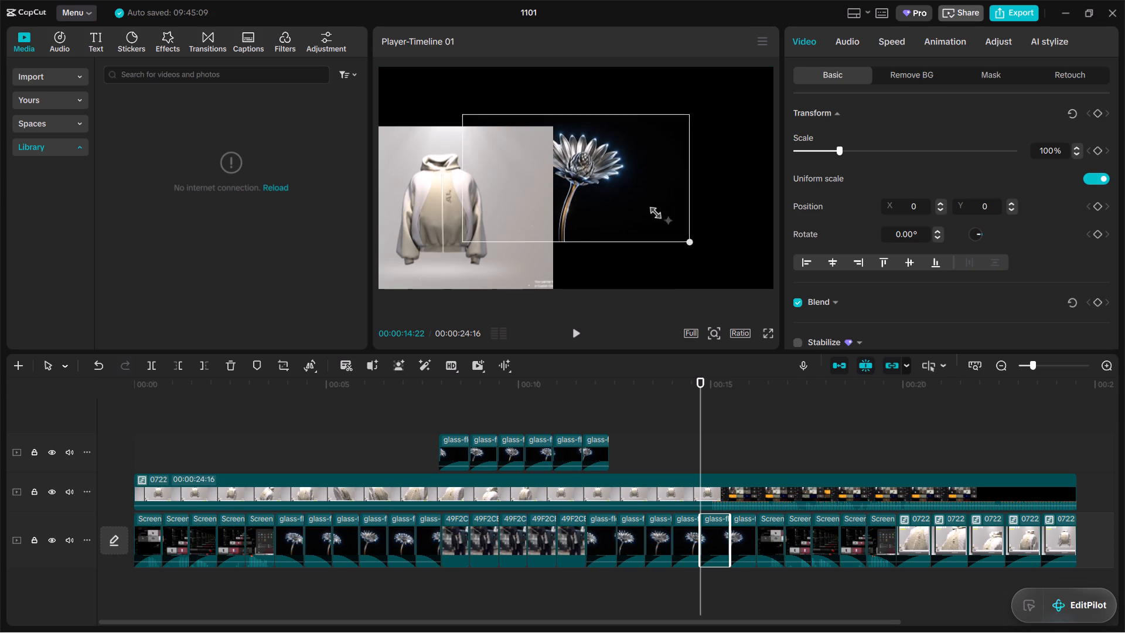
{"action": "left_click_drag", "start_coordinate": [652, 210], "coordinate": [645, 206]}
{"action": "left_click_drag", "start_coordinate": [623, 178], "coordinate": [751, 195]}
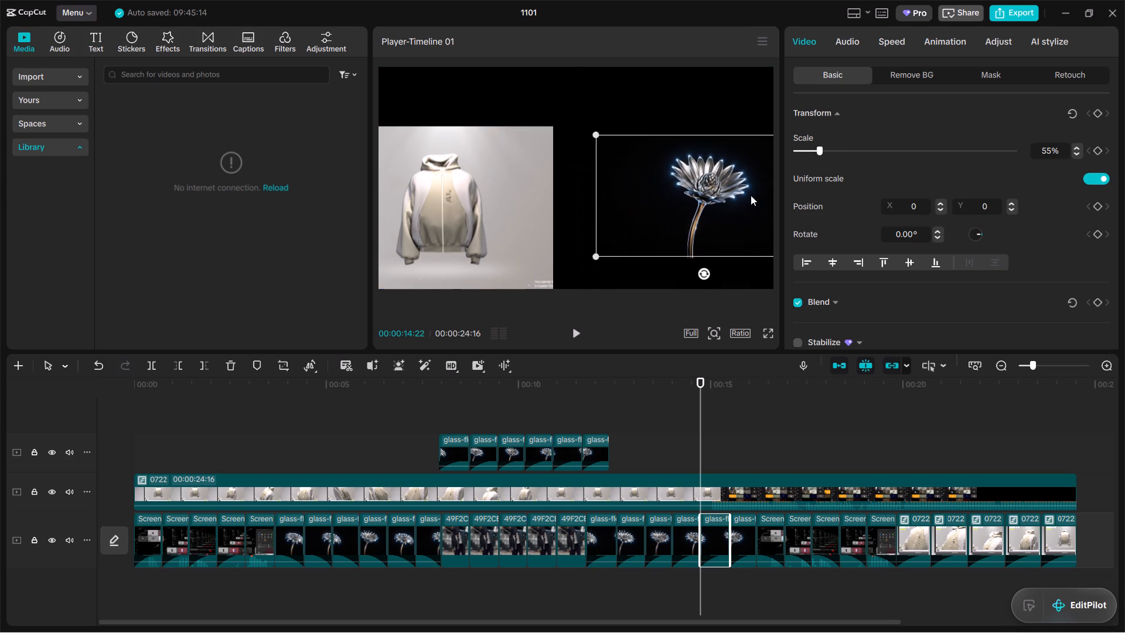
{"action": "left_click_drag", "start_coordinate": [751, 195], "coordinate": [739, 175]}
Shrink the 0722 overlay to about a third of the frame's width, keeping it in the frame's bottom-left corner.
{"action": "left_click", "coordinate": [484, 202]}
{"action": "left_click_drag", "start_coordinate": [504, 167], "coordinate": [496, 188]}
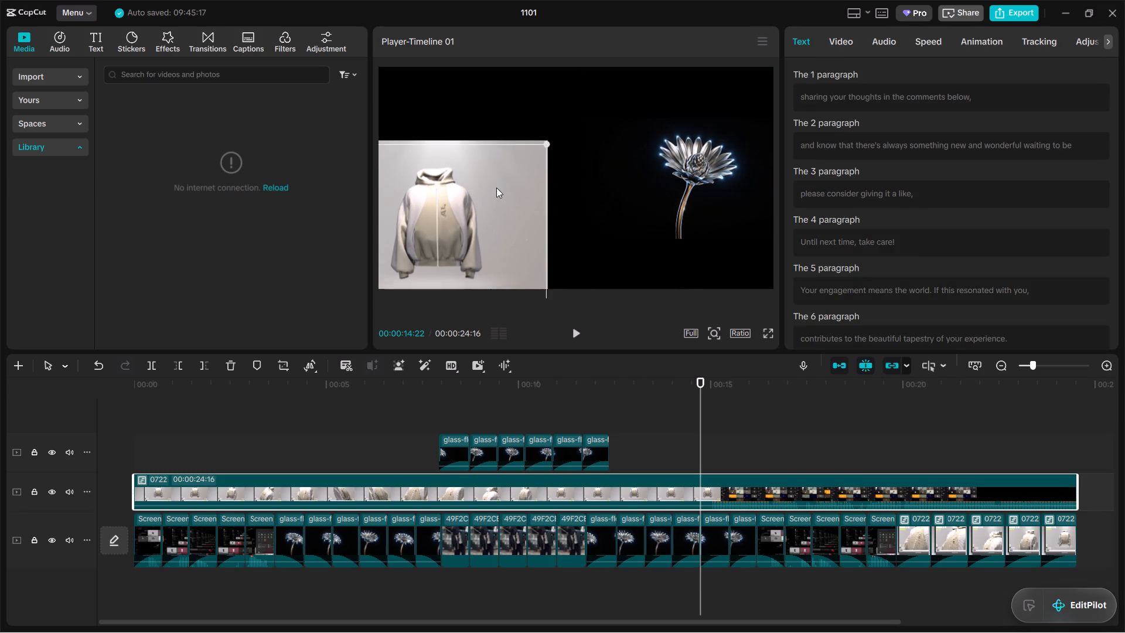
{"action": "left_click_drag", "start_coordinate": [496, 188], "coordinate": [501, 178]}
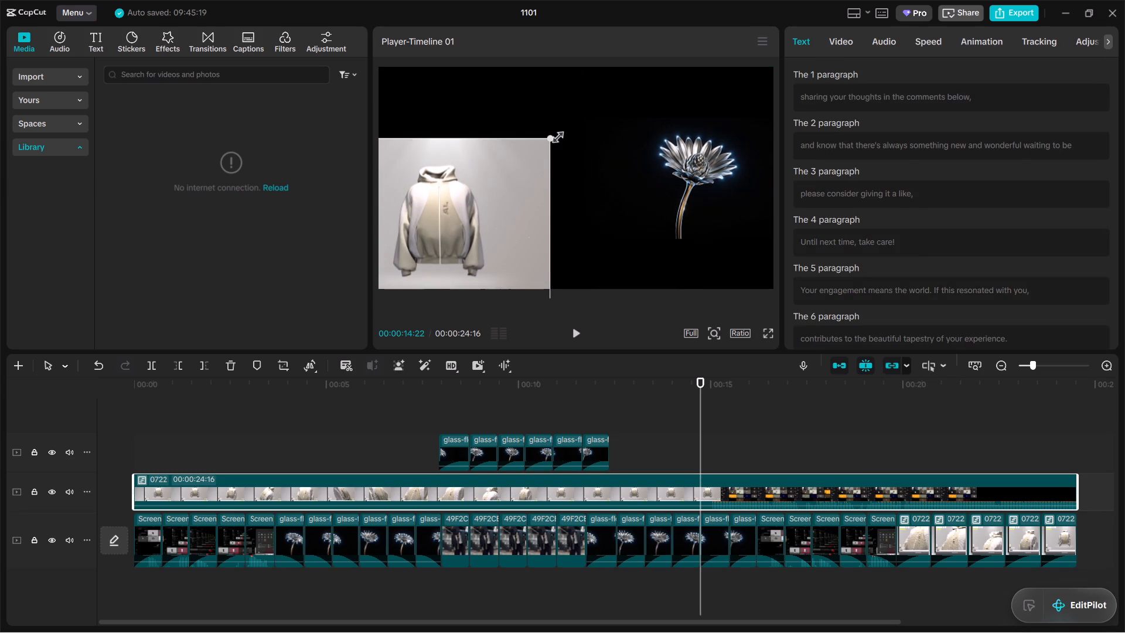
{"action": "left_click_drag", "start_coordinate": [552, 137], "coordinate": [499, 181]}
{"action": "left_click", "coordinate": [483, 196]}
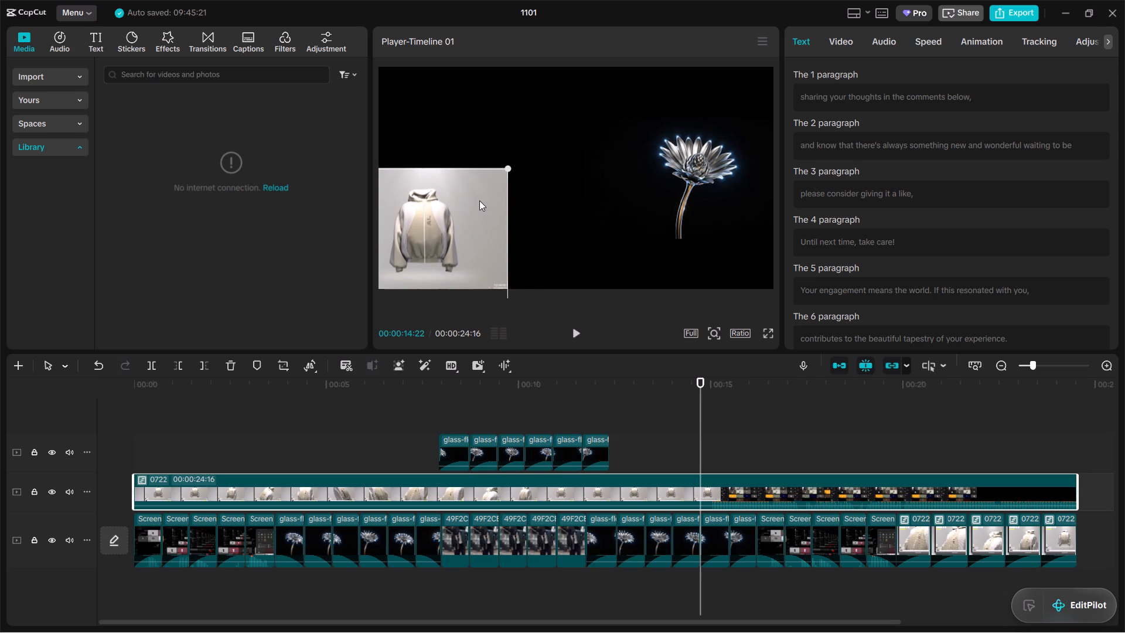
Scale the glass-flower clip at 00:00:14:22 to 48% and place it in the frame's top-right corner.
{"action": "left_click", "coordinate": [713, 157]}
{"action": "left_click_drag", "start_coordinate": [701, 178], "coordinate": [565, 132]}
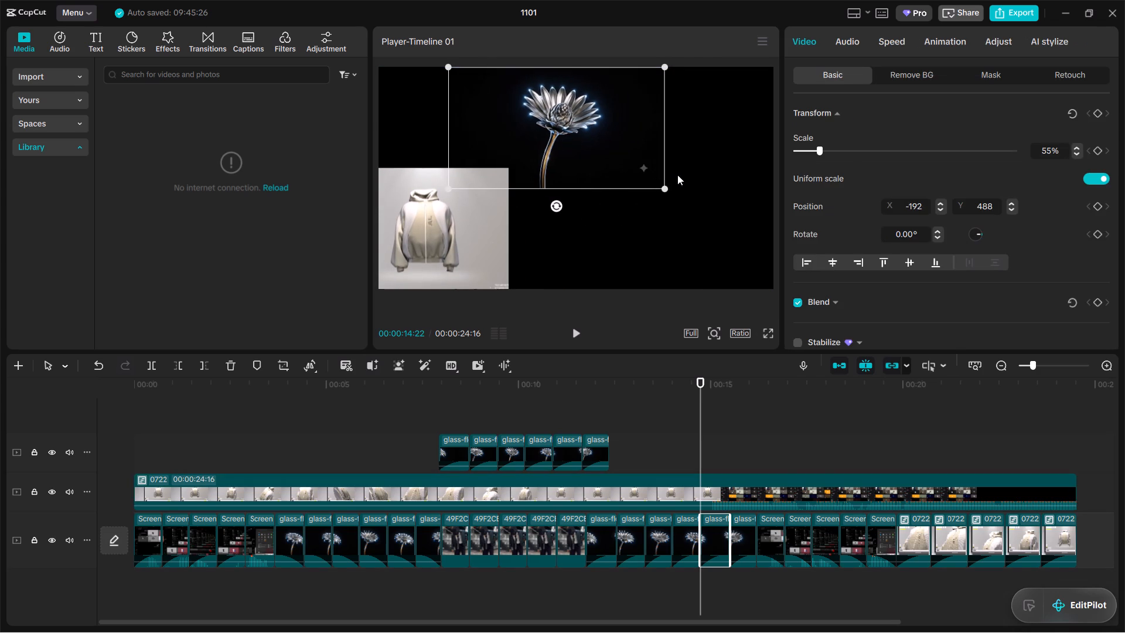
{"action": "left_click_drag", "start_coordinate": [666, 189], "coordinate": [615, 158]}
{"action": "left_click_drag", "start_coordinate": [589, 127], "coordinate": [485, 107]}
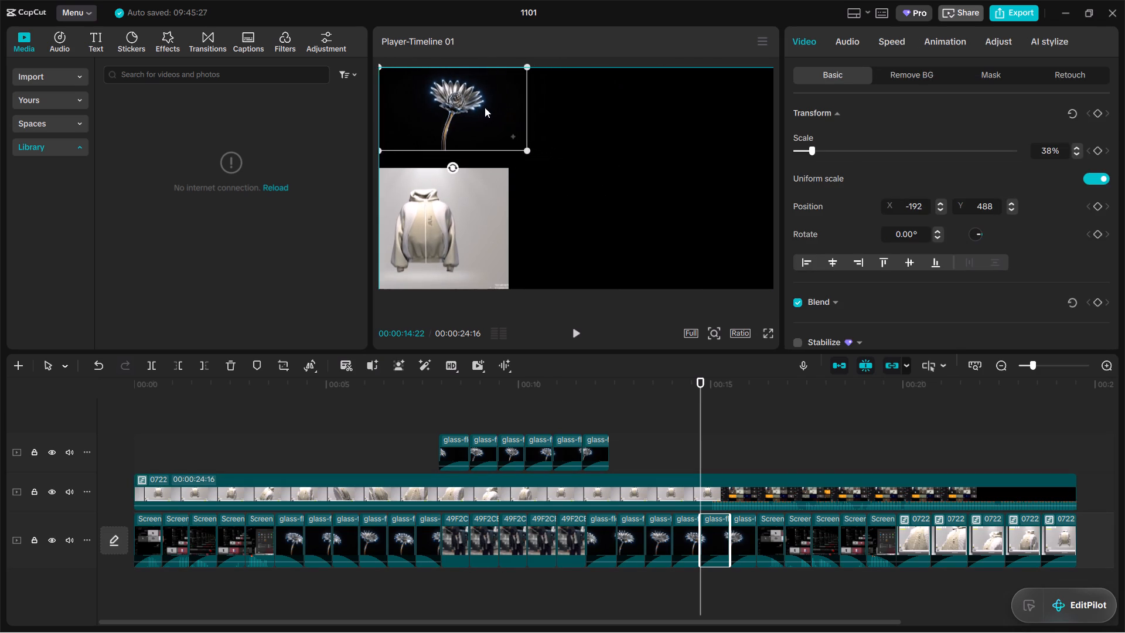
{"action": "left_click_drag", "start_coordinate": [485, 107], "coordinate": [479, 108]}
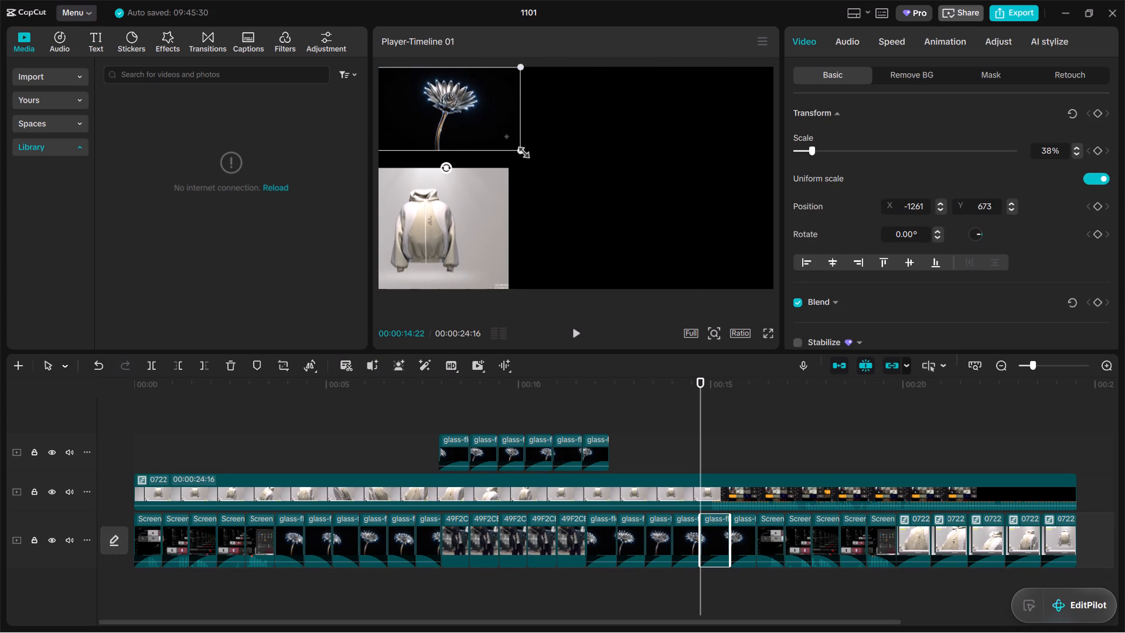
{"action": "left_click_drag", "start_coordinate": [520, 150], "coordinate": [543, 179]}
{"action": "left_click_drag", "start_coordinate": [519, 117], "coordinate": [519, 127]}
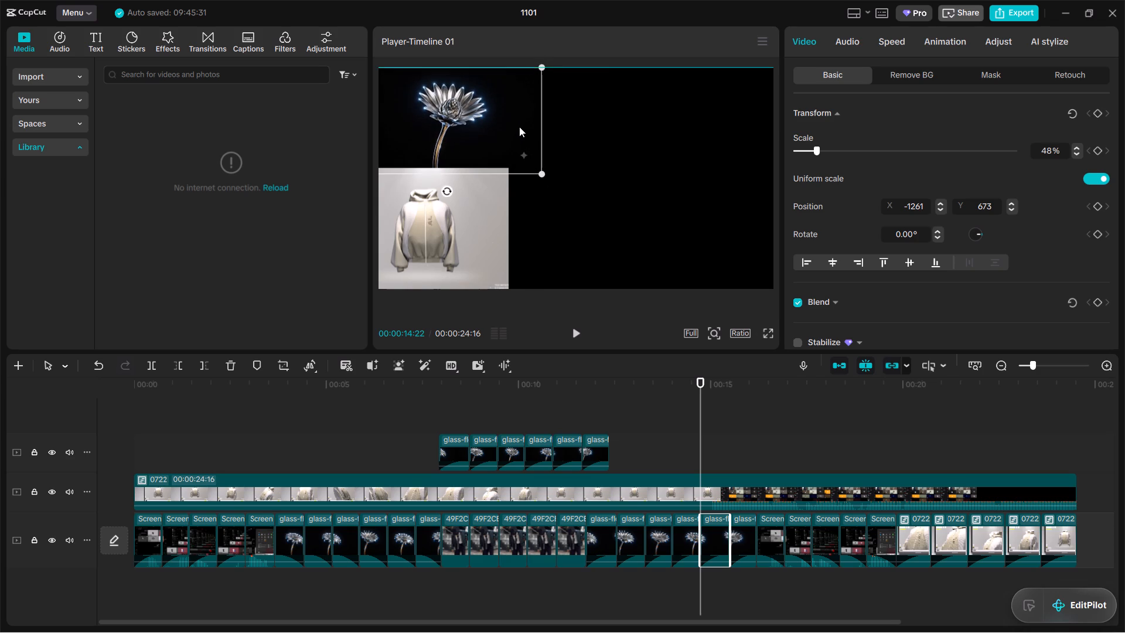
{"action": "left_click_drag", "start_coordinate": [519, 127], "coordinate": [782, 126]}
{"action": "left_click", "coordinate": [533, 101]}
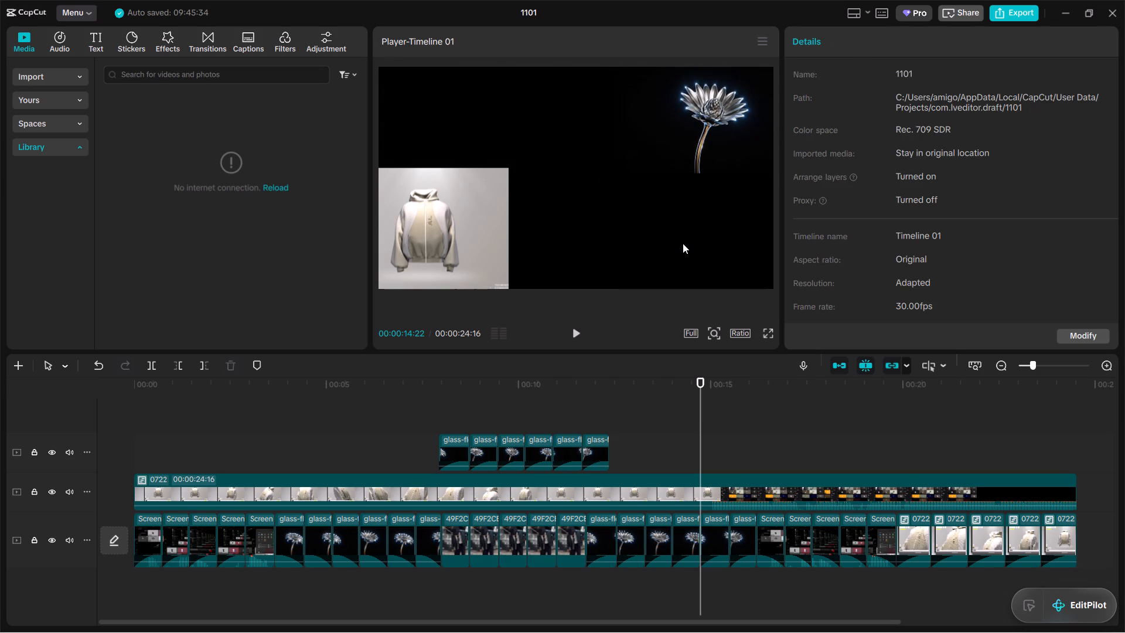
Check the transform settings of the 49F2 clips and the main-track glass-flower clips that follow them.
{"action": "left_click", "coordinate": [462, 537]}
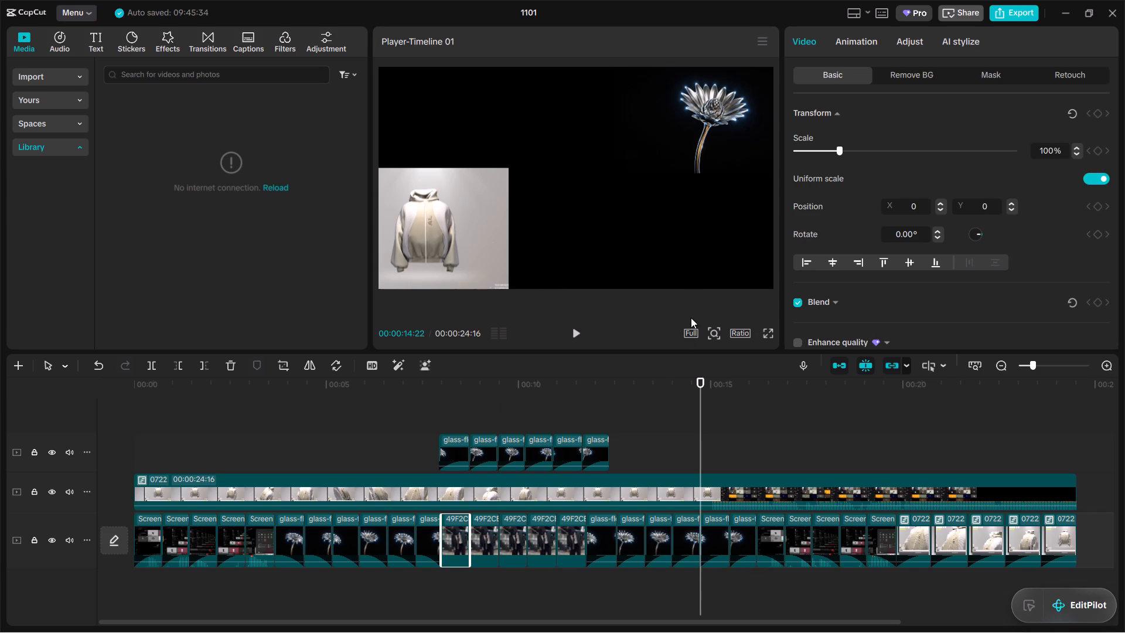
{"action": "left_click", "coordinate": [587, 259]}
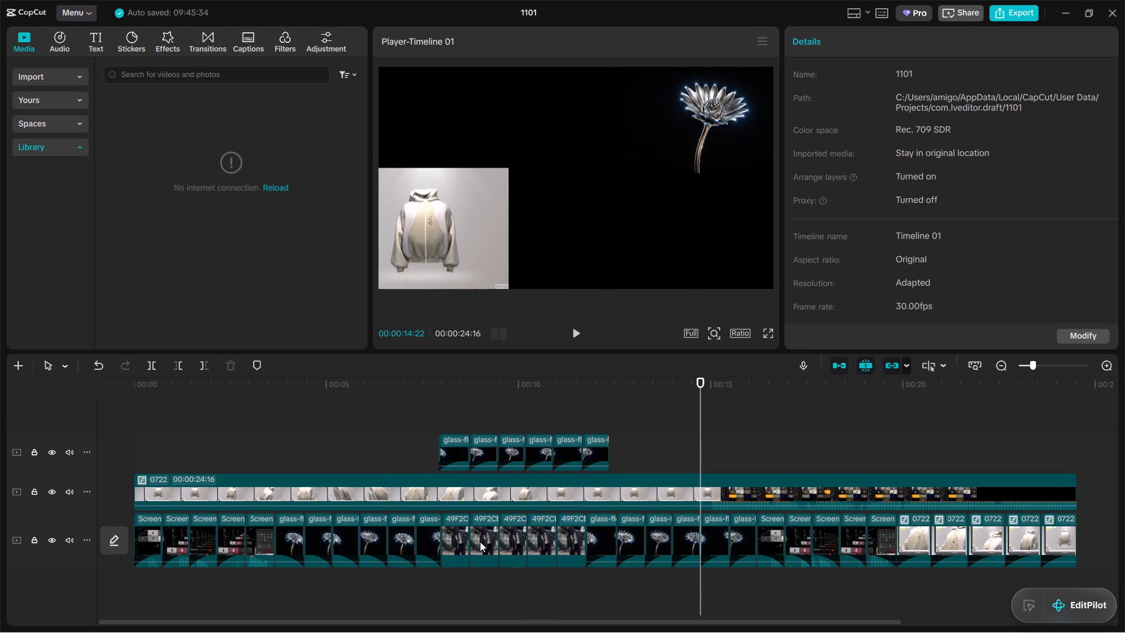
{"action": "left_click", "coordinate": [489, 537]}
{"action": "left_click", "coordinate": [517, 534]}
{"action": "left_click", "coordinate": [541, 533]}
{"action": "left_click", "coordinate": [572, 535]}
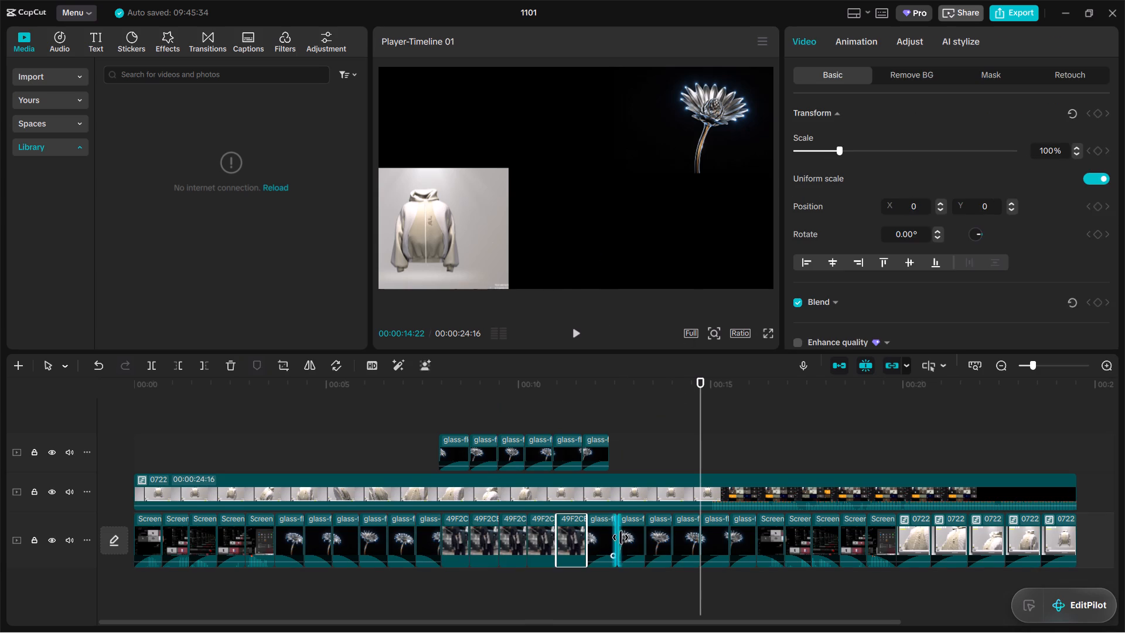
{"action": "left_click", "coordinate": [621, 537]}
{"action": "left_click", "coordinate": [683, 538]}
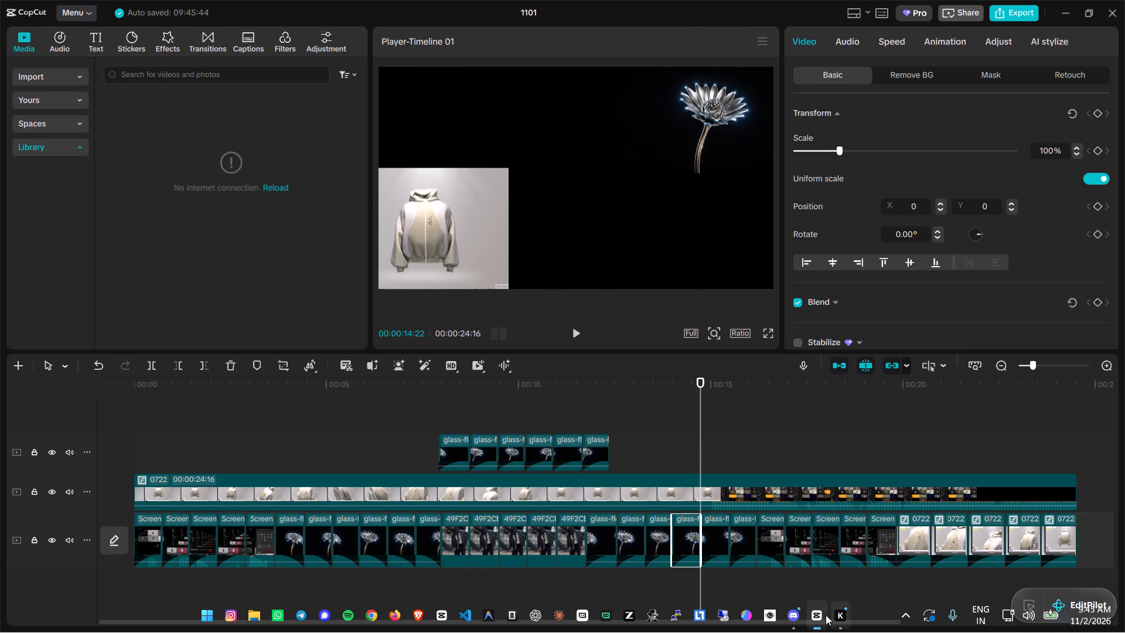
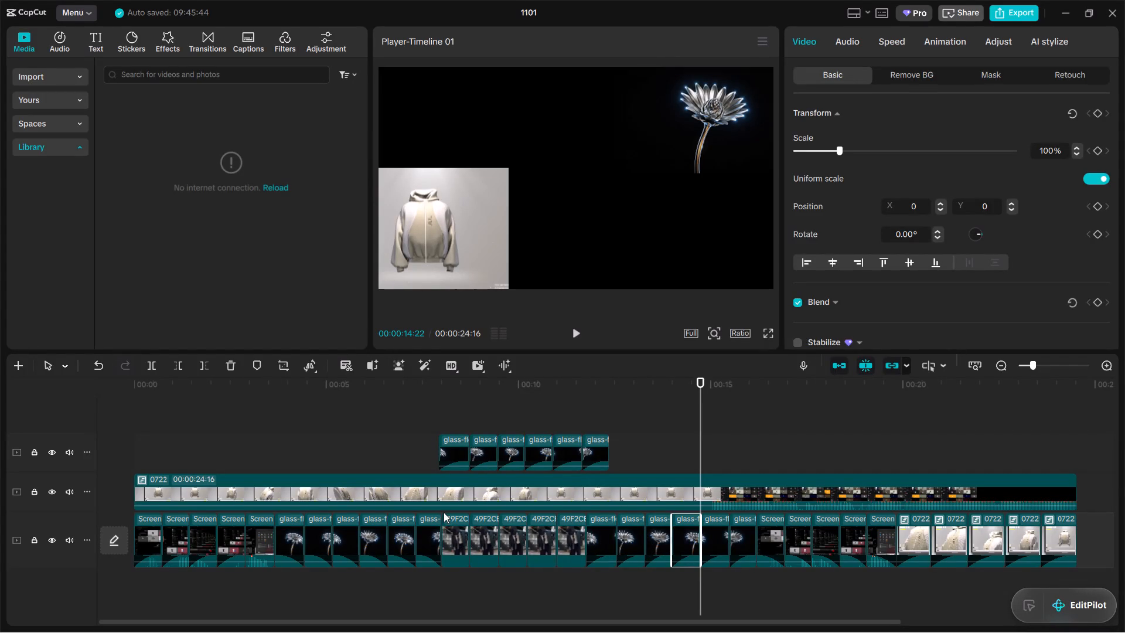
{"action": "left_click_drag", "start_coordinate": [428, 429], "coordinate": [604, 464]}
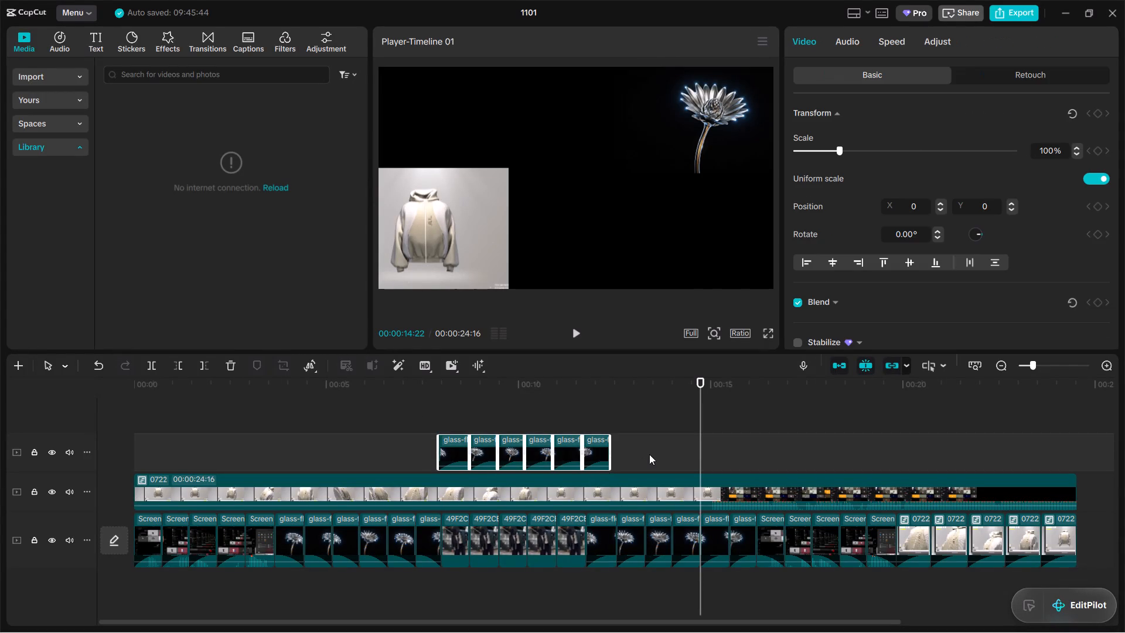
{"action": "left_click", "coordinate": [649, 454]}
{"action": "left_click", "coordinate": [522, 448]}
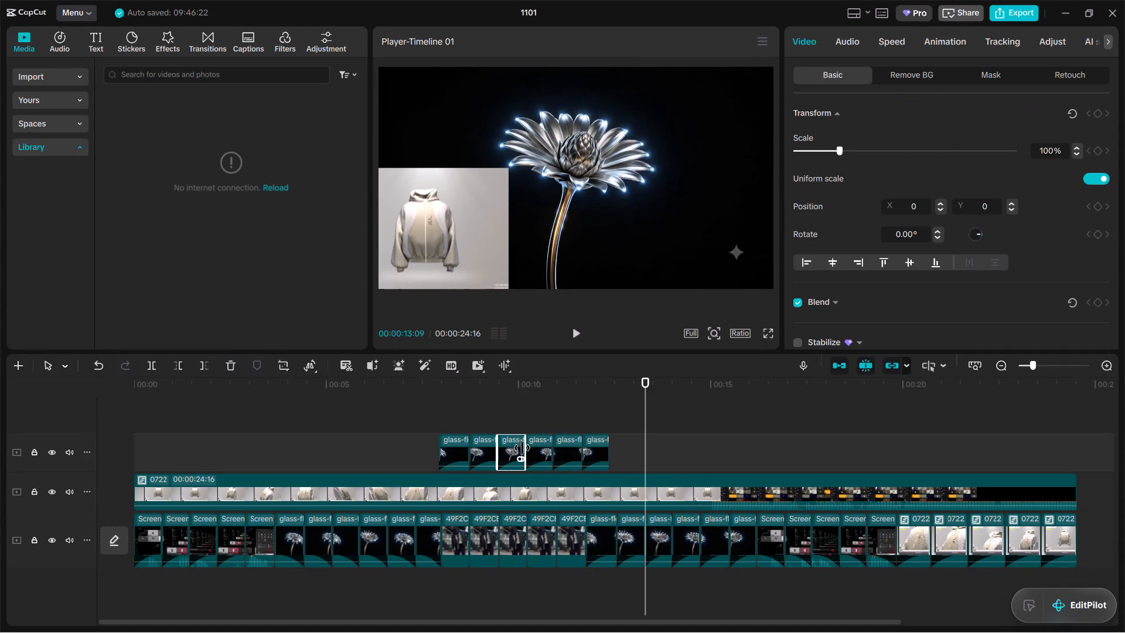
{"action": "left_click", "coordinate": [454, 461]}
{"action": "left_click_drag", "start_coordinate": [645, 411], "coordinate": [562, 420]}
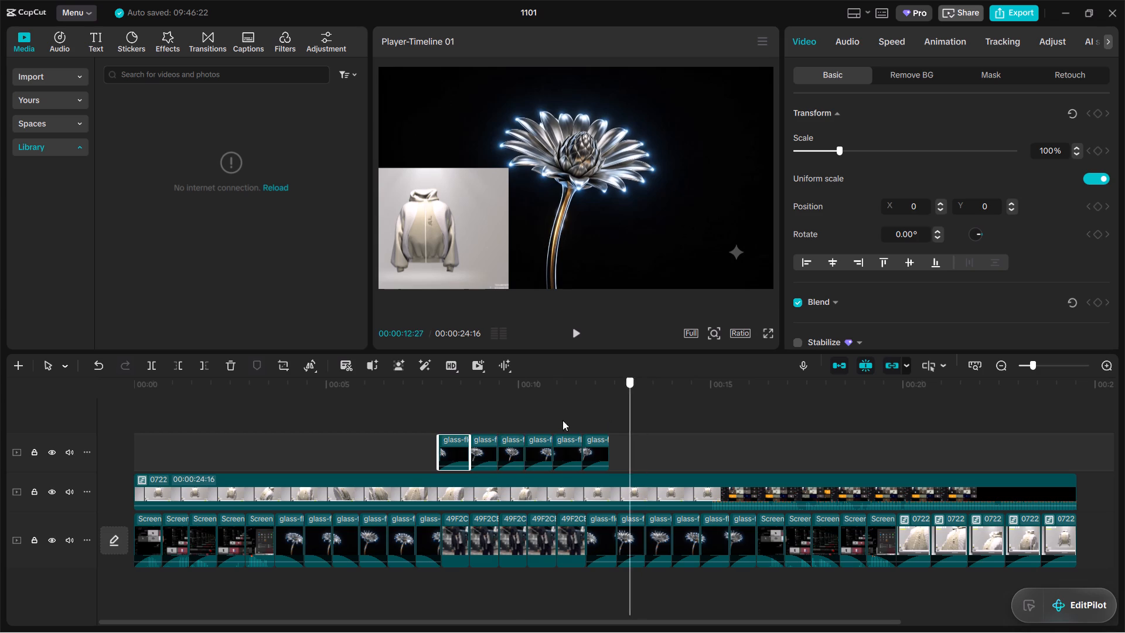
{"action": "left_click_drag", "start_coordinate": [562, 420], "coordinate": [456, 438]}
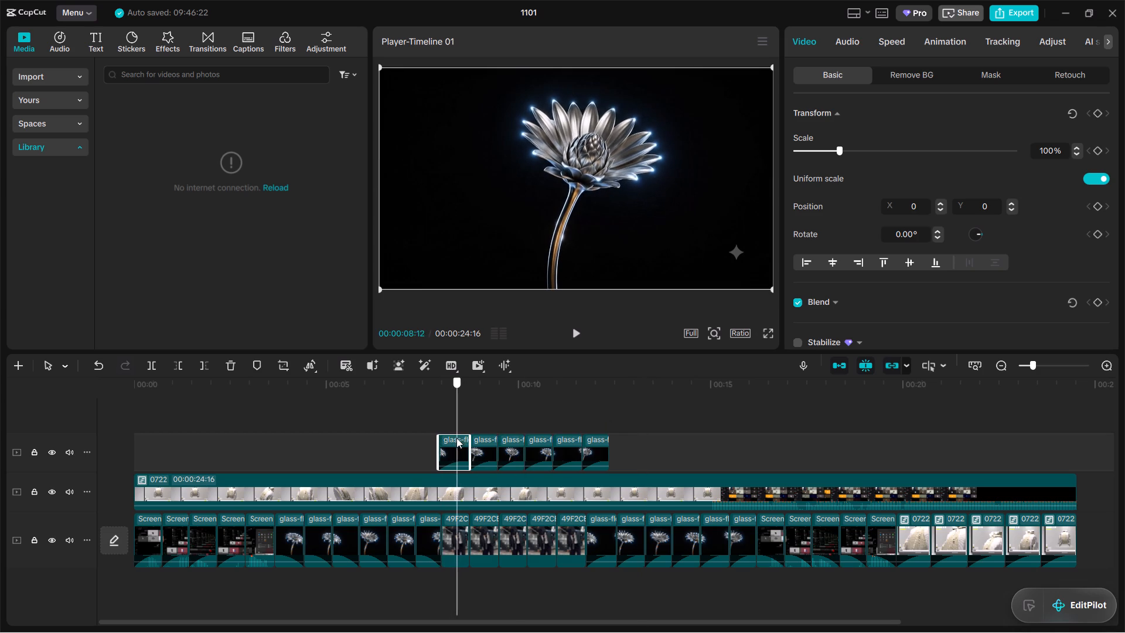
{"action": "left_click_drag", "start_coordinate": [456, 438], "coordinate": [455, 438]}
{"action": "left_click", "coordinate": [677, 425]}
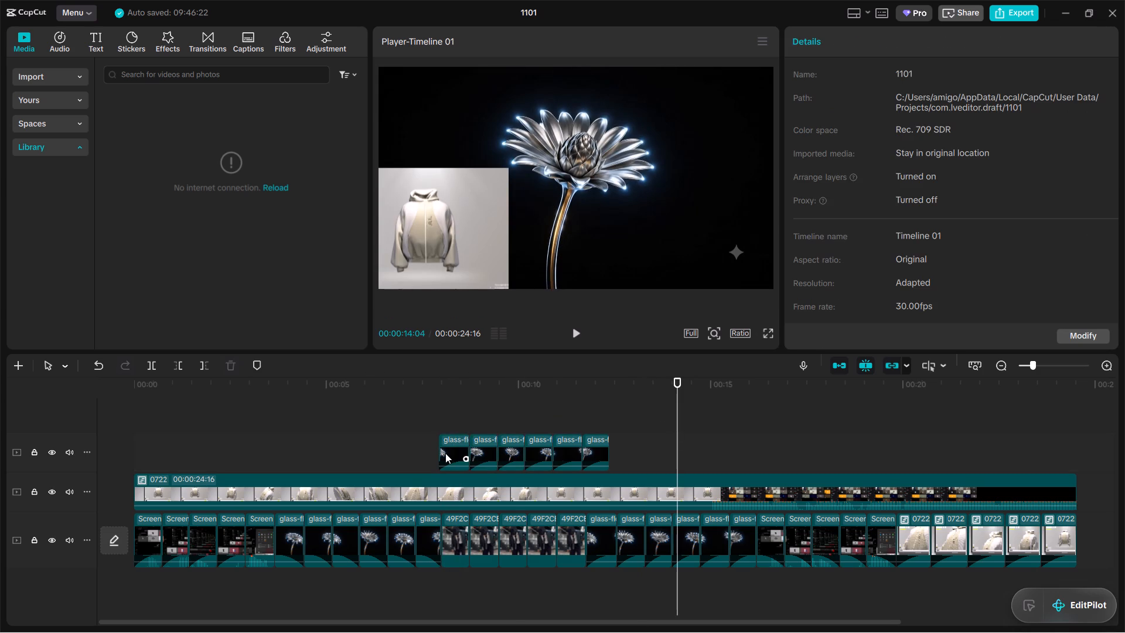
Scale the first upper-track glass-flower clip, at 00:00:08:10, to 41% and place it in the frame's top-right corner.
{"action": "left_click", "coordinate": [445, 453]}
{"action": "left_click_drag", "start_coordinate": [675, 407], "coordinate": [454, 428]}
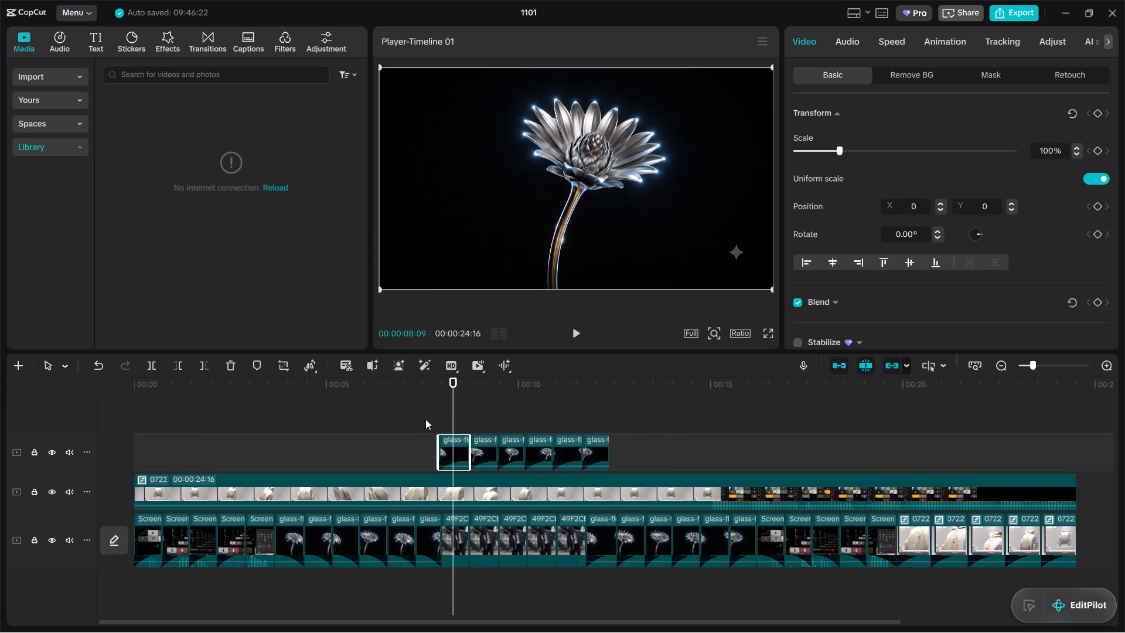
{"action": "left_click", "coordinate": [410, 408]}
{"action": "left_click", "coordinate": [456, 447]}
{"action": "left_click", "coordinate": [454, 418]}
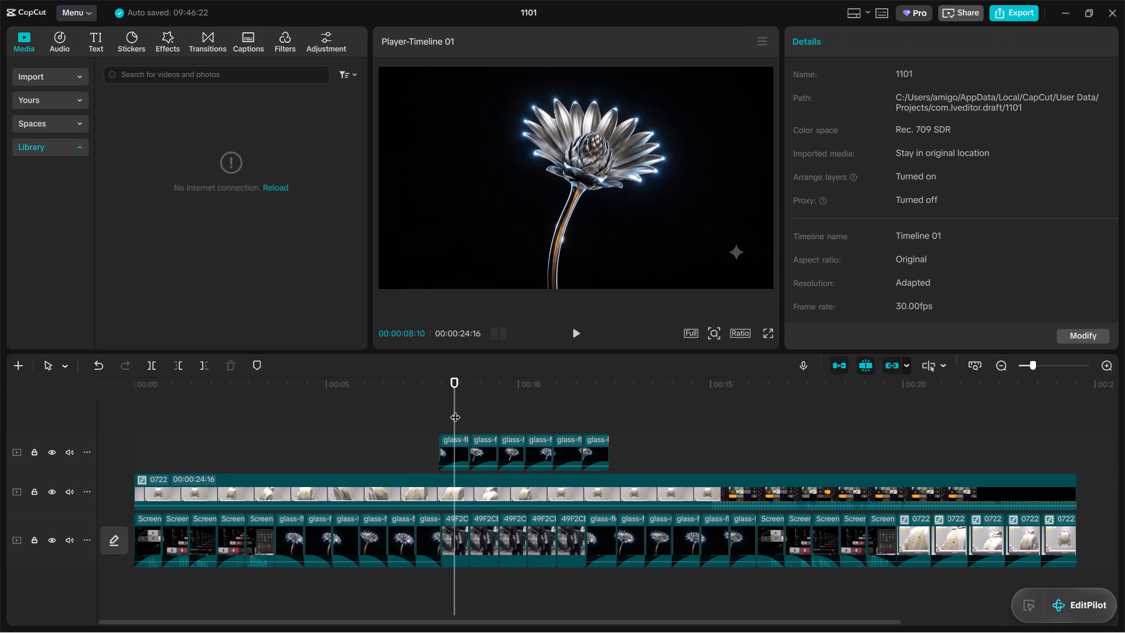
{"action": "left_click", "coordinate": [547, 216]}
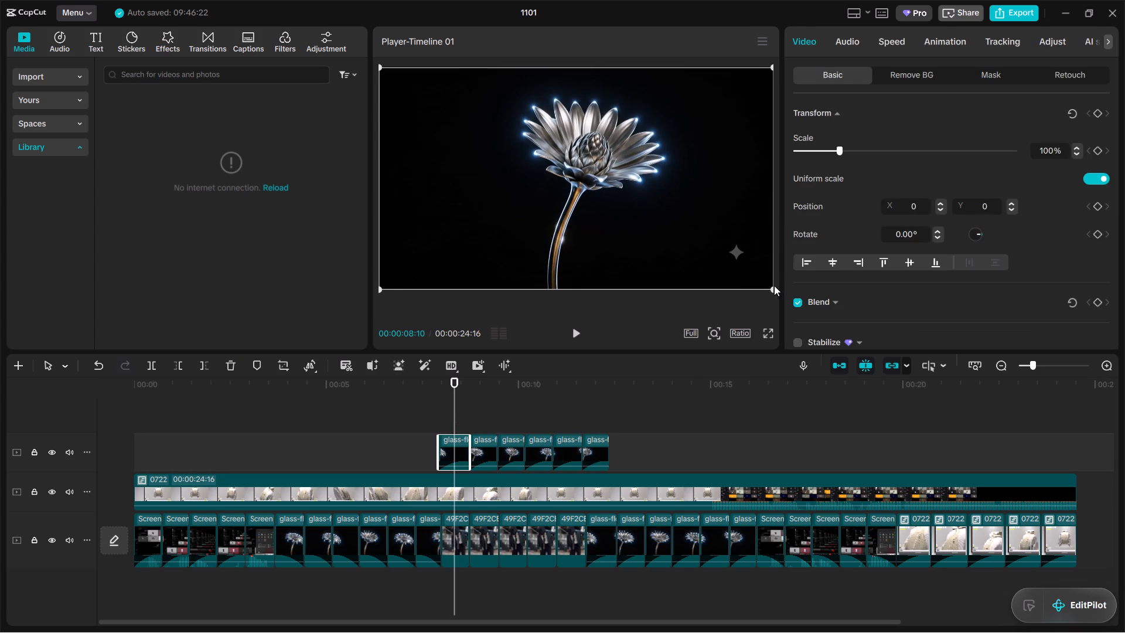
{"action": "left_click_drag", "start_coordinate": [772, 285], "coordinate": [608, 182]}
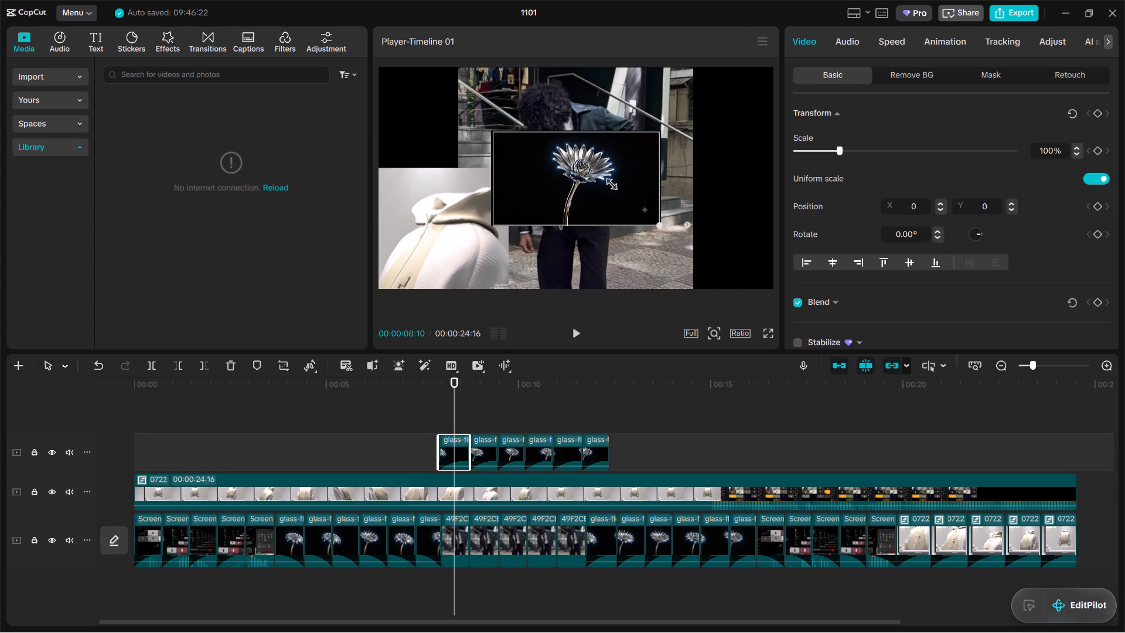
{"action": "left_click_drag", "start_coordinate": [608, 182], "coordinate": [605, 181]}
{"action": "left_click_drag", "start_coordinate": [568, 194], "coordinate": [703, 125]}
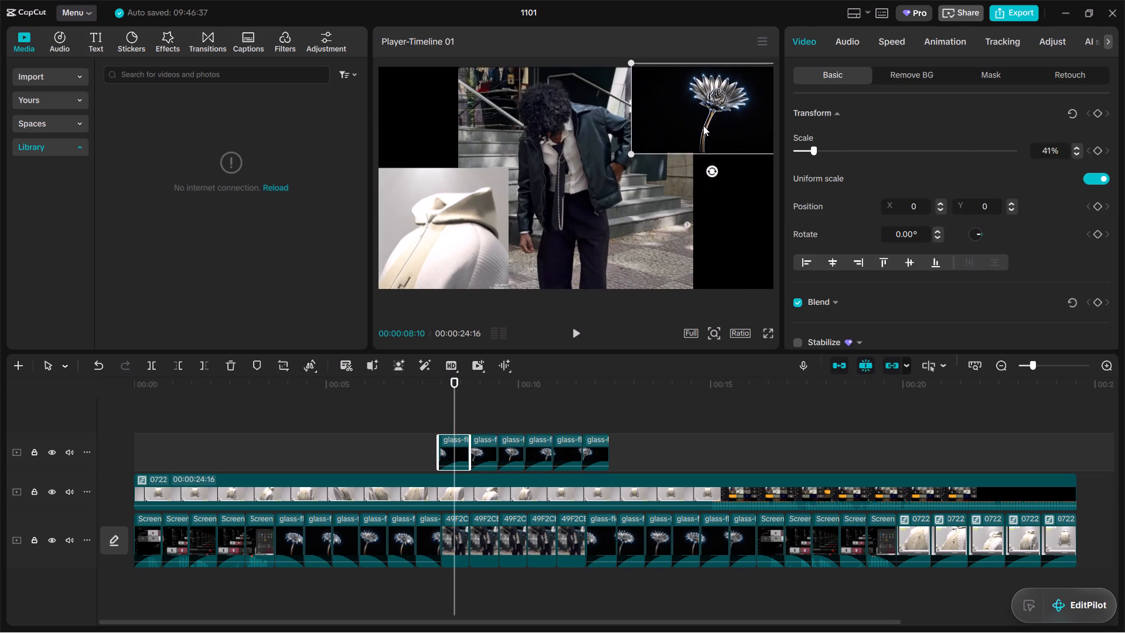
{"action": "left_click_drag", "start_coordinate": [703, 125], "coordinate": [703, 127]}
{"action": "left_click", "coordinate": [720, 213]}
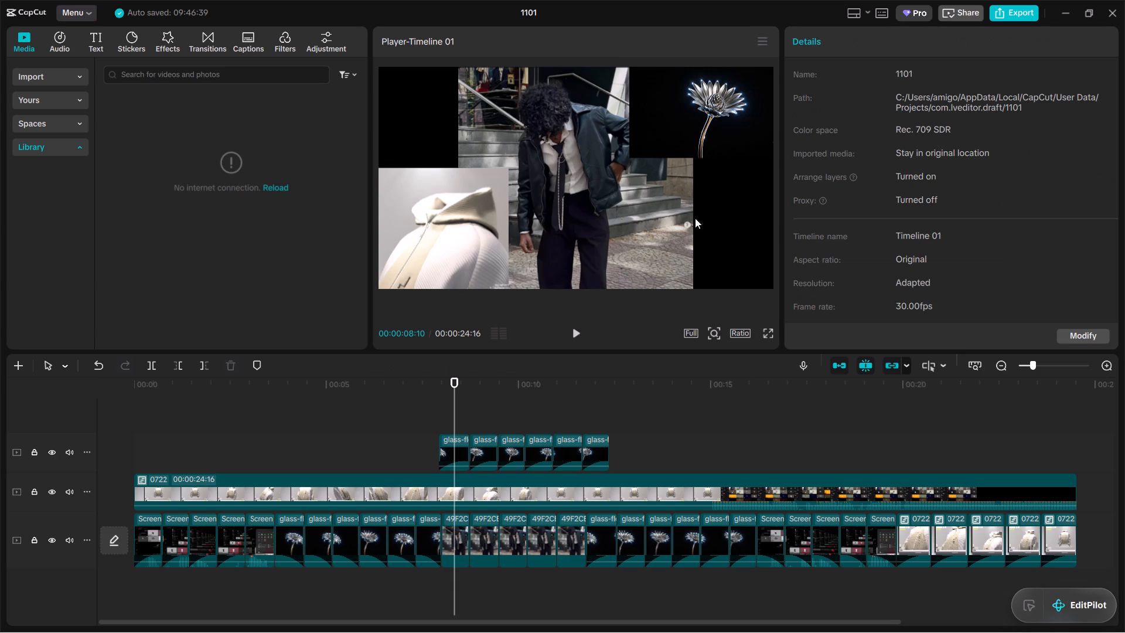
Scale the main-track 49F2 clip at 00:00:08:10 to 46%, keeping it centred in the frame.
{"action": "left_click", "coordinate": [630, 212]}
{"action": "left_click_drag", "start_coordinate": [693, 288], "coordinate": [589, 207]}
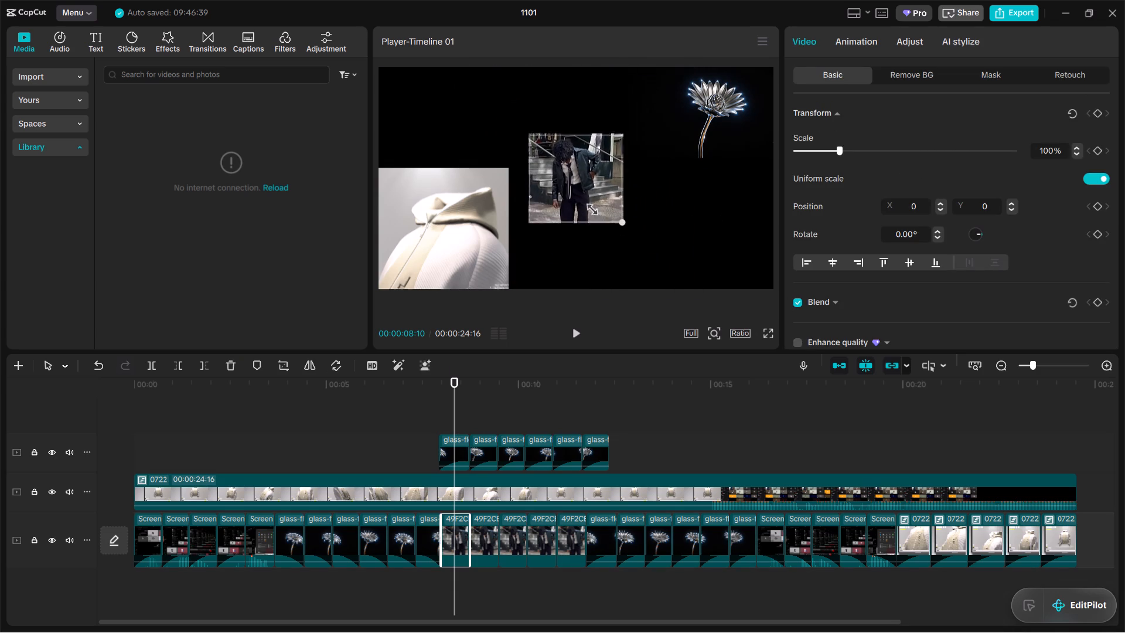
{"action": "left_click_drag", "start_coordinate": [589, 207], "coordinate": [595, 222]}
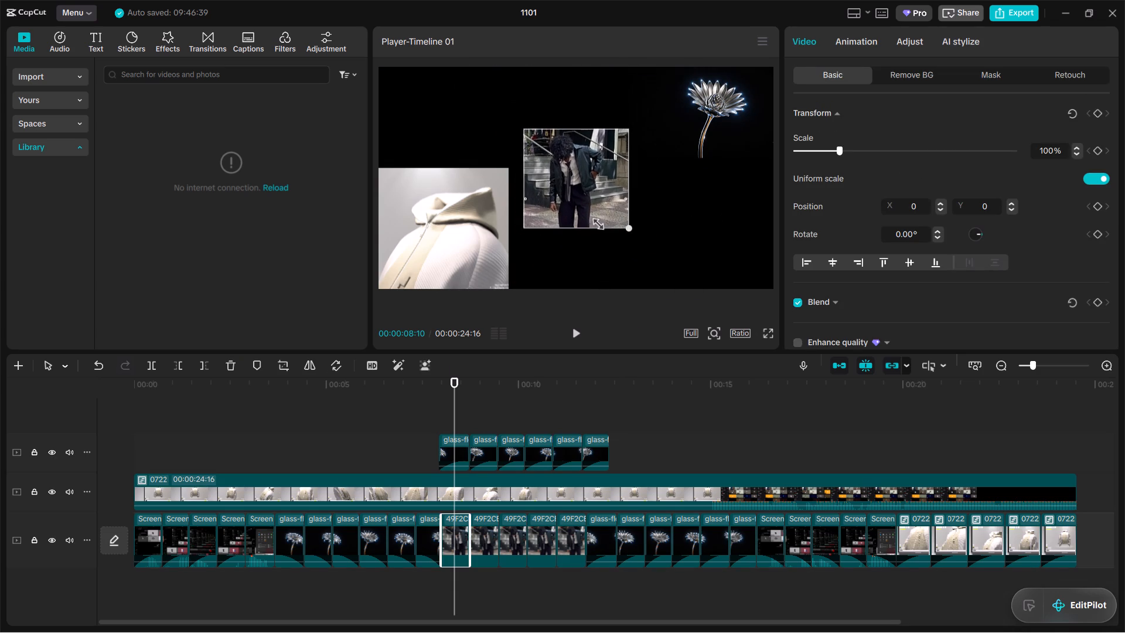
{"action": "left_click_drag", "start_coordinate": [595, 222], "coordinate": [598, 222]}
{"action": "left_click", "coordinate": [633, 250]}
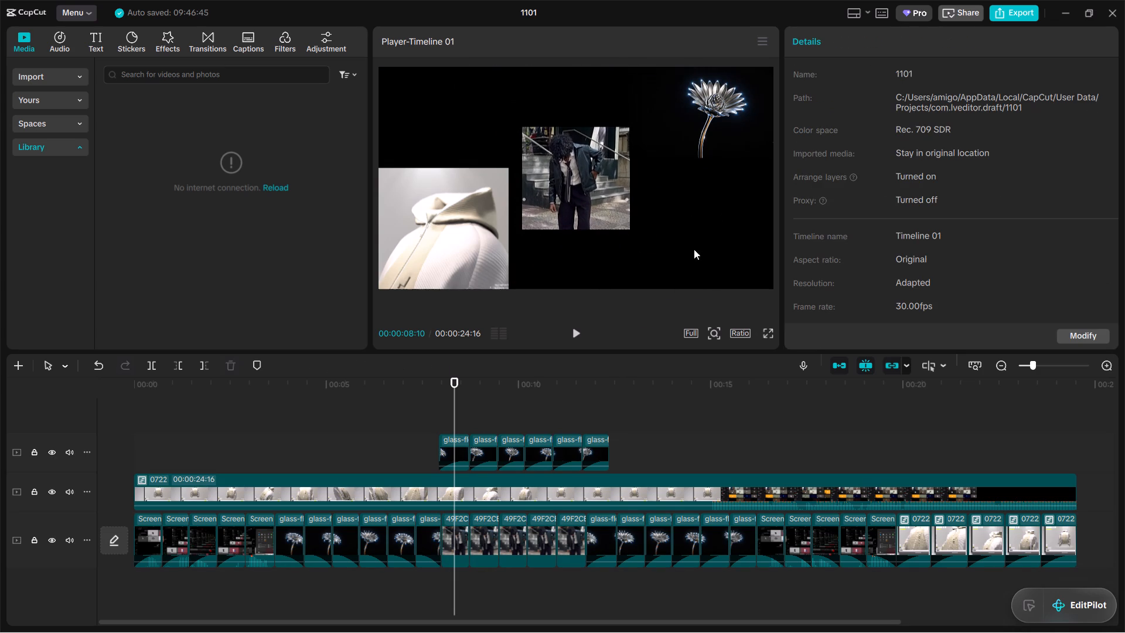
{"action": "left_click", "coordinate": [572, 169]}
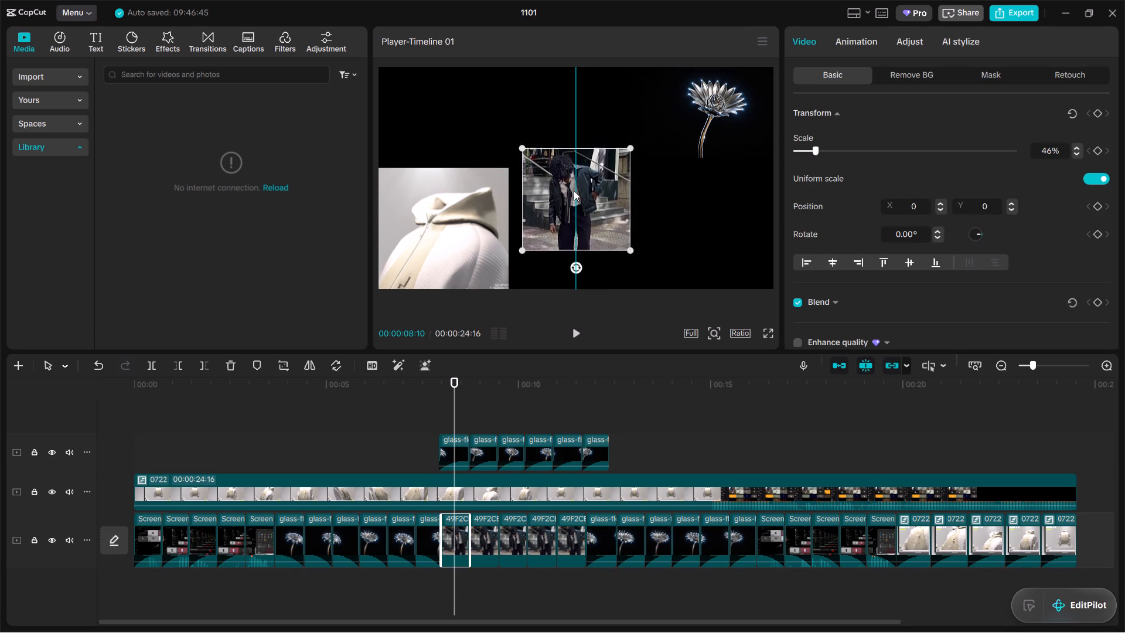
{"action": "left_click", "coordinate": [714, 194]}
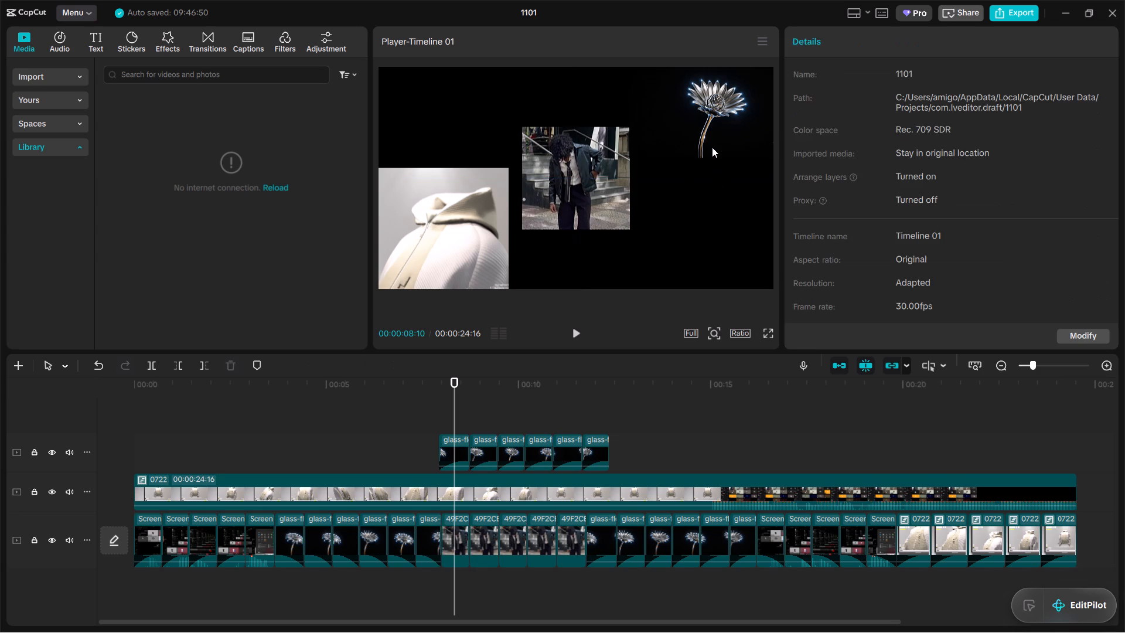
Reduce the upper-track glass-flower clip at 00:00:08:10 to 37% and shift it further into the frame's top-right corner.
{"action": "left_click", "coordinate": [708, 138]}
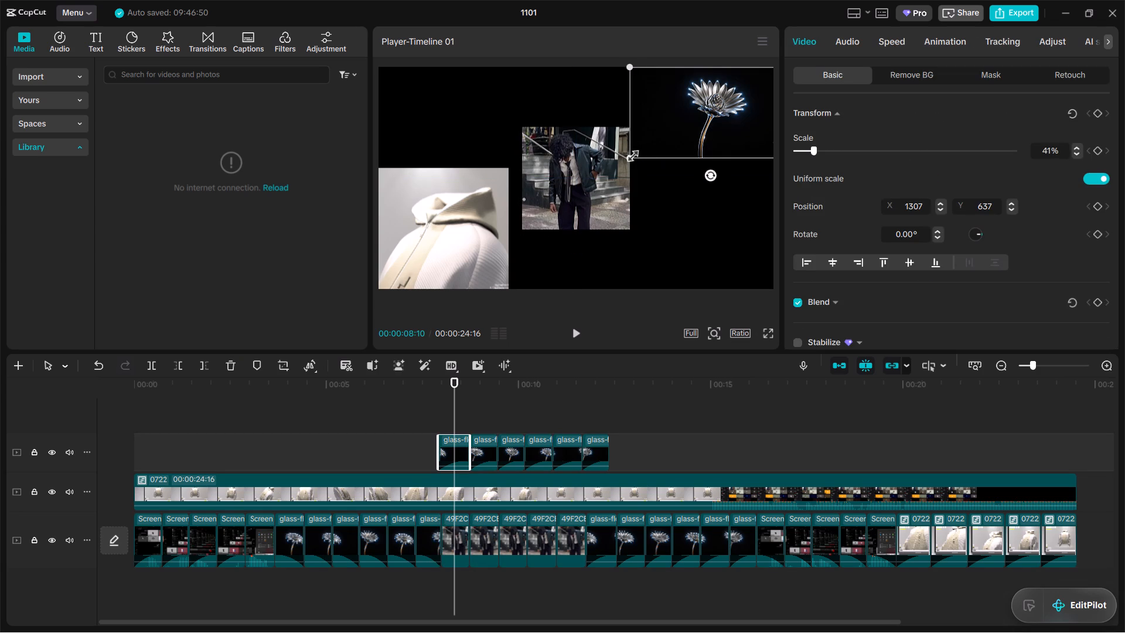
{"action": "left_click_drag", "start_coordinate": [630, 154], "coordinate": [637, 141]}
{"action": "left_click_drag", "start_coordinate": [690, 127], "coordinate": [706, 115]}
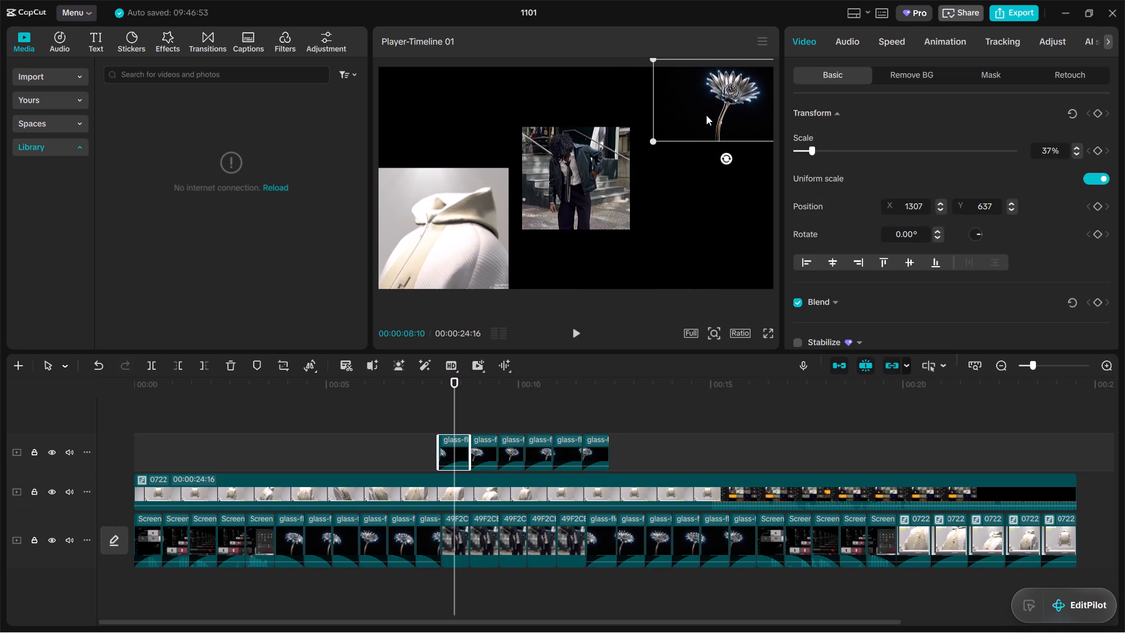
{"action": "left_click_drag", "start_coordinate": [706, 115], "coordinate": [705, 117]}
{"action": "left_click", "coordinate": [701, 213]}
Reduce the 49F2 clip at 00:00:08:10 to 41% and shift it slightly right of the frame's centre, to X 135, Y 0.
{"action": "left_click", "coordinate": [584, 181]}
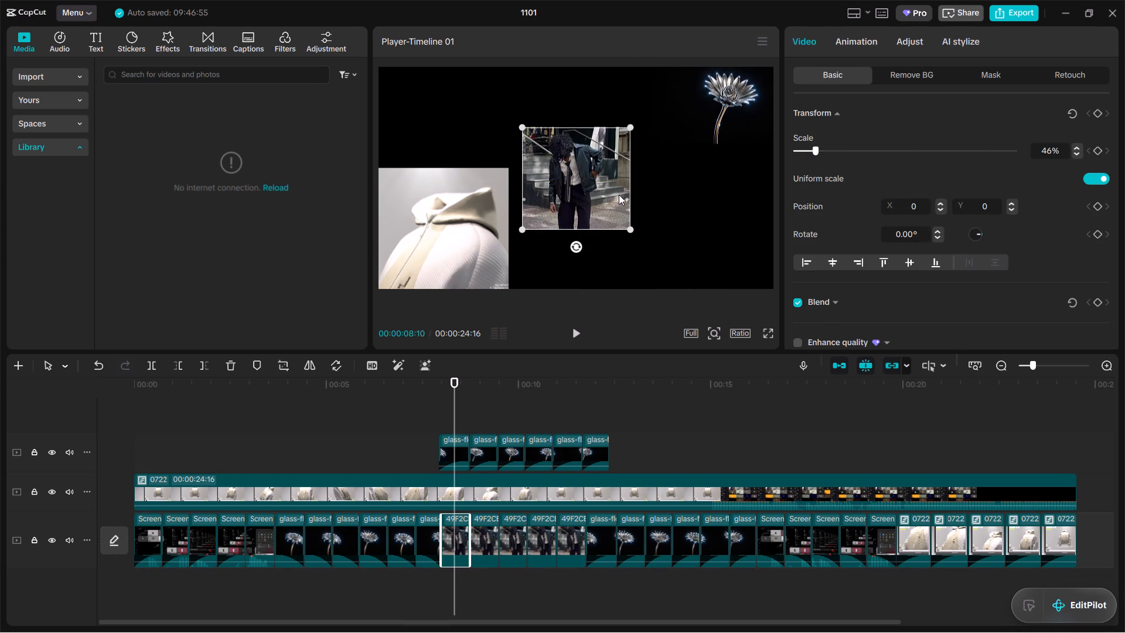
{"action": "left_click_drag", "start_coordinate": [630, 230], "coordinate": [624, 220]}
{"action": "left_click_drag", "start_coordinate": [602, 173], "coordinate": [618, 189]}
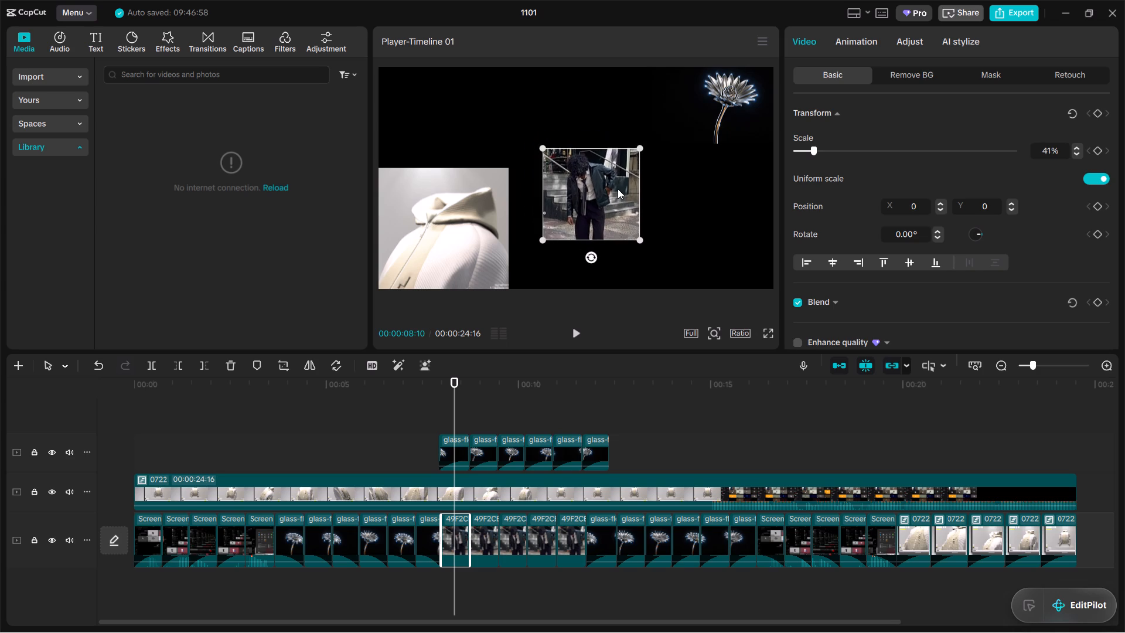
{"action": "left_click_drag", "start_coordinate": [618, 189], "coordinate": [616, 175]}
{"action": "left_click", "coordinate": [678, 183]}
Shrink the 0722 overlay to about a quarter of the frame's width and place it in the frame's bottom-left corner.
{"action": "left_click", "coordinate": [428, 210]}
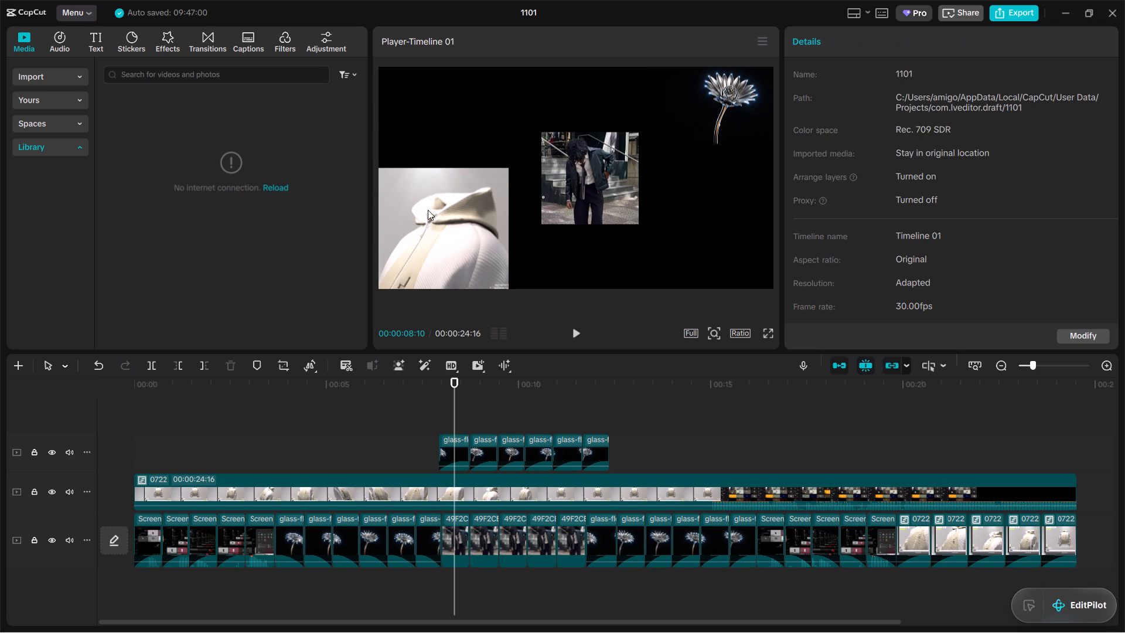
{"action": "left_click", "coordinate": [477, 203]}
{"action": "left_click_drag", "start_coordinate": [458, 209], "coordinate": [466, 254]}
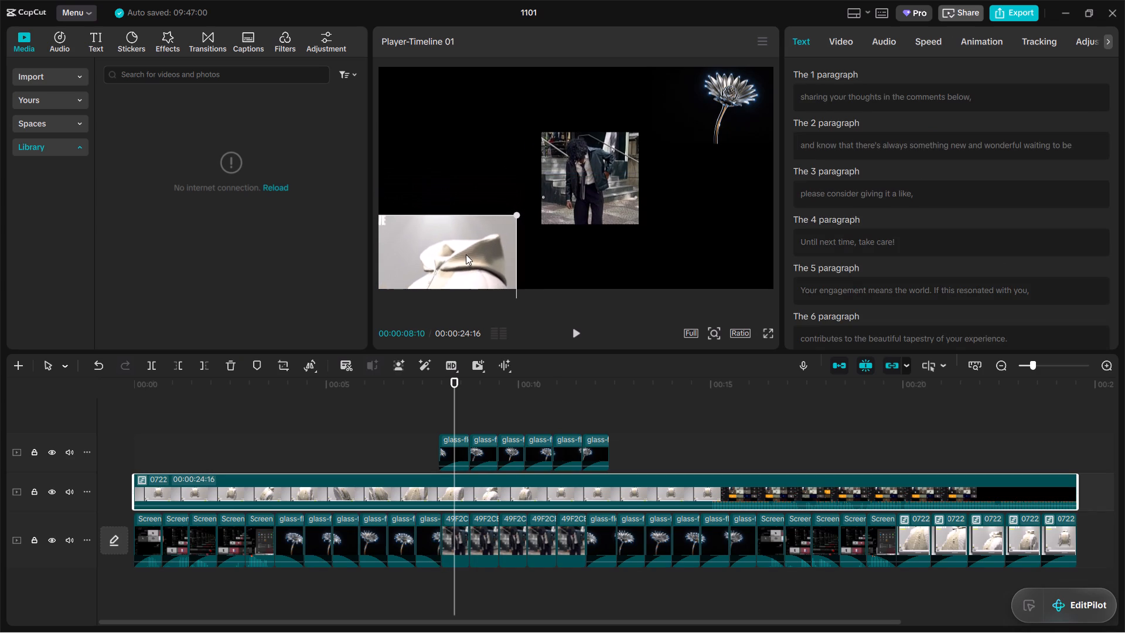
{"action": "left_click_drag", "start_coordinate": [466, 254], "coordinate": [466, 216]}
{"action": "left_click_drag", "start_coordinate": [520, 179], "coordinate": [455, 222]}
{"action": "left_click", "coordinate": [452, 237]}
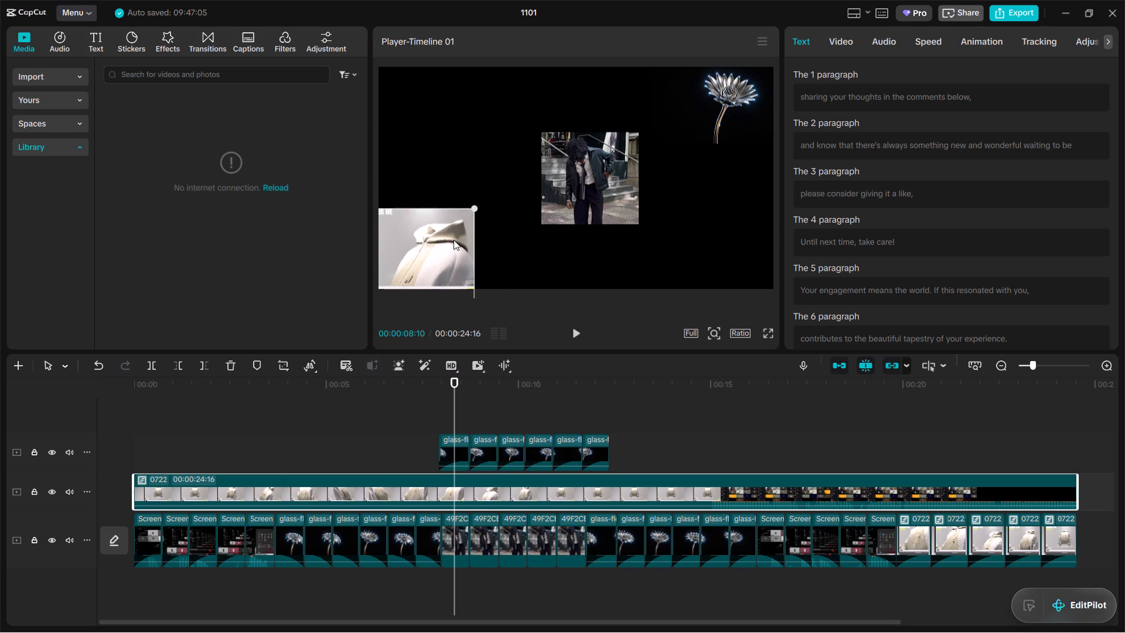
{"action": "left_click", "coordinate": [602, 249]}
Move the 49F2 clip at 00:00:08:10 back to the centre of the frame.
{"action": "left_click", "coordinate": [611, 189]}
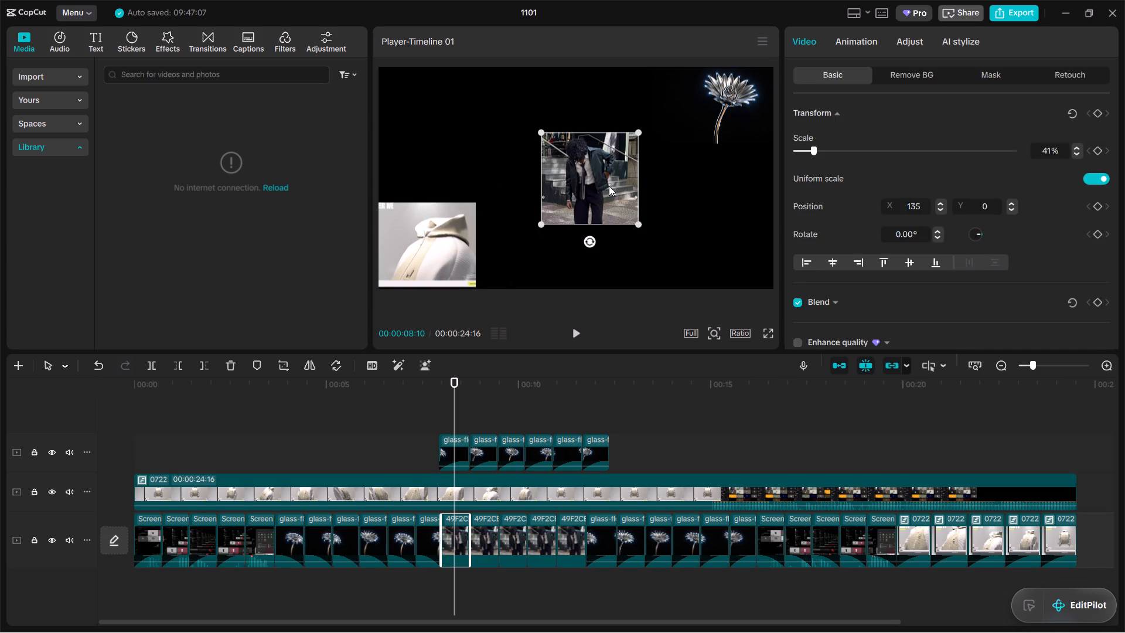
{"action": "left_click_drag", "start_coordinate": [601, 178], "coordinate": [584, 175]}
{"action": "left_click", "coordinate": [667, 221]}
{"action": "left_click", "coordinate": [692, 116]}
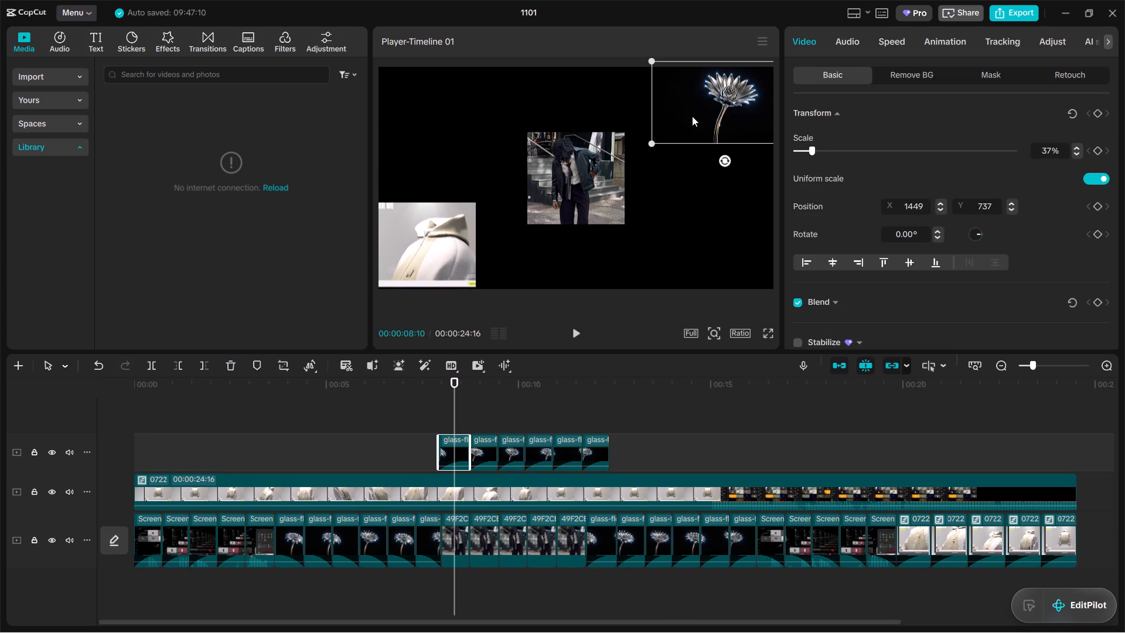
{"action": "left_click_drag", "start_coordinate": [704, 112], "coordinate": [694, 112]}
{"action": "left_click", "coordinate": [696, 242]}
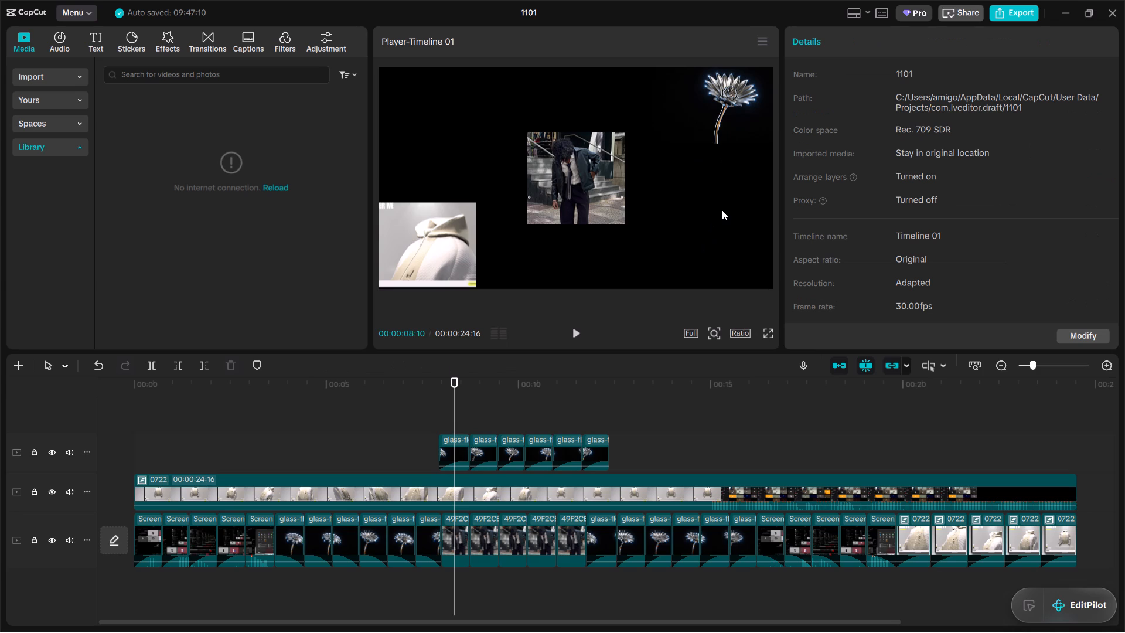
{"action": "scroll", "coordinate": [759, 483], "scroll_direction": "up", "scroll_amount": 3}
Shrink the upper-track glass-flower clip at 00:00:09:03 to about two-fifths of the frame's width, in the frame's top-right corner.
{"action": "left_click_drag", "start_coordinate": [452, 396], "coordinate": [484, 404]}
{"action": "left_click", "coordinate": [612, 221]}
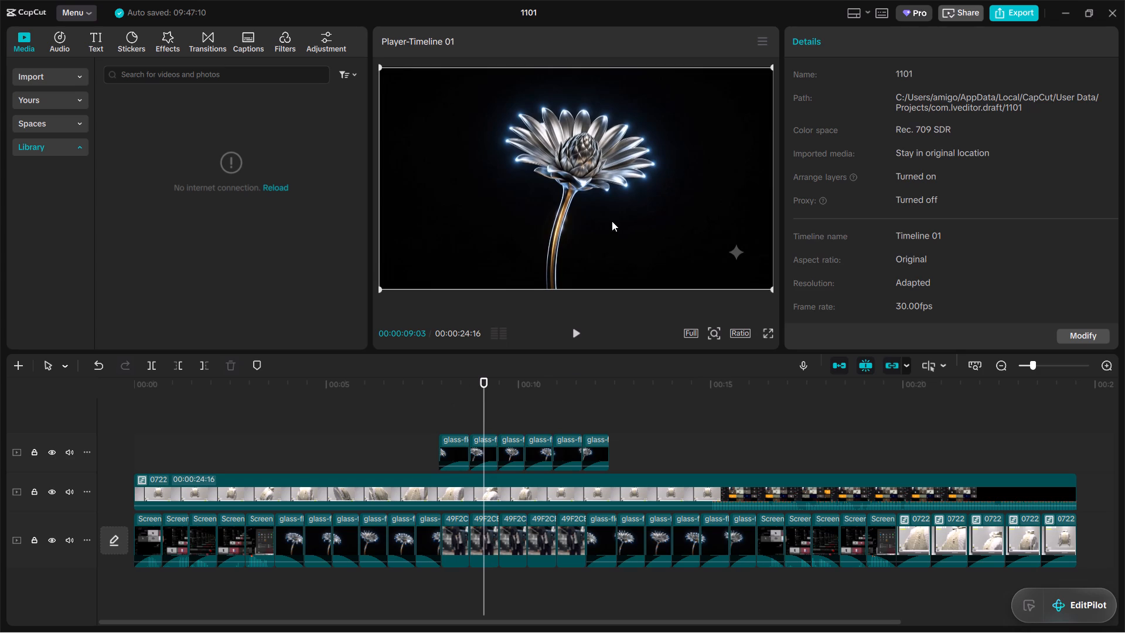
{"action": "left_click_drag", "start_coordinate": [771, 291], "coordinate": [596, 187]}
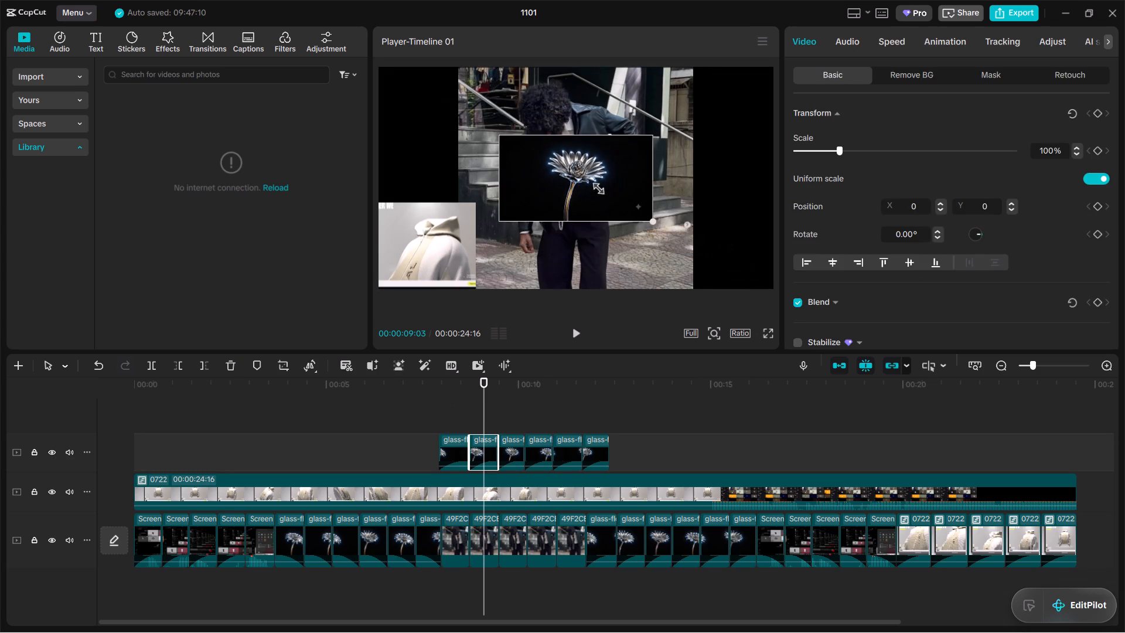
{"action": "left_click_drag", "start_coordinate": [596, 187], "coordinate": [588, 182]}
{"action": "left_click_drag", "start_coordinate": [572, 188], "coordinate": [721, 115]}
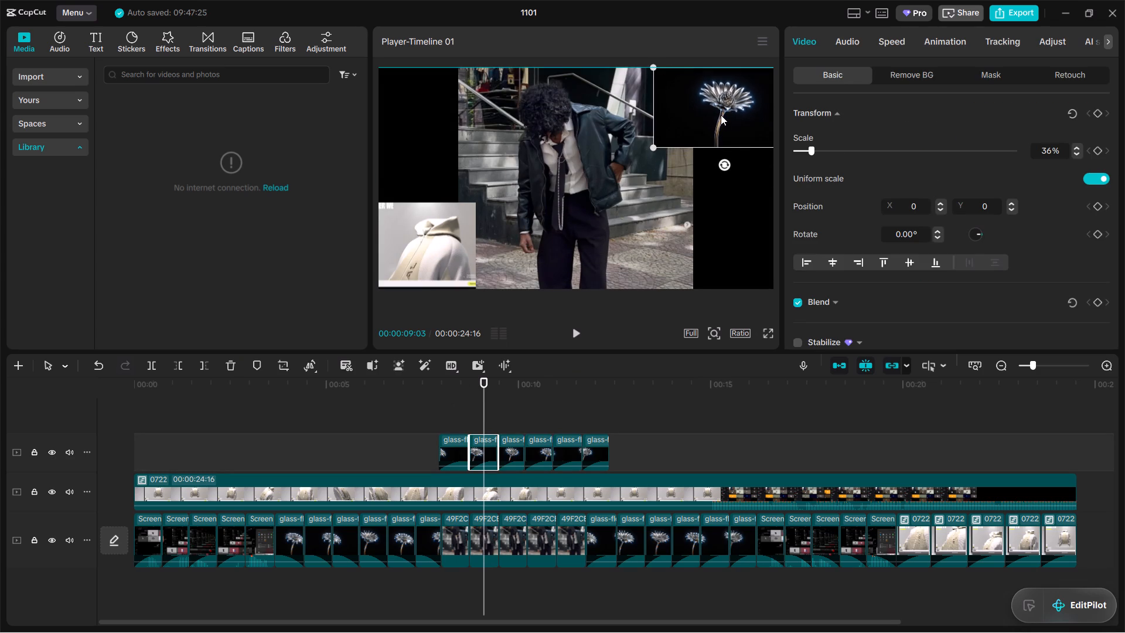
{"action": "left_click_drag", "start_coordinate": [721, 115], "coordinate": [720, 115]}
{"action": "left_click_drag", "start_coordinate": [651, 144], "coordinate": [637, 149]}
{"action": "left_click", "coordinate": [730, 226]}
Scale the main-track 49F2 clip at 00:00:09:03 to 40%, keeping it centred in the frame.
{"action": "left_click", "coordinate": [620, 203]}
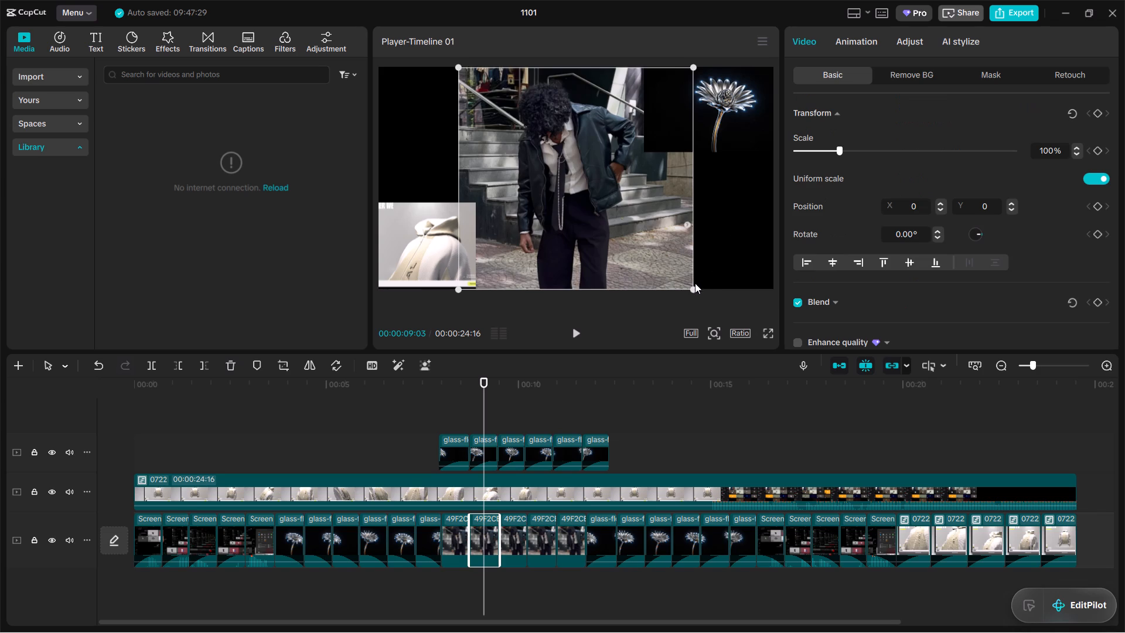
{"action": "left_click_drag", "start_coordinate": [693, 290], "coordinate": [597, 196]}
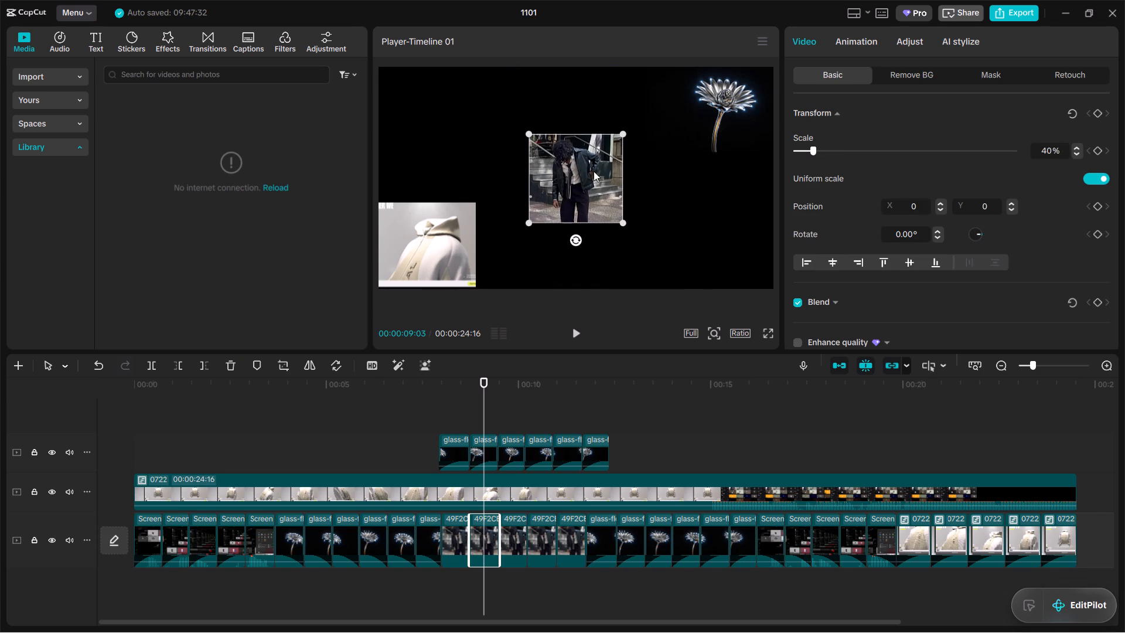
{"action": "left_click", "coordinate": [594, 171]}
{"action": "left_click", "coordinate": [712, 205]}
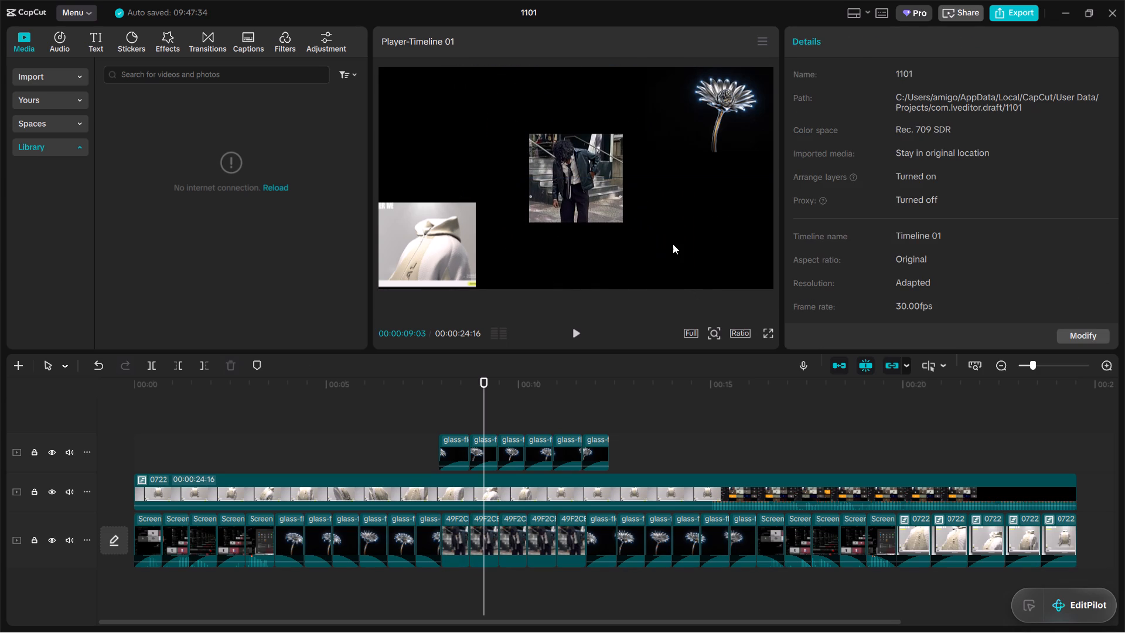
Scale the upper-track glass-flower clip at 00:00:09:27 to about 41% and place it in the frame's top-right corner.
{"action": "left_click_drag", "start_coordinate": [483, 403], "coordinate": [512, 406]}
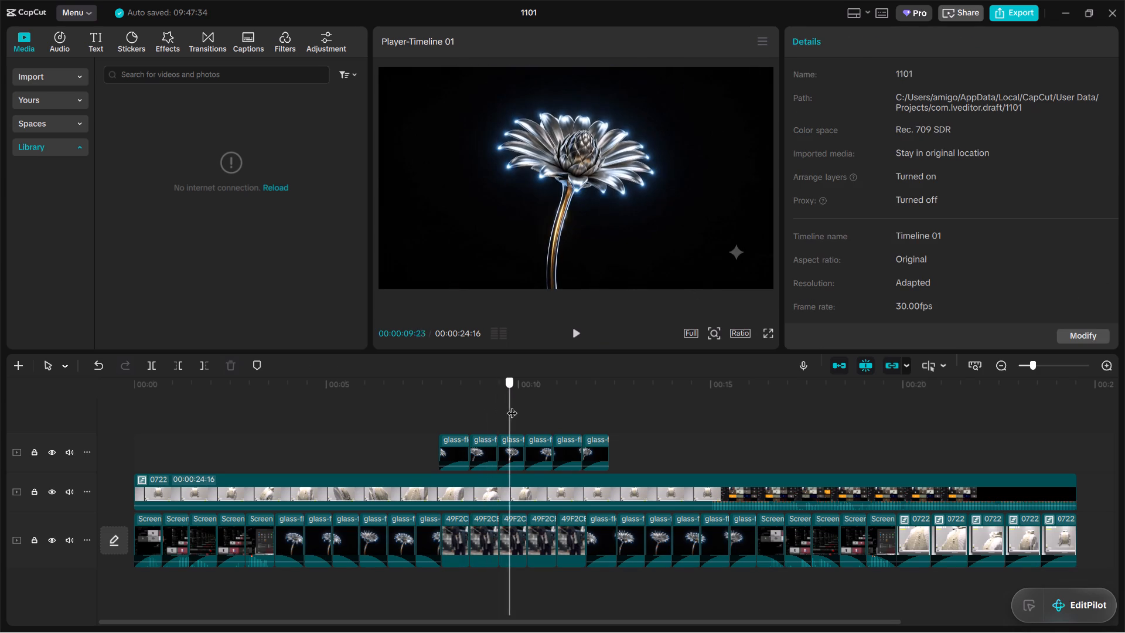
{"action": "left_click_drag", "start_coordinate": [512, 406], "coordinate": [514, 408]}
{"action": "left_click", "coordinate": [555, 247]}
{"action": "left_click_drag", "start_coordinate": [657, 241], "coordinate": [594, 213]}
{"action": "left_click_drag", "start_coordinate": [712, 261], "coordinate": [536, 171]}
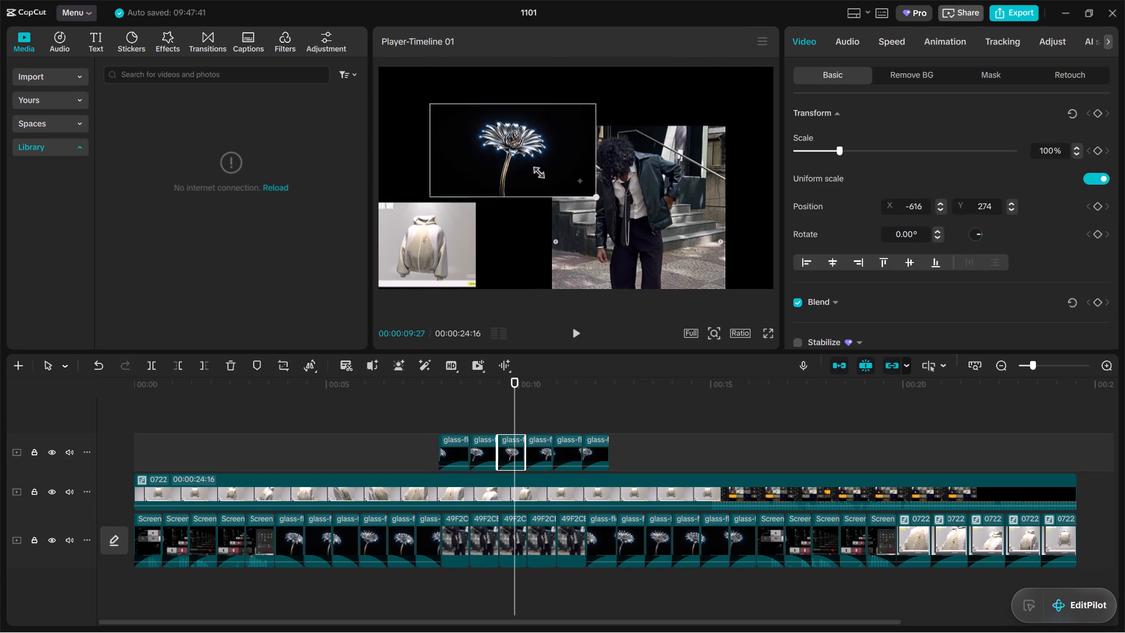
{"action": "left_click_drag", "start_coordinate": [536, 171], "coordinate": [531, 168]}
{"action": "left_click_drag", "start_coordinate": [520, 168], "coordinate": [735, 126]}
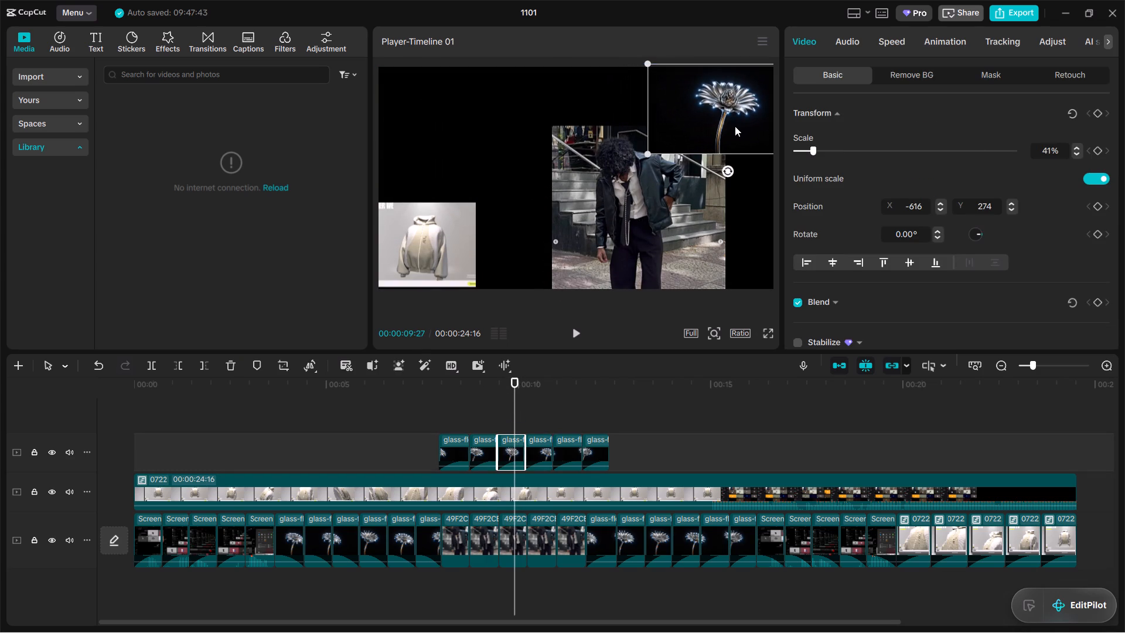
{"action": "left_click_drag", "start_coordinate": [735, 126], "coordinate": [735, 129]}
{"action": "left_click", "coordinate": [748, 218]}
Scale the main-track 49F2 clip at 00:00:09:27 to about 38% and move it to the centre of the frame.
{"action": "left_click", "coordinate": [643, 224]}
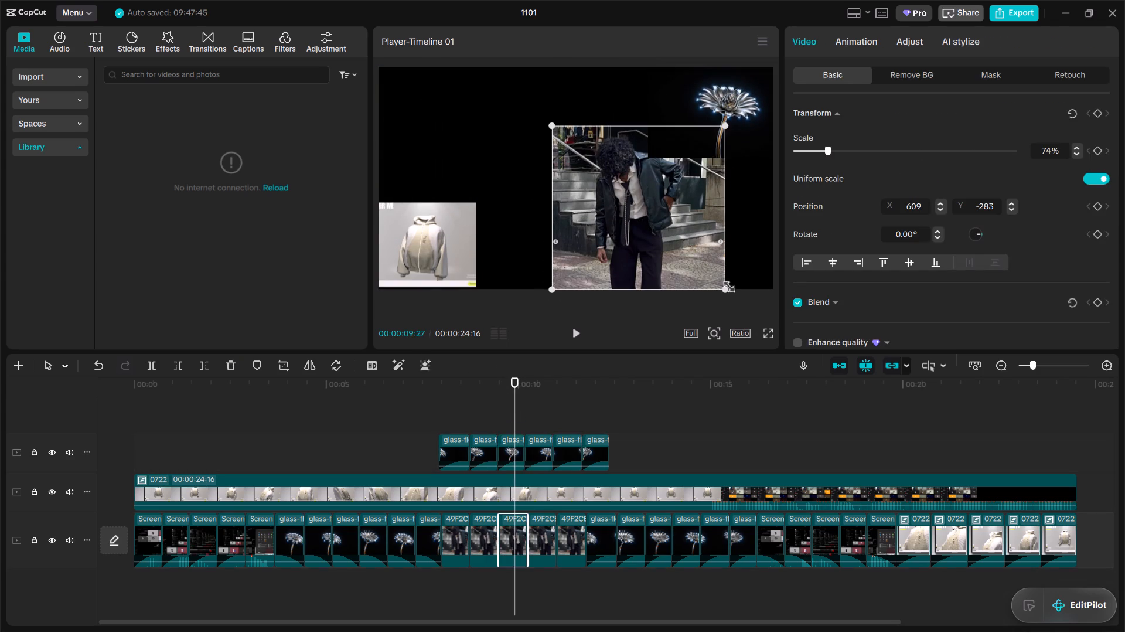
{"action": "left_click_drag", "start_coordinate": [727, 291], "coordinate": [660, 250]}
{"action": "left_click_drag", "start_coordinate": [657, 224], "coordinate": [621, 217]}
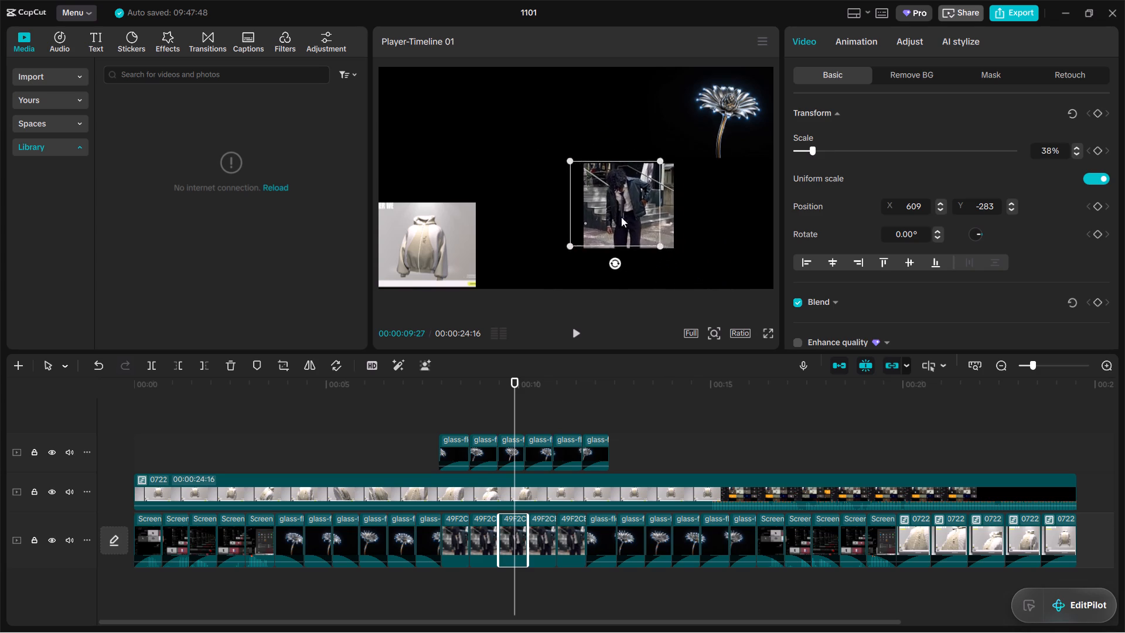
{"action": "left_click_drag", "start_coordinate": [621, 217], "coordinate": [592, 218]}
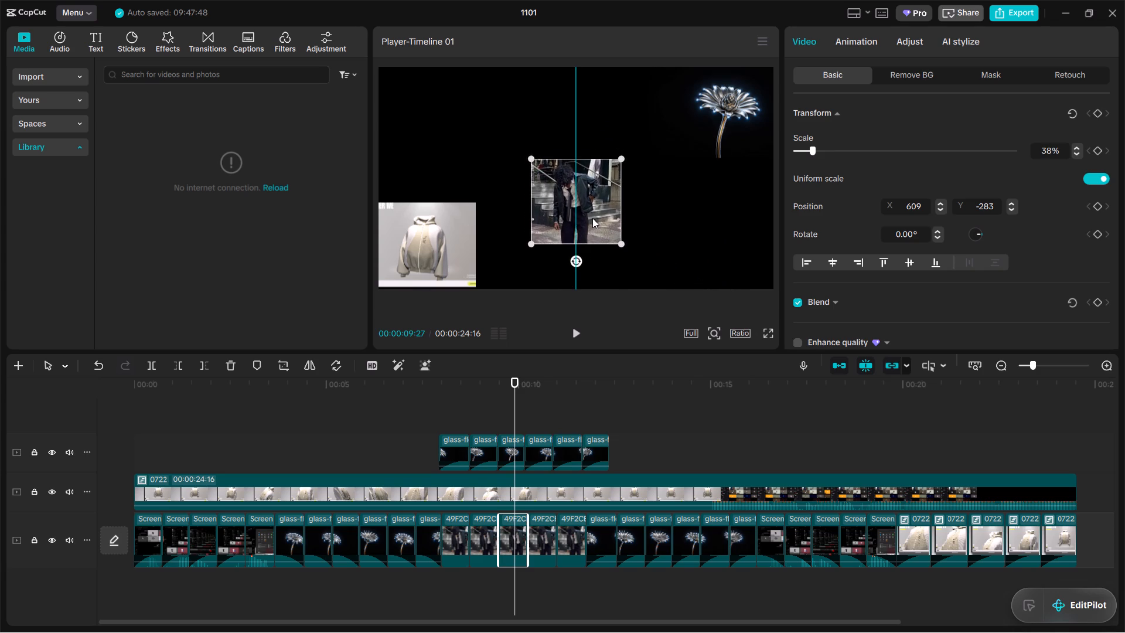
{"action": "left_click_drag", "start_coordinate": [592, 218], "coordinate": [597, 192]}
{"action": "left_click", "coordinate": [680, 205]}
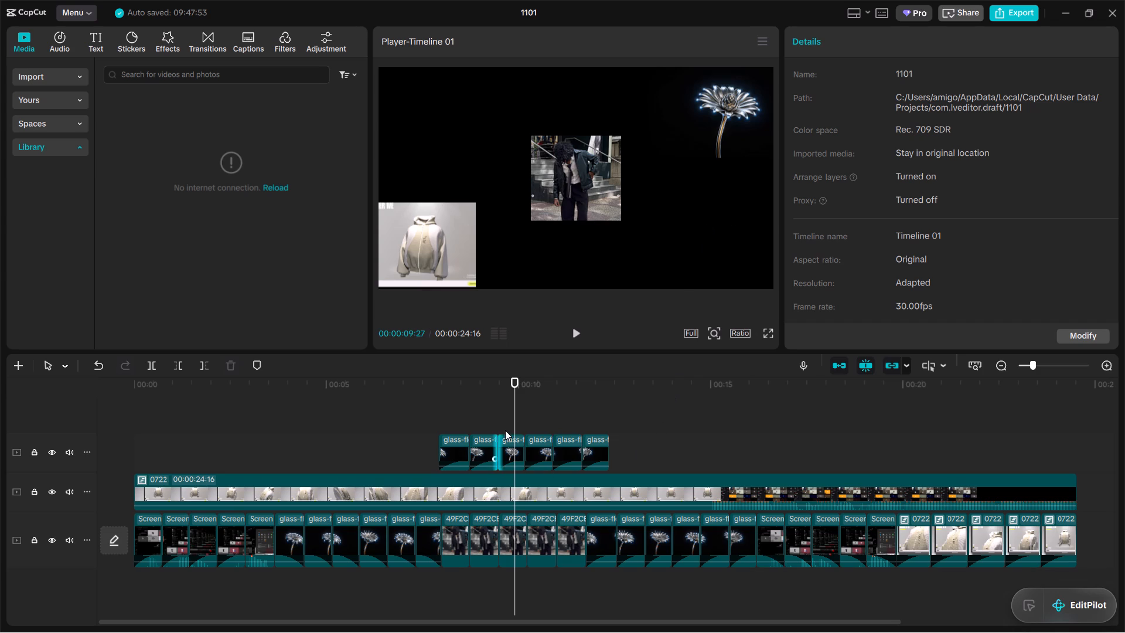
With the playhead moved to 00:00:10:16, delete the last glass-flower clip on the upper track.
{"action": "left_click_drag", "start_coordinate": [518, 417], "coordinate": [539, 422]}
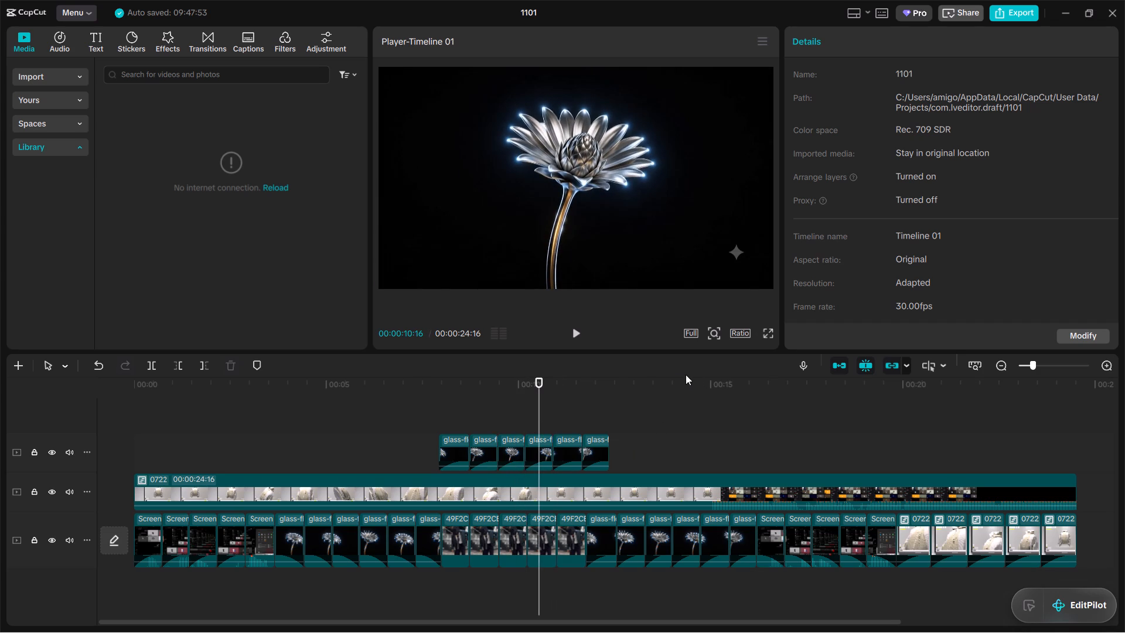
{"action": "left_click", "coordinate": [596, 455]}
{"action": "key", "text": "Delete"}
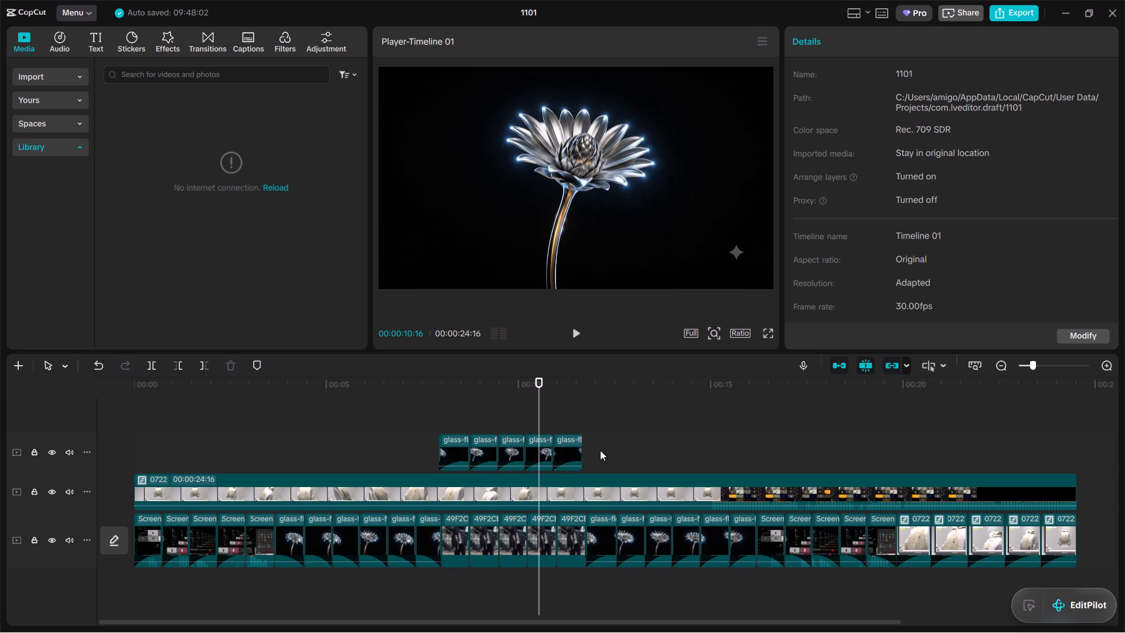
Scale the upper-track glass-flower clip at 00:00:10:16 to about 43% and place it in the frame's top-right corner.
{"action": "left_click", "coordinate": [661, 87]}
{"action": "left_click_drag", "start_coordinate": [672, 119], "coordinate": [642, 119]}
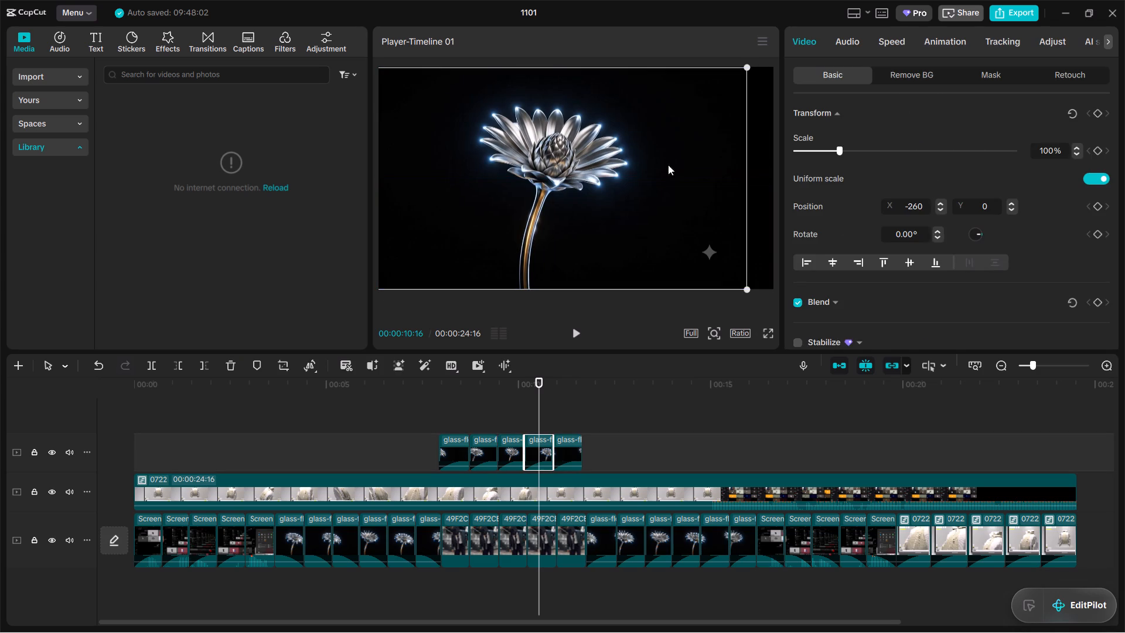
{"action": "left_click_drag", "start_coordinate": [746, 291], "coordinate": [584, 189]}
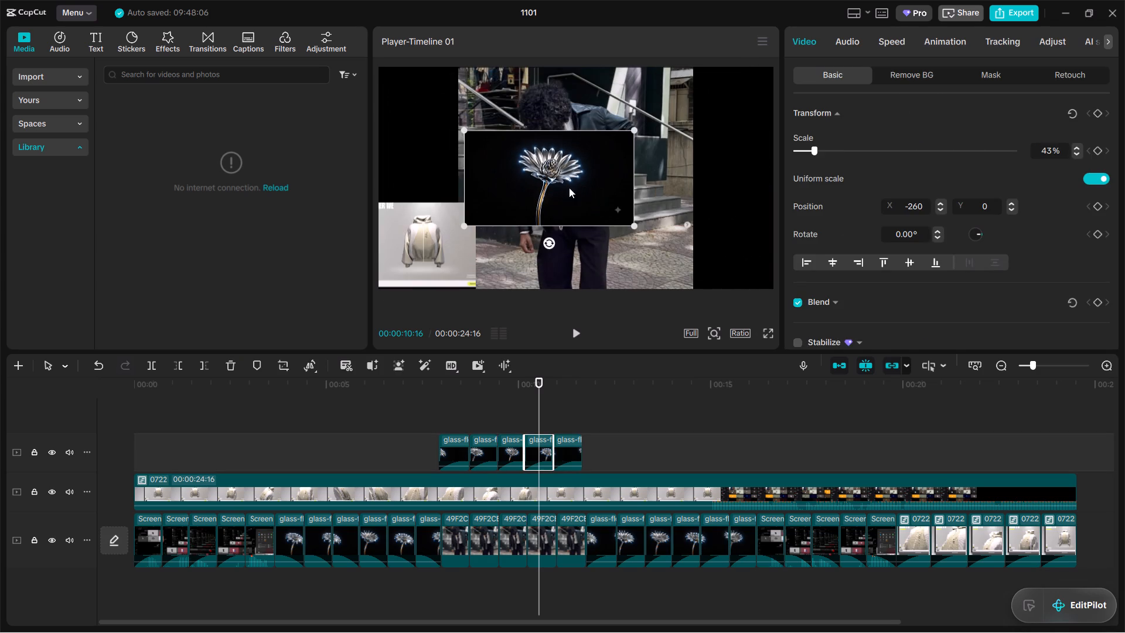
{"action": "left_click_drag", "start_coordinate": [550, 181], "coordinate": [719, 115]}
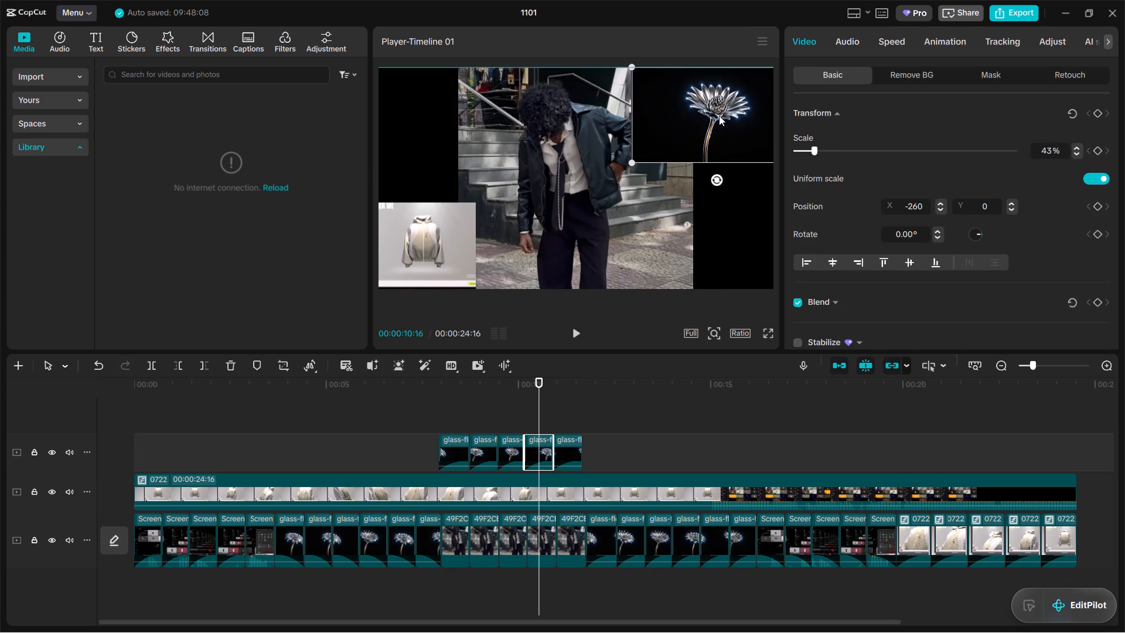
{"action": "left_click_drag", "start_coordinate": [719, 115], "coordinate": [720, 115]}
{"action": "left_click", "coordinate": [725, 223]}
Scale the main-track 49F2 clip at 00:00:10:16 to about 42% and centre it in the frame.
{"action": "left_click", "coordinate": [634, 229]}
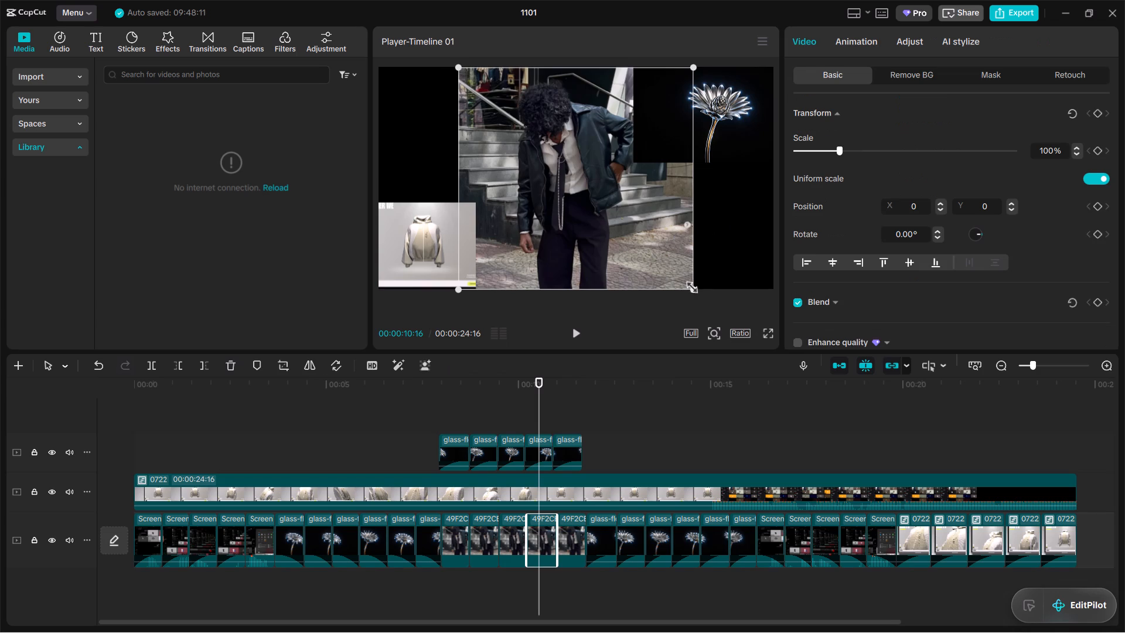
{"action": "left_click_drag", "start_coordinate": [689, 285], "coordinate": [594, 223]}
{"action": "left_click_drag", "start_coordinate": [596, 185], "coordinate": [594, 192]}
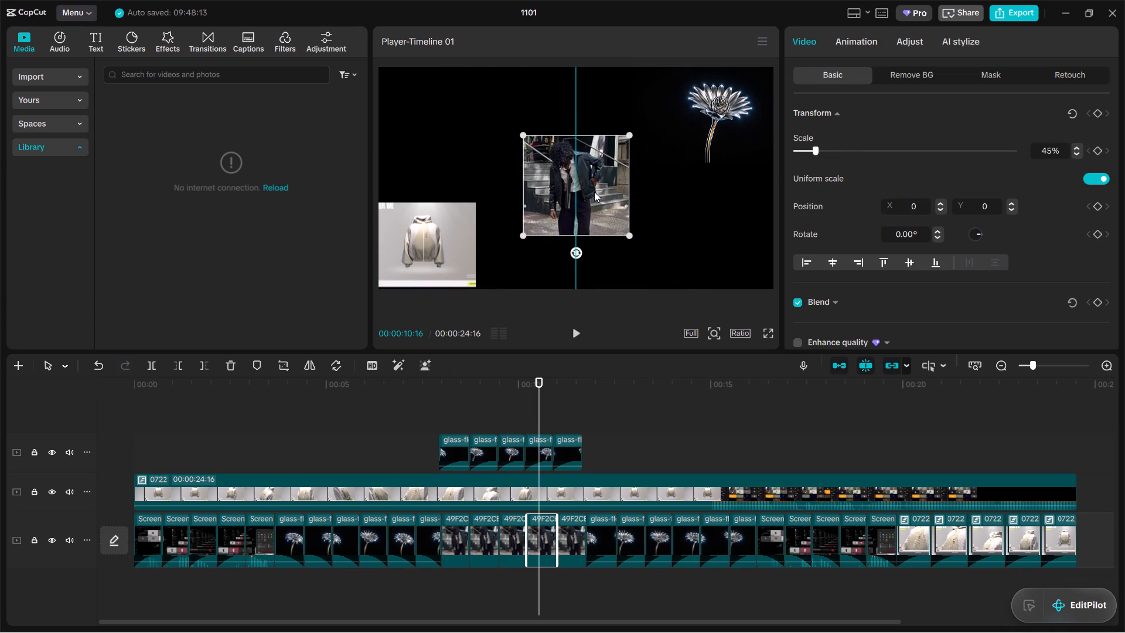
{"action": "left_click_drag", "start_coordinate": [594, 192], "coordinate": [594, 190]}
{"action": "left_click_drag", "start_coordinate": [629, 232], "coordinate": [625, 224]}
{"action": "left_click_drag", "start_coordinate": [612, 188], "coordinate": [604, 197]}
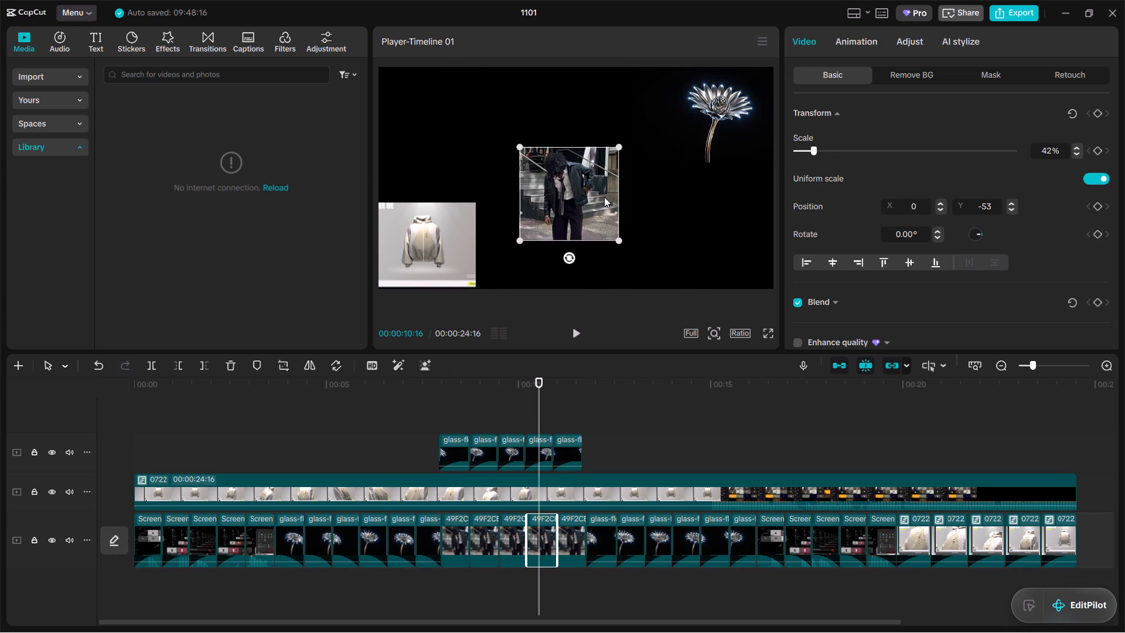
{"action": "left_click_drag", "start_coordinate": [604, 197], "coordinate": [613, 189]}
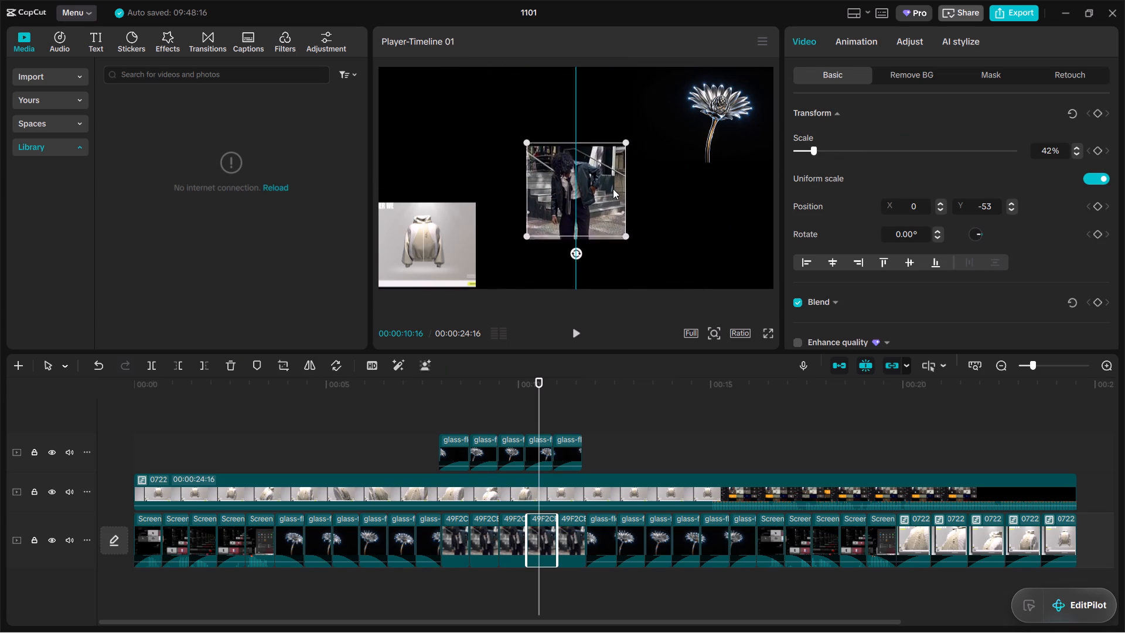
{"action": "left_click_drag", "start_coordinate": [613, 189], "coordinate": [615, 181]}
{"action": "left_click", "coordinate": [684, 218]}
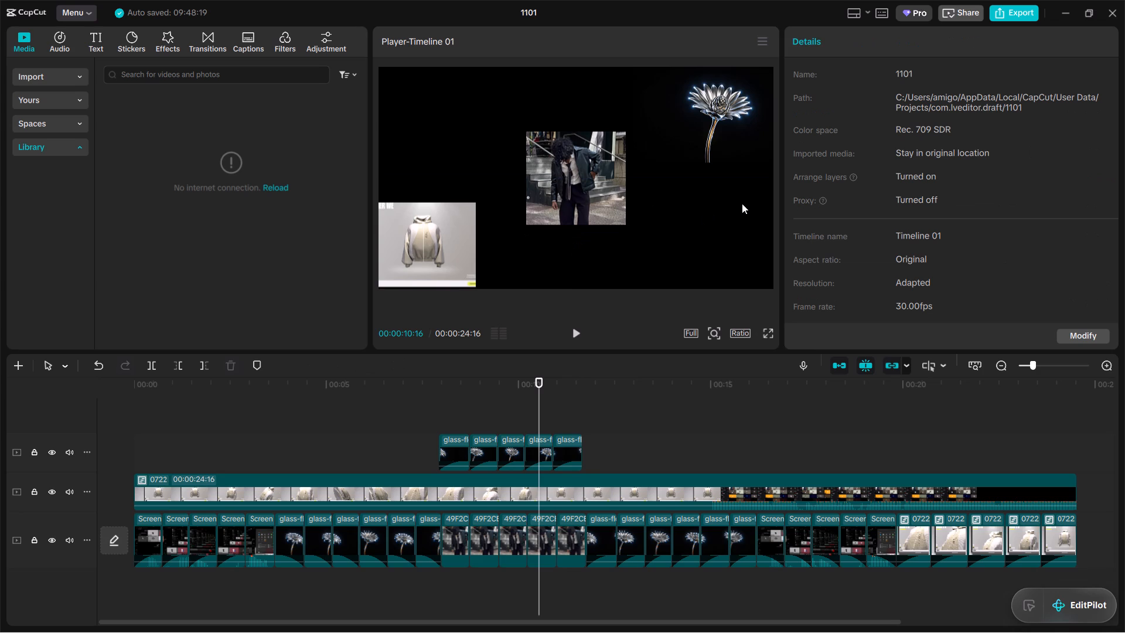
Move the playhead to 00:00:11:11, over the last upper-track glass-flower clip.
{"action": "left_click_drag", "start_coordinate": [539, 411], "coordinate": [561, 414]}
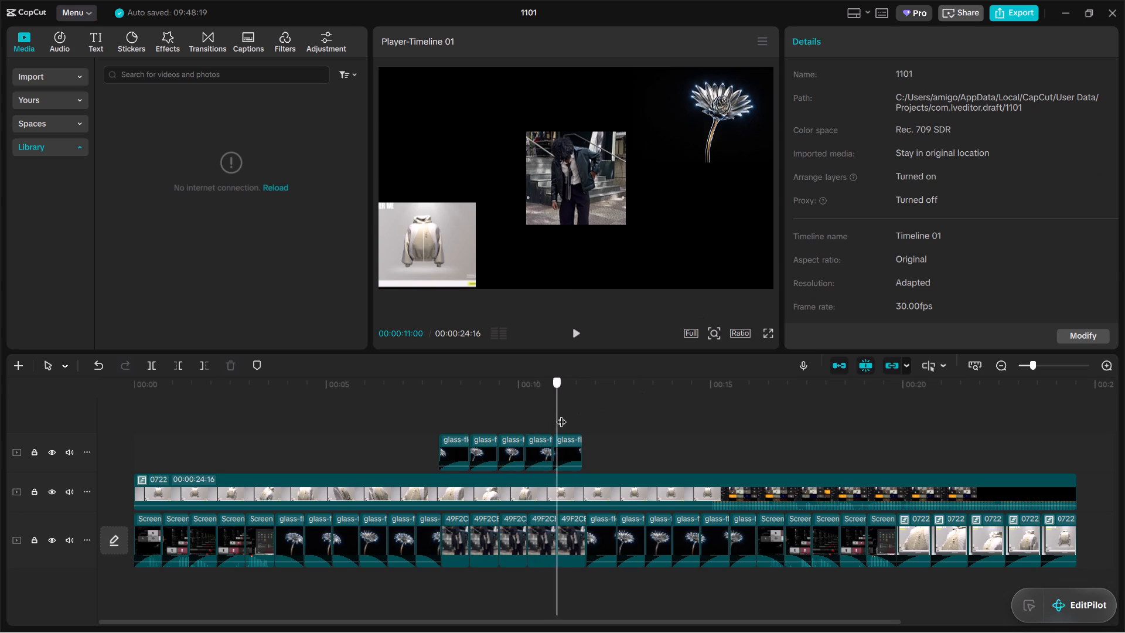
{"action": "left_click_drag", "start_coordinate": [561, 414], "coordinate": [571, 417]}
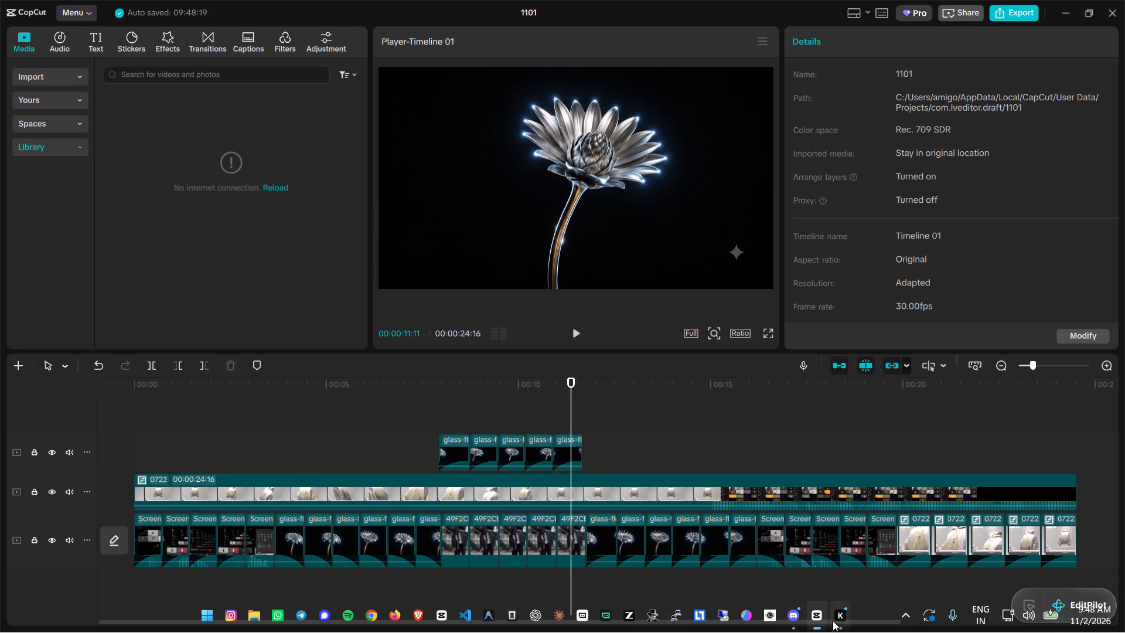
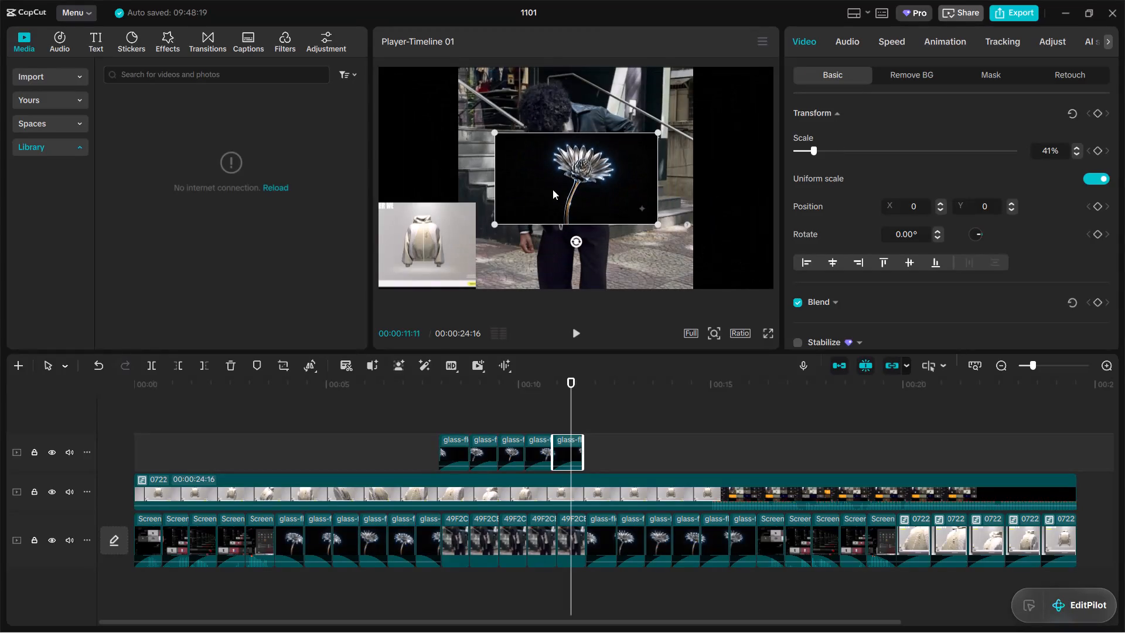
Place the upper-track glass-flower clip at 00:00:11:11 in the frame's top-right corner, keeping its 41% scale.
{"action": "left_click_drag", "start_coordinate": [553, 189], "coordinate": [690, 122]}
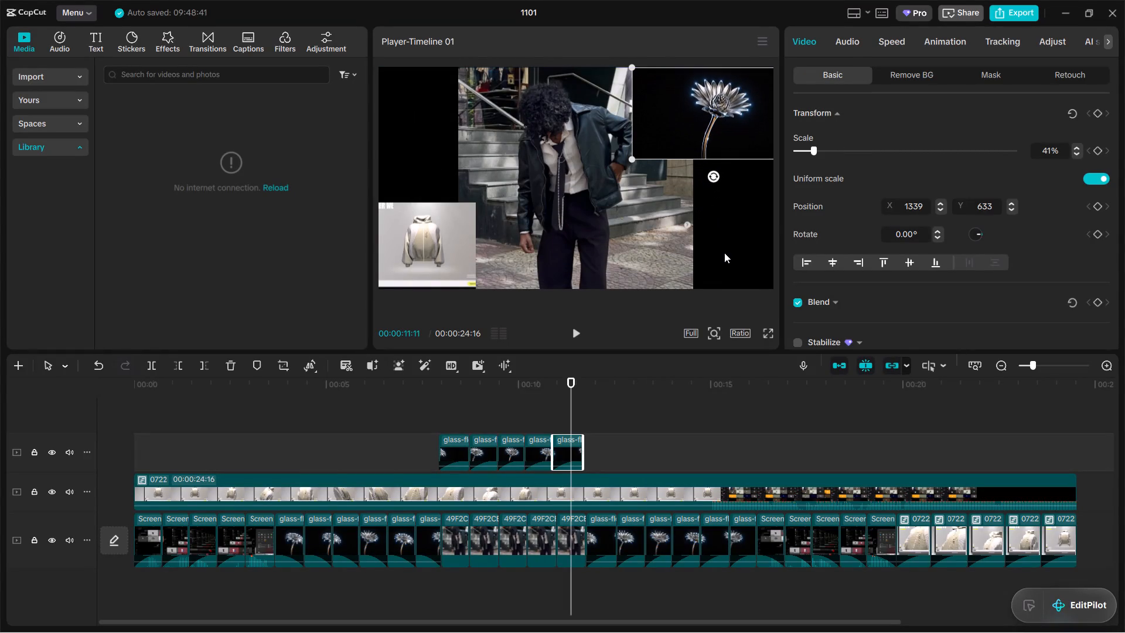
{"action": "left_click", "coordinate": [724, 253]}
Scale the main-track 49F2 clip at 00:00:11:11 to about 37% and centre it in the frame.
{"action": "left_click", "coordinate": [584, 222]}
{"action": "left_click", "coordinate": [659, 219]}
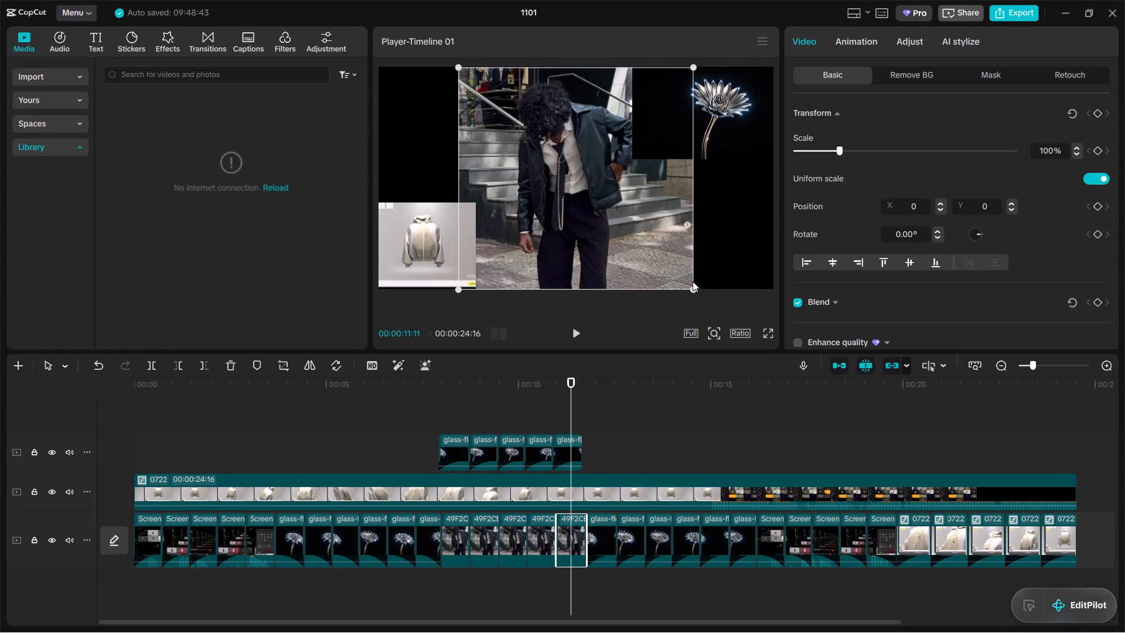
{"action": "left_click_drag", "start_coordinate": [694, 291], "coordinate": [599, 176]}
{"action": "left_click", "coordinate": [580, 160]}
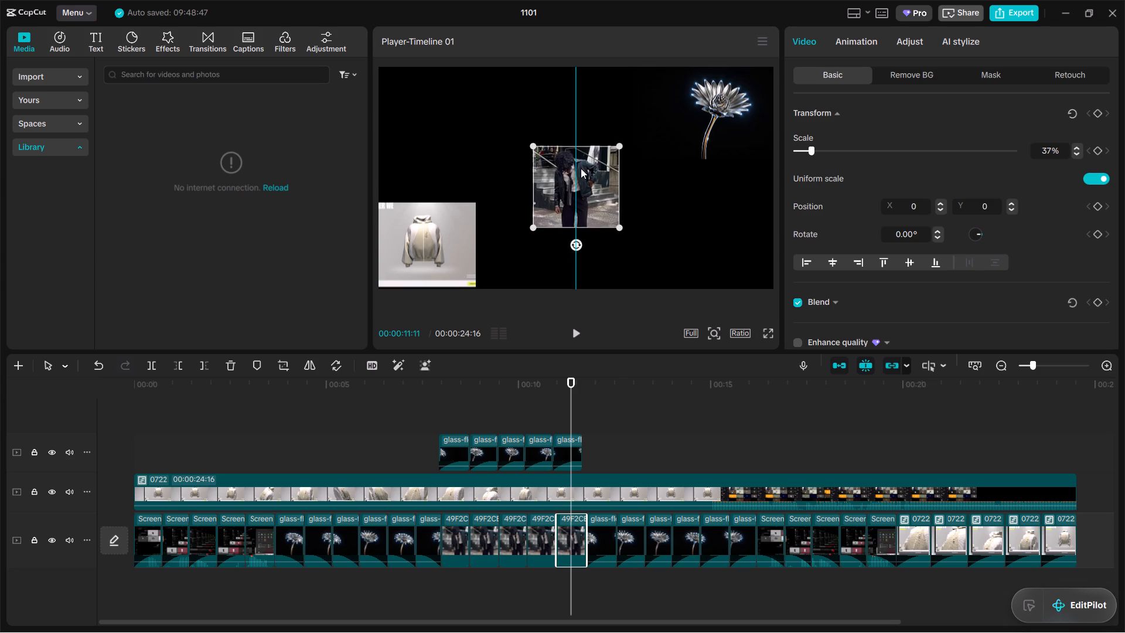
{"action": "left_click", "coordinate": [673, 220]}
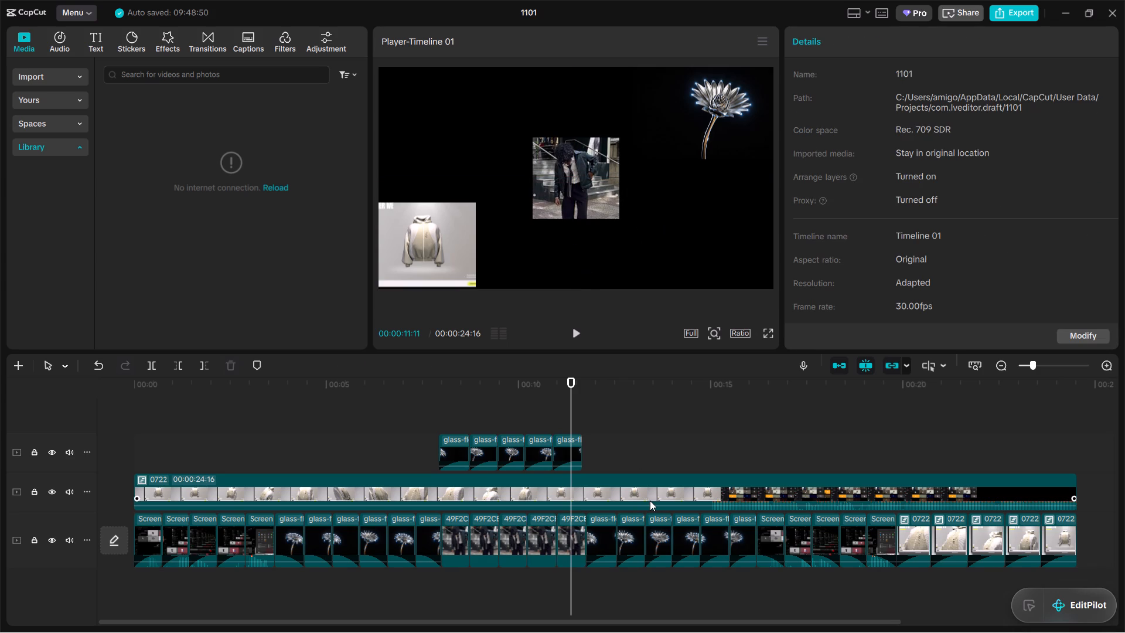
Extend the end of the last upper-track glass-flower clip to about 00:00:11:23, level with the end of the last 49F2 clip.
{"action": "left_click_drag", "start_coordinate": [571, 392], "coordinate": [591, 392]}
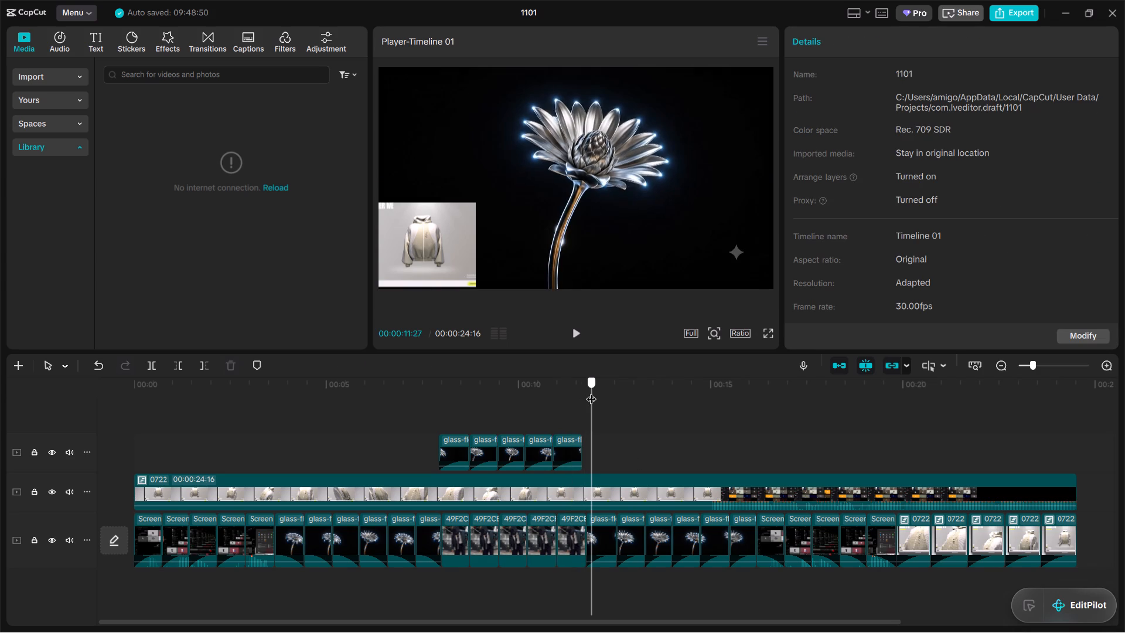
{"action": "left_click_drag", "start_coordinate": [591, 392], "coordinate": [600, 392]}
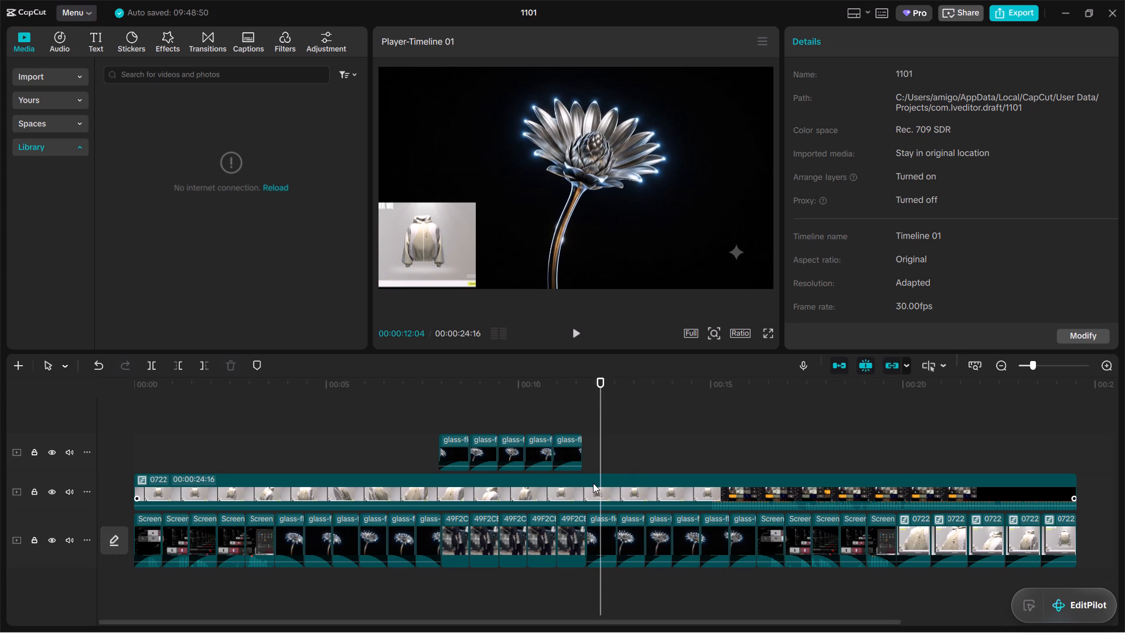
{"action": "left_click", "coordinate": [593, 483]}
{"action": "left_click", "coordinate": [603, 422]}
{"action": "left_click", "coordinate": [568, 440]}
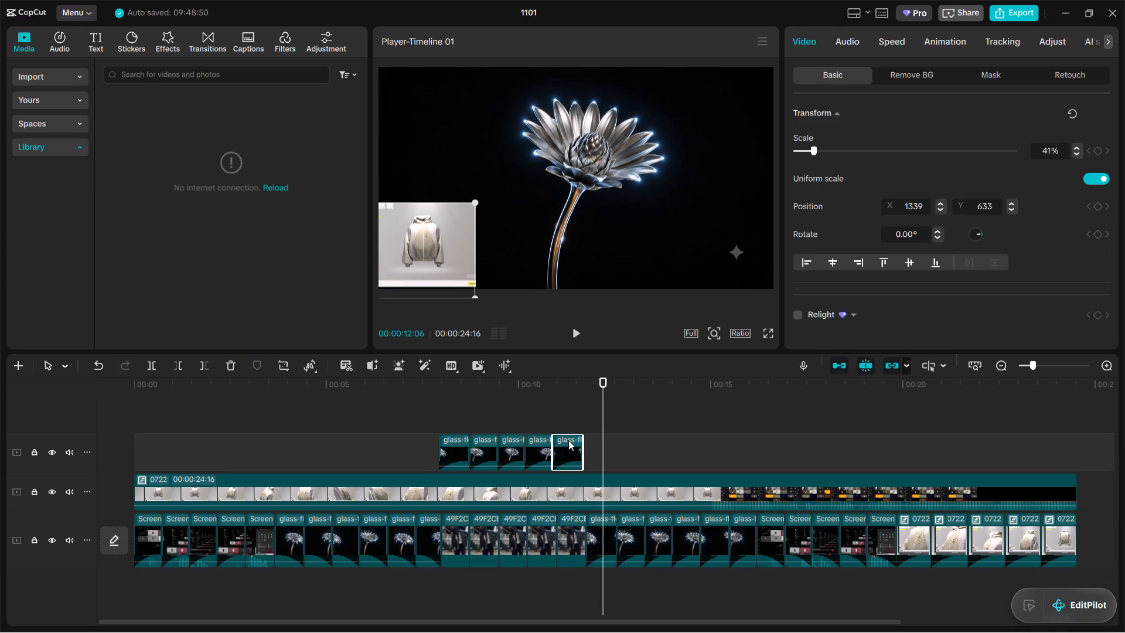
{"action": "left_click", "coordinate": [581, 445]}
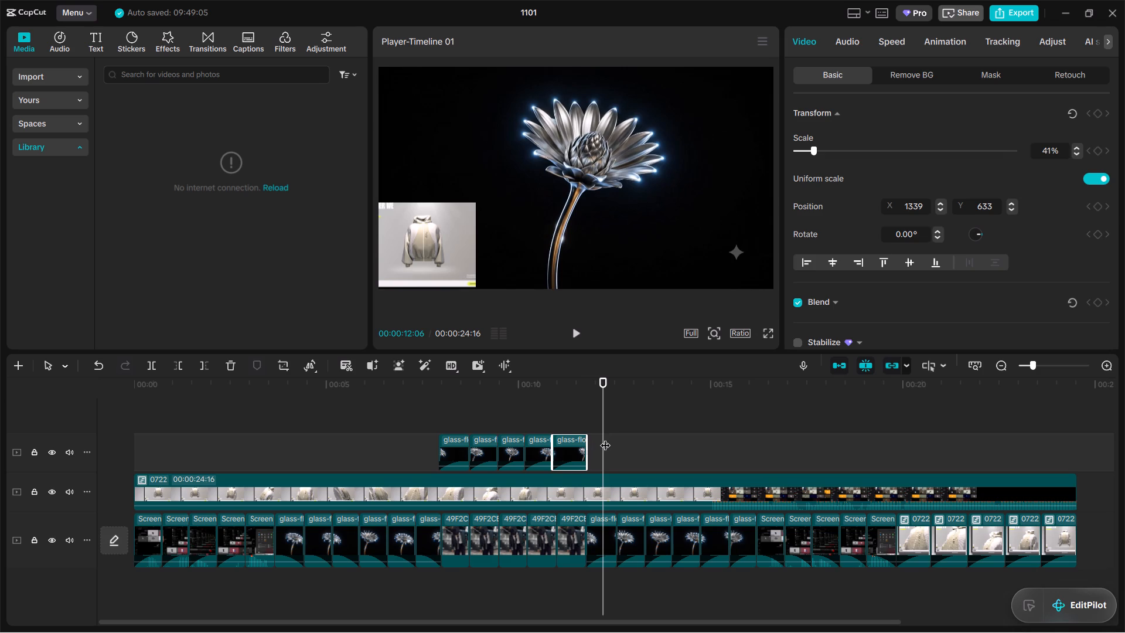
{"action": "left_click_drag", "start_coordinate": [606, 433], "coordinate": [590, 433]}
{"action": "left_click", "coordinate": [585, 445]}
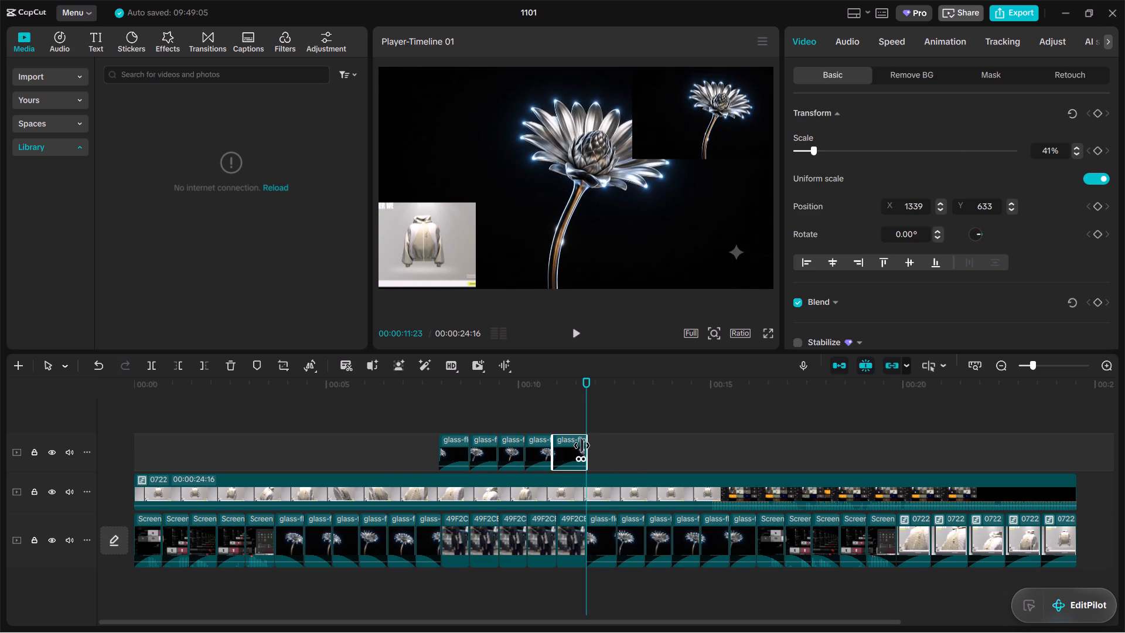
{"action": "left_click", "coordinate": [605, 443]}
Split the 0722 overlay clip at 00:00:11:23 and delete the part after the cut.
{"action": "left_click", "coordinate": [585, 486]}
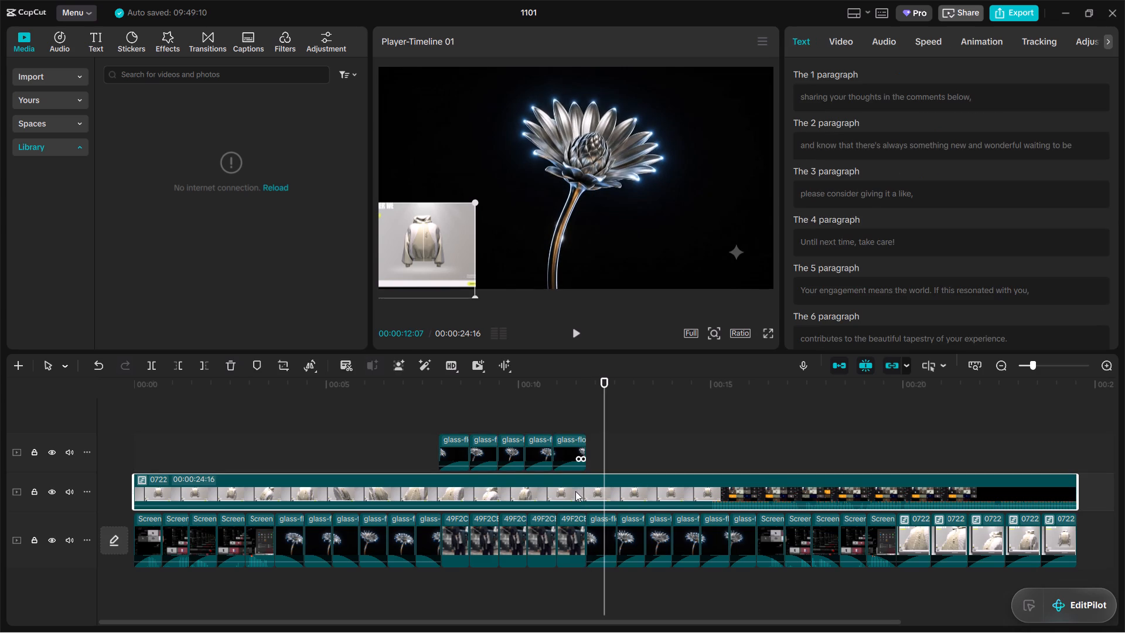
{"action": "left_click_drag", "start_coordinate": [604, 423], "coordinate": [590, 424]}
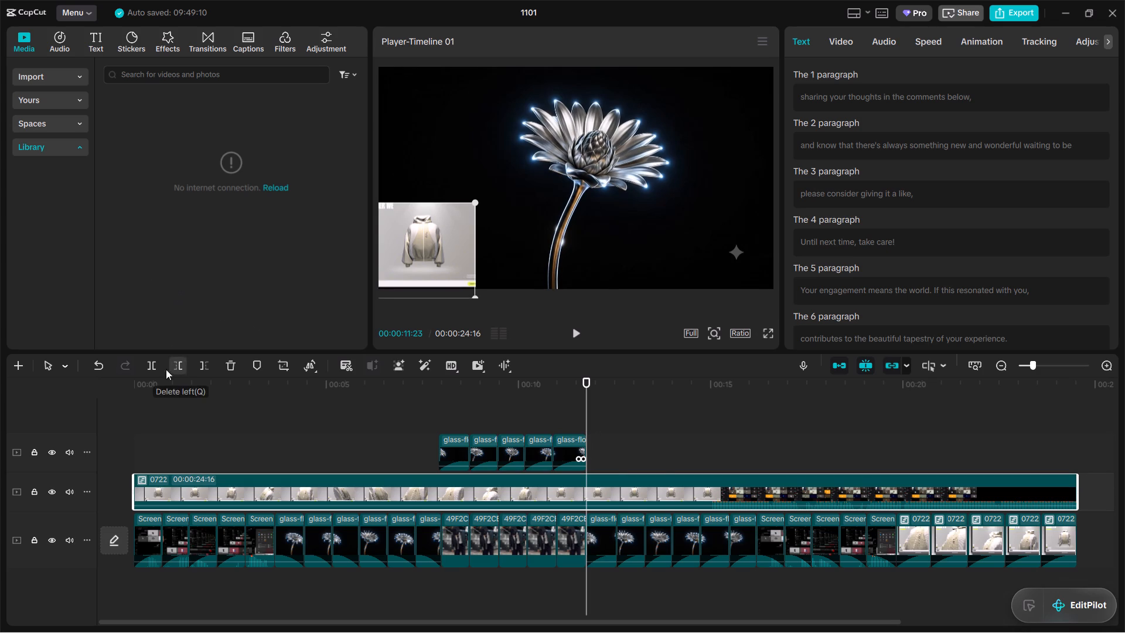
{"action": "left_click", "coordinate": [155, 367]}
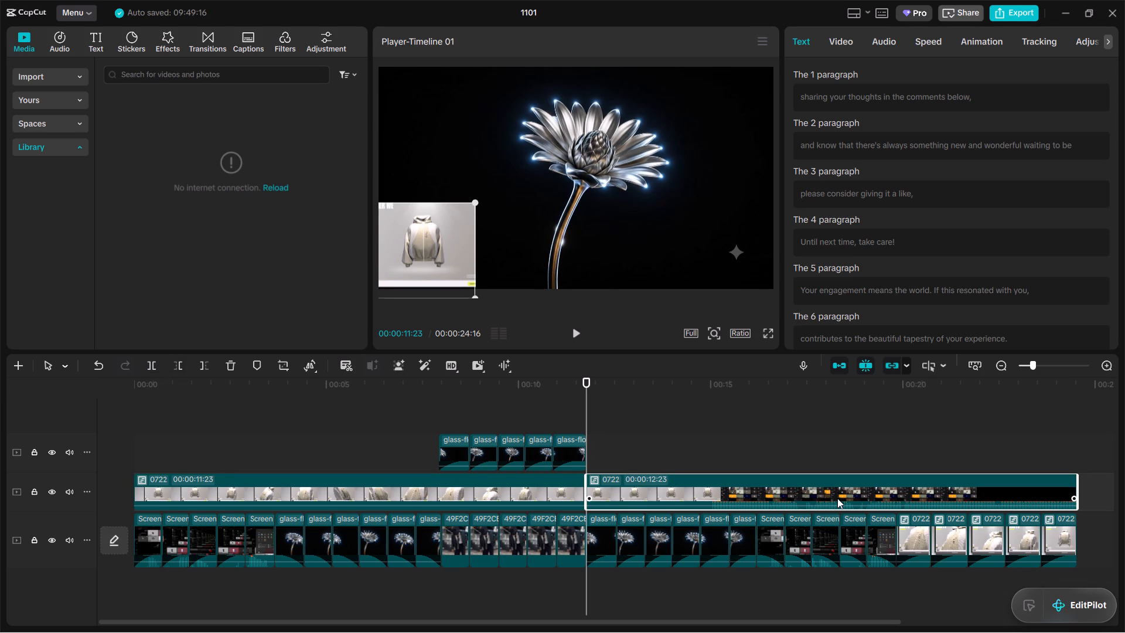
{"action": "key", "text": "Delete"}
{"action": "left_click", "coordinate": [619, 480]}
Split the remaining 0722 overlay clip at 00:00:07:28, where the upper-track glass-flower clips begin.
{"action": "left_click_drag", "start_coordinate": [618, 426], "coordinate": [593, 432]}
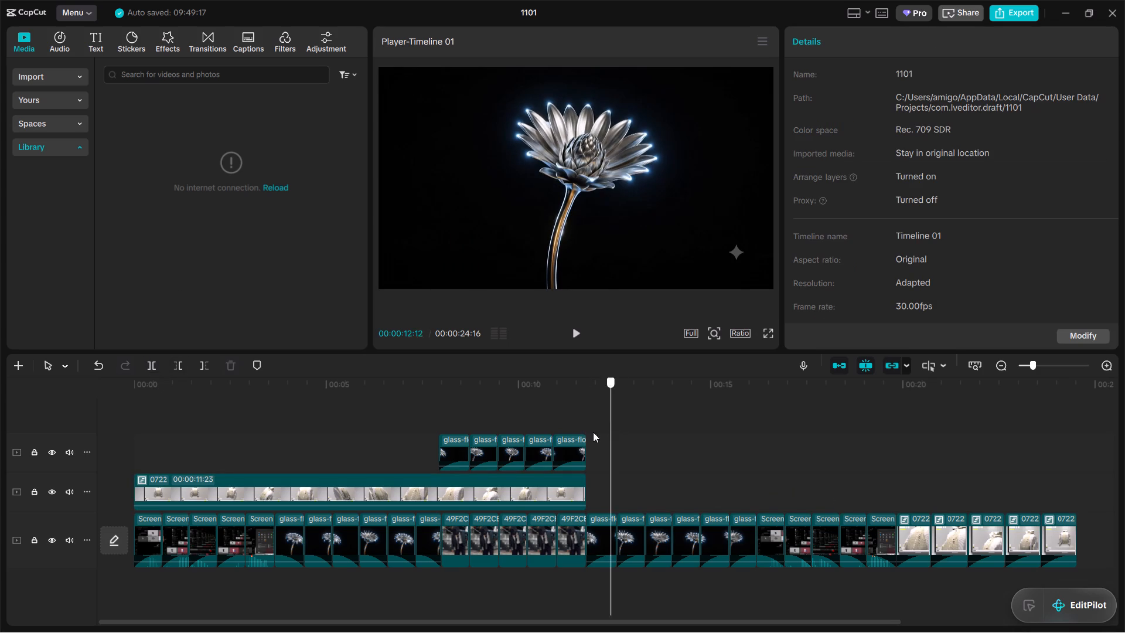
{"action": "left_click_drag", "start_coordinate": [593, 432], "coordinate": [438, 441]}
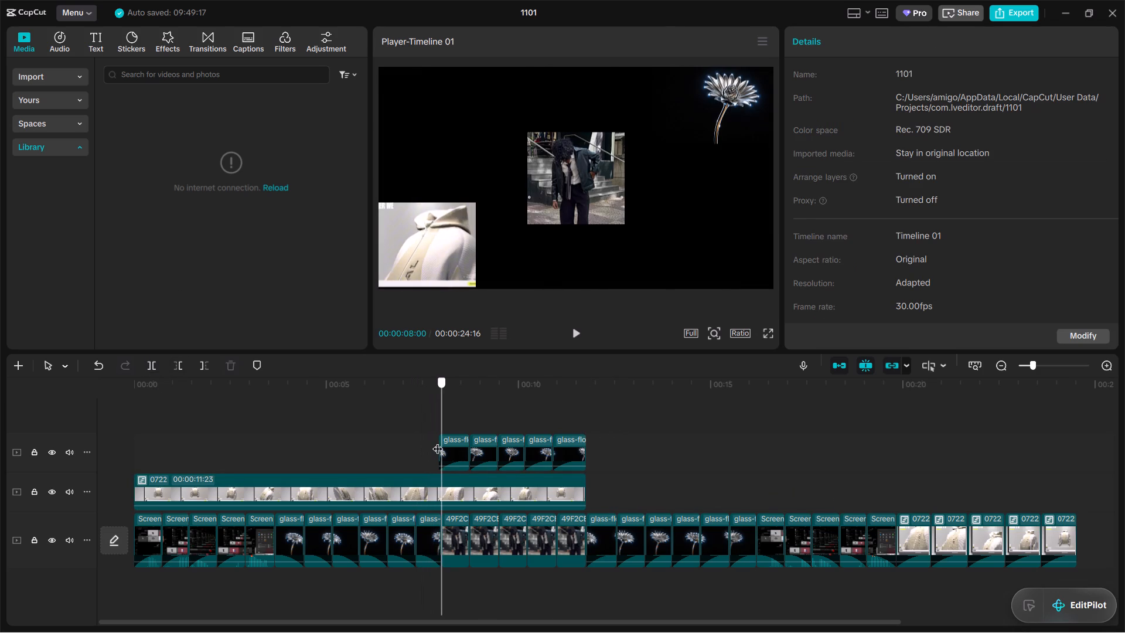
{"action": "left_click_drag", "start_coordinate": [438, 441], "coordinate": [437, 441]}
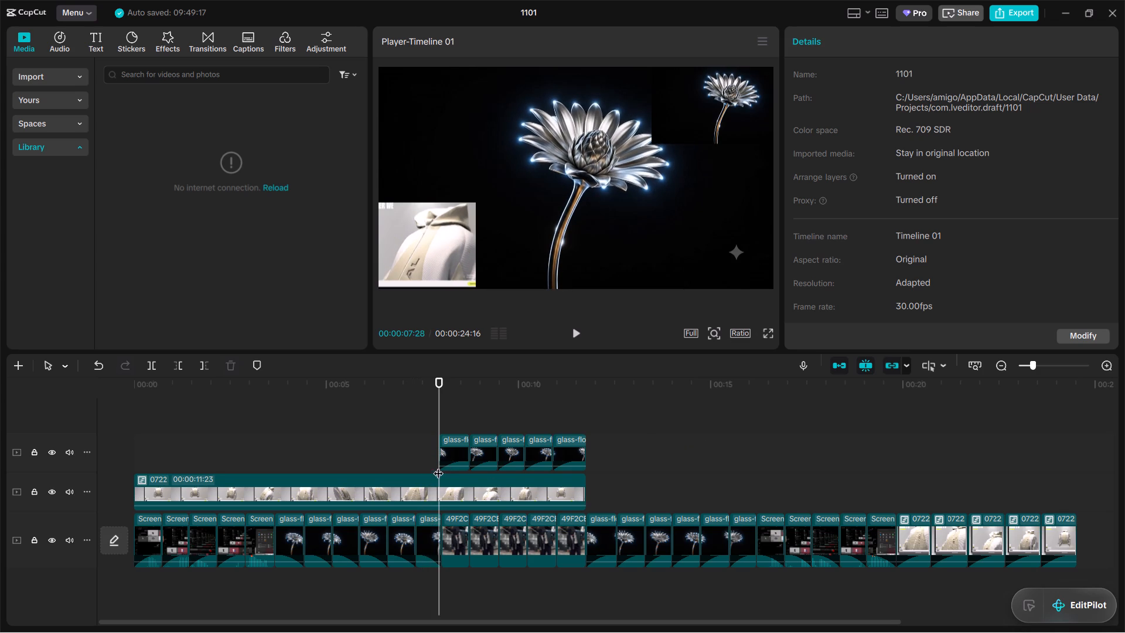
{"action": "left_click", "coordinate": [434, 486]}
{"action": "key", "text": "Delete"}
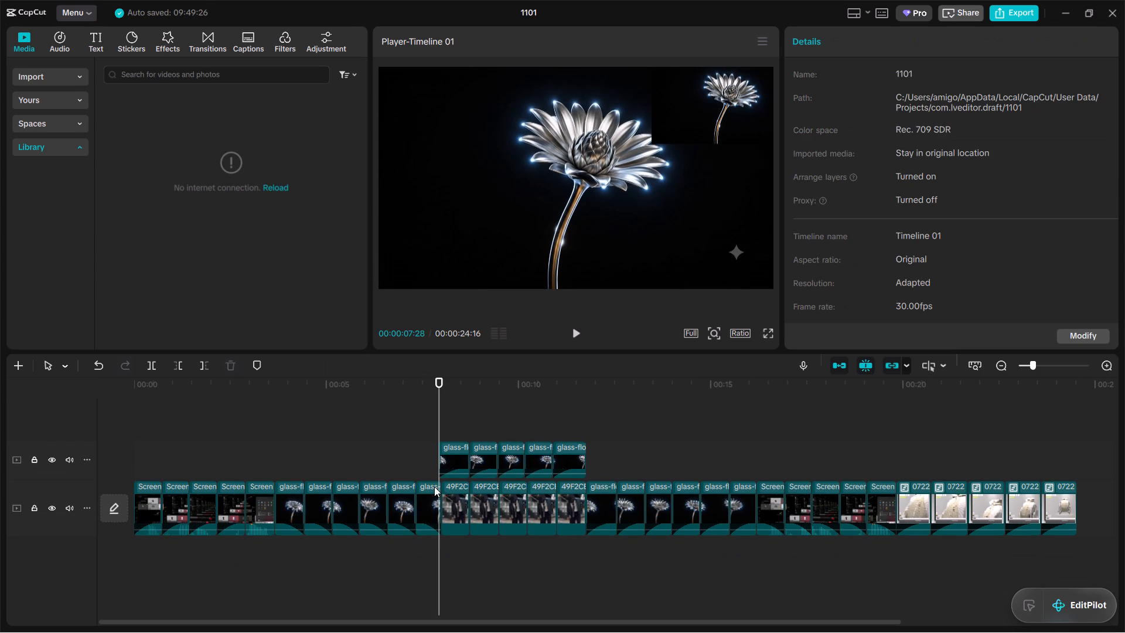
{"action": "key", "text": "ctrl+z"}
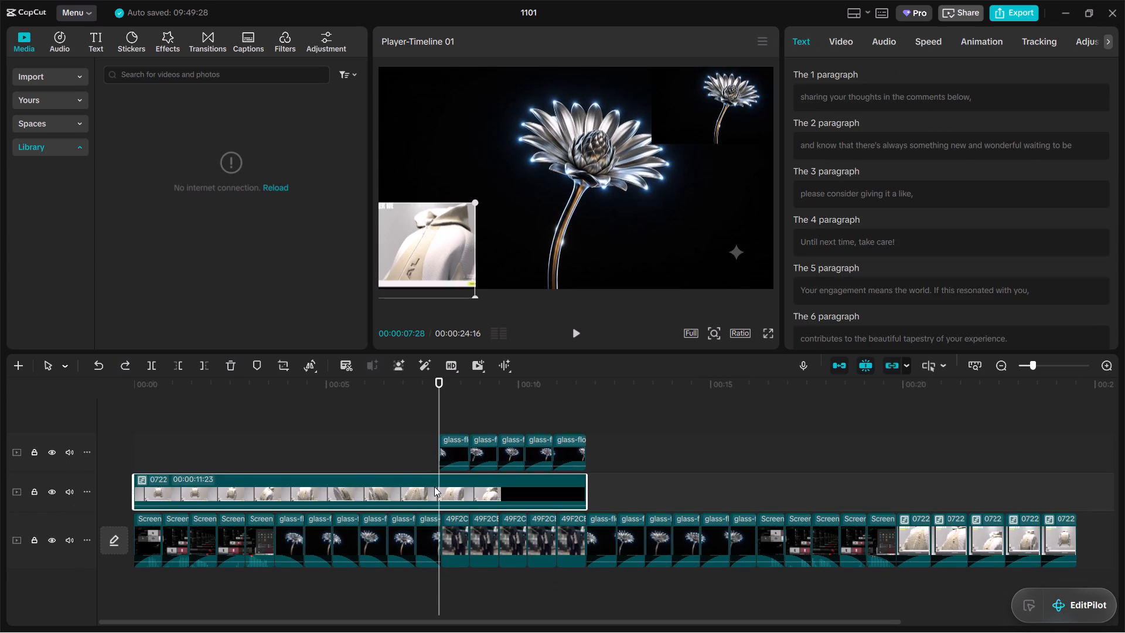
{"action": "left_click", "coordinate": [151, 366]}
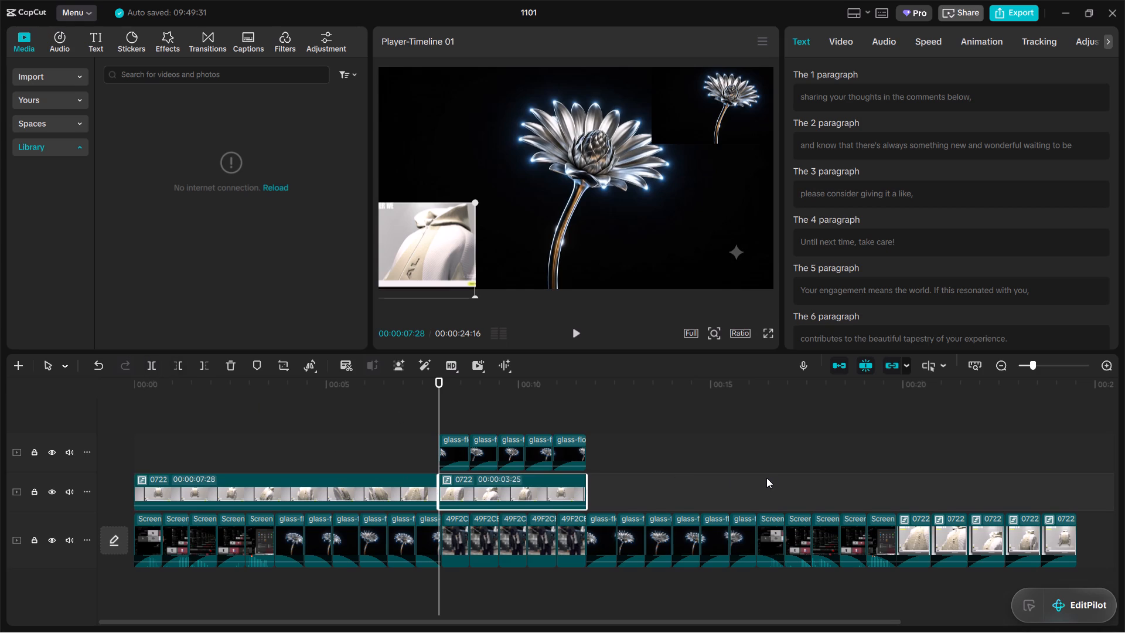
{"action": "left_click", "coordinate": [768, 478]}
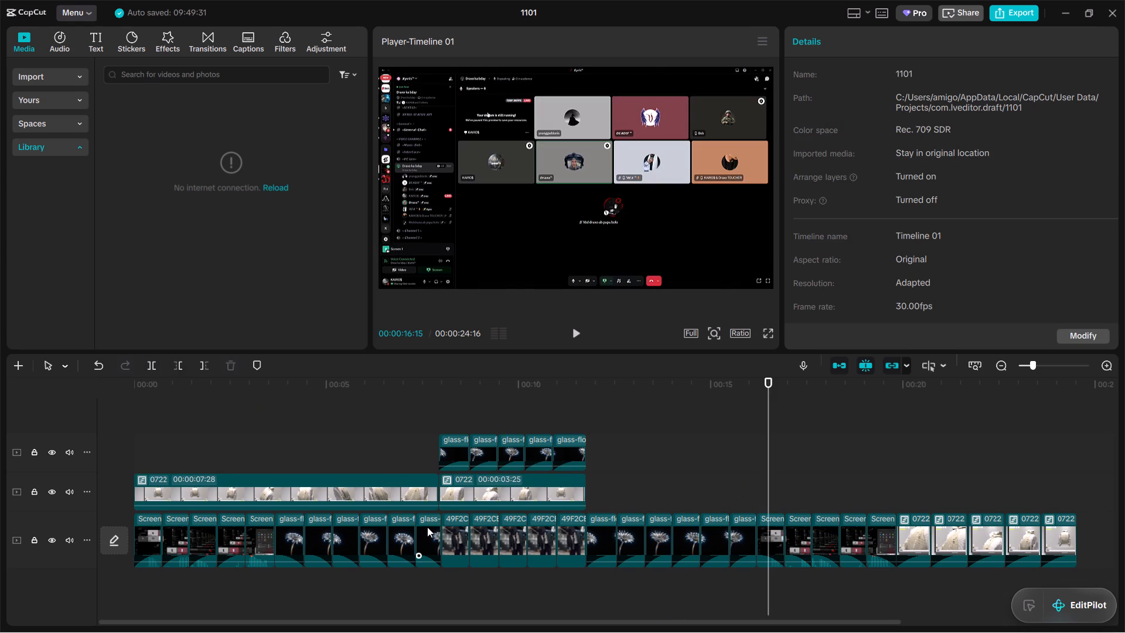
Trim the end of the main-track glass-flower clip before the first 49F2 clip to 00:00:07:28, matching the 0722 overlay cut.
{"action": "left_click", "coordinate": [427, 528]}
{"action": "left_click", "coordinate": [439, 524]}
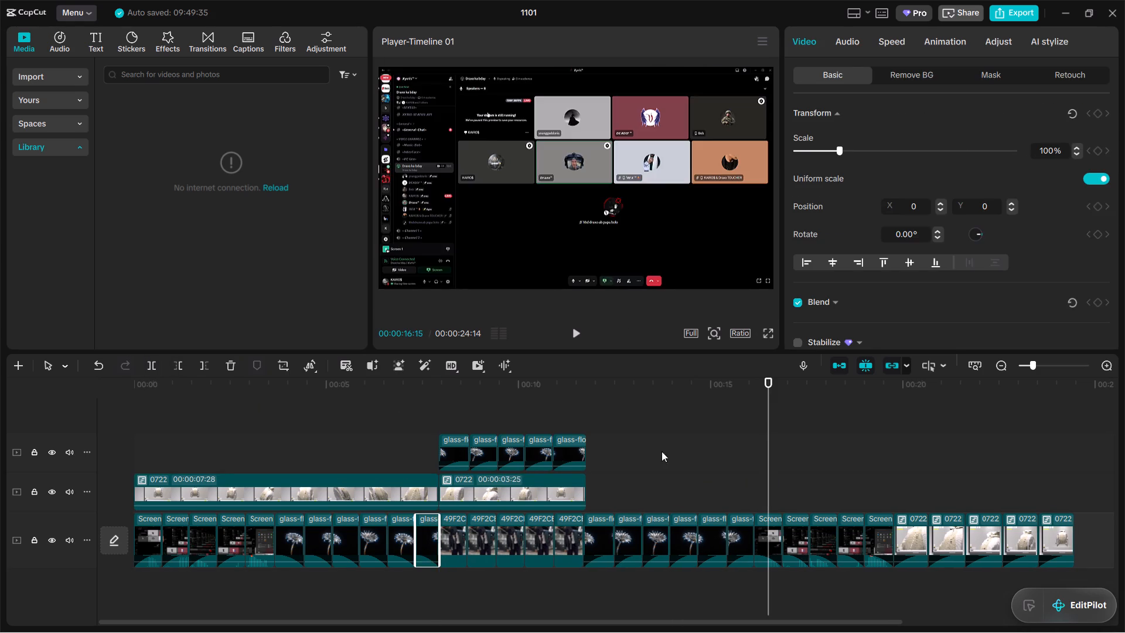
{"action": "left_click", "coordinate": [701, 443]}
{"action": "left_click_drag", "start_coordinate": [697, 421], "coordinate": [388, 433]}
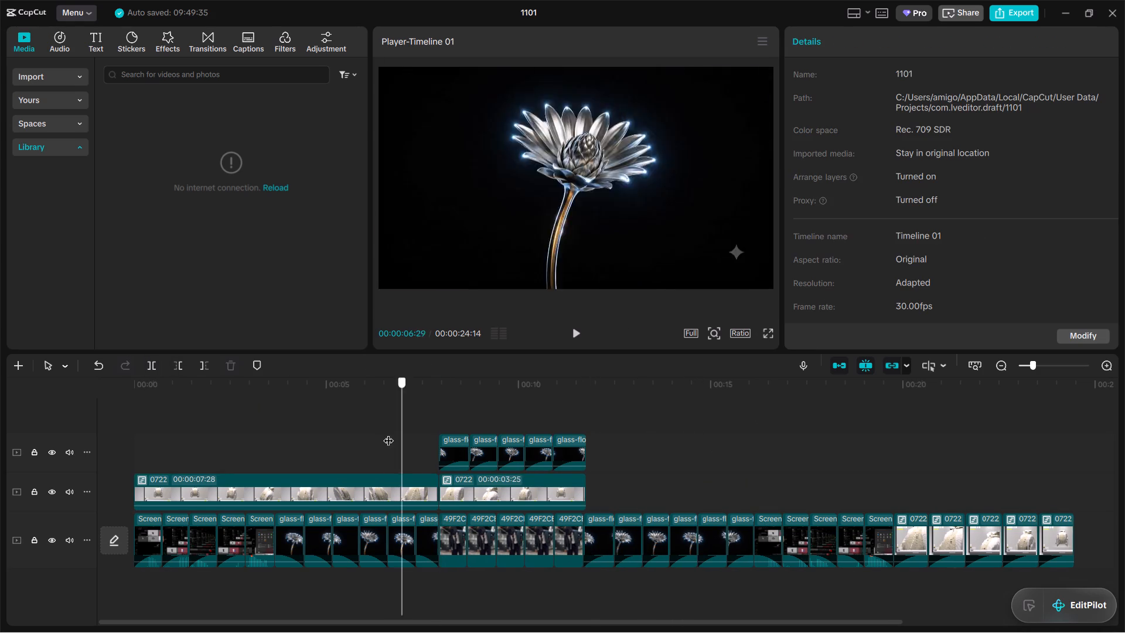
{"action": "left_click_drag", "start_coordinate": [388, 433], "coordinate": [442, 441]}
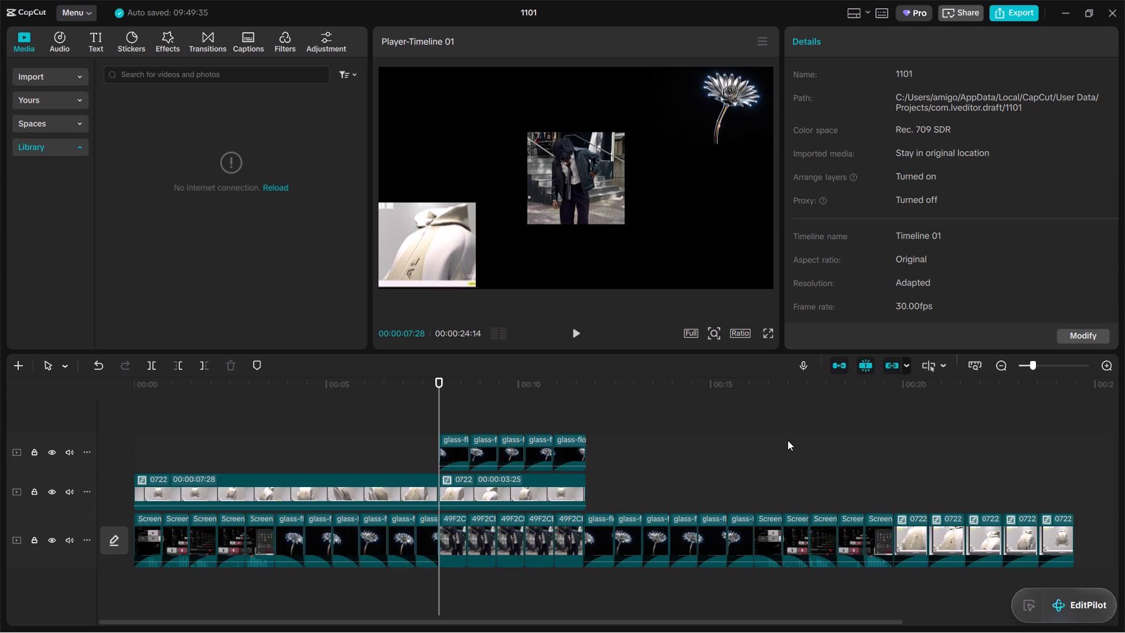
Turn off linkage and add Overlay and Audio to the linked items in the linkage settings.
{"action": "left_click", "coordinate": [889, 372]}
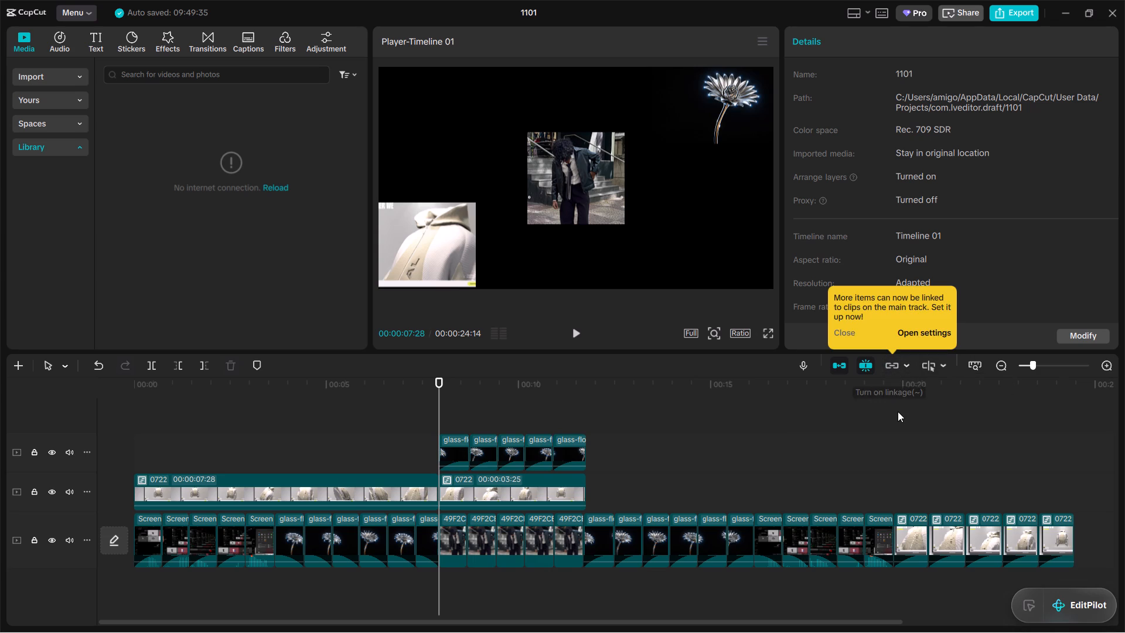
{"action": "left_click", "coordinate": [925, 335]}
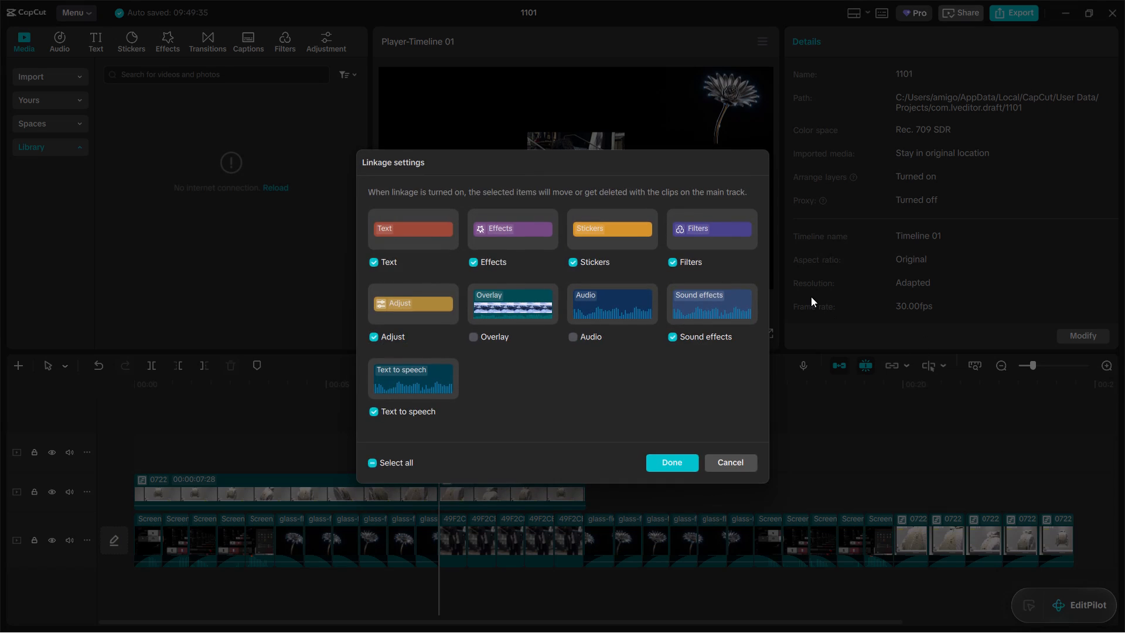
{"action": "left_click", "coordinate": [374, 264]}
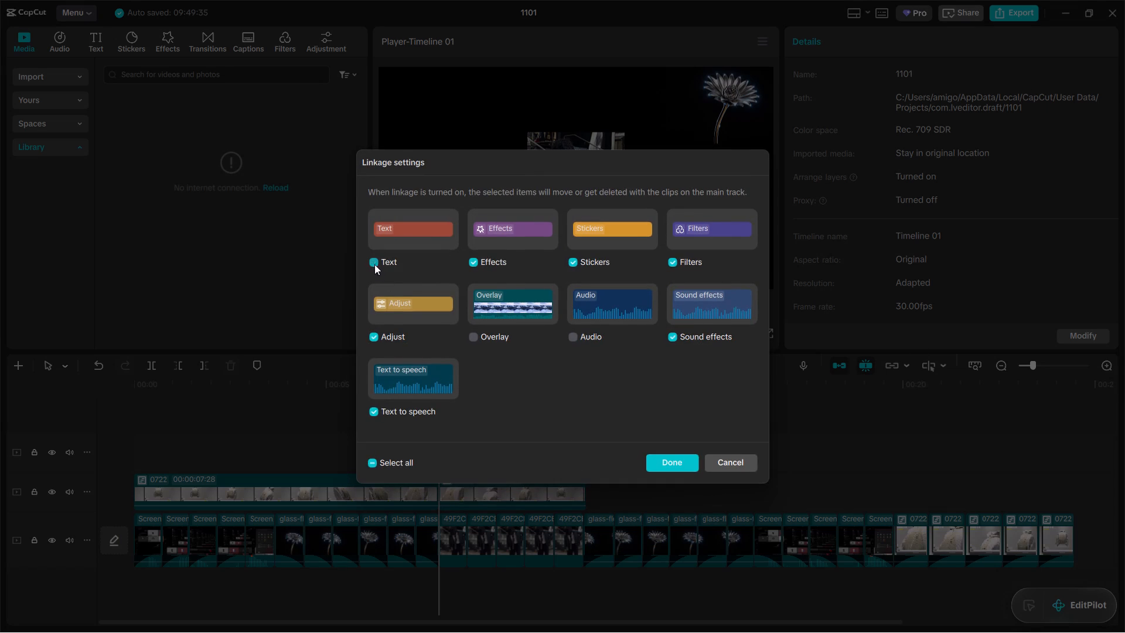
{"action": "left_click", "coordinate": [377, 263]}
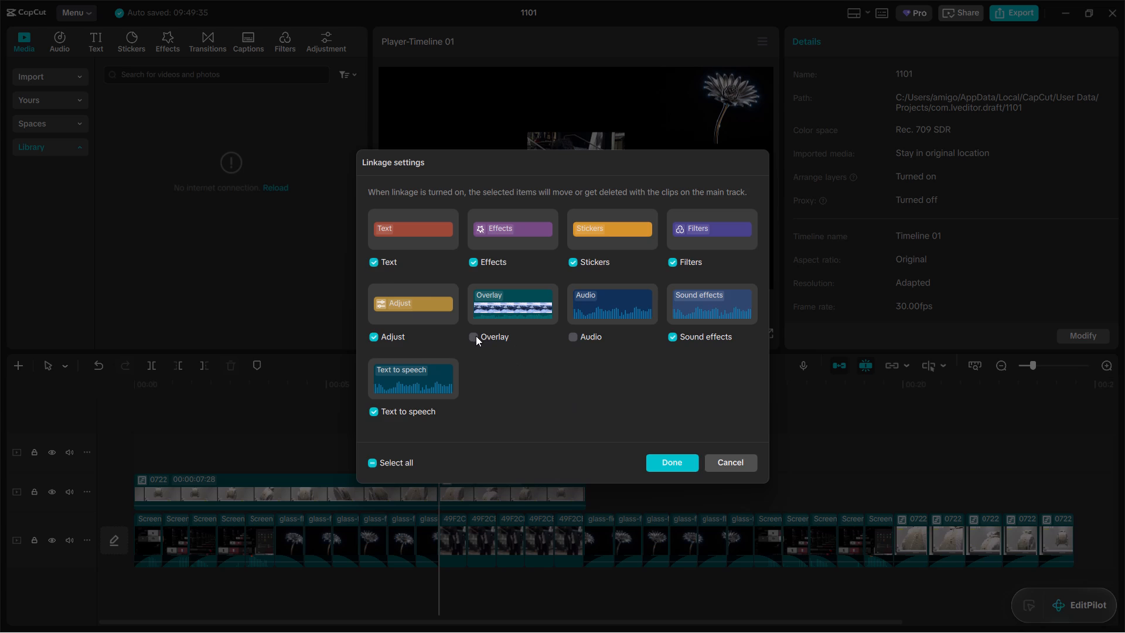
{"action": "left_click", "coordinate": [476, 336]}
{"action": "left_click", "coordinate": [574, 339]}
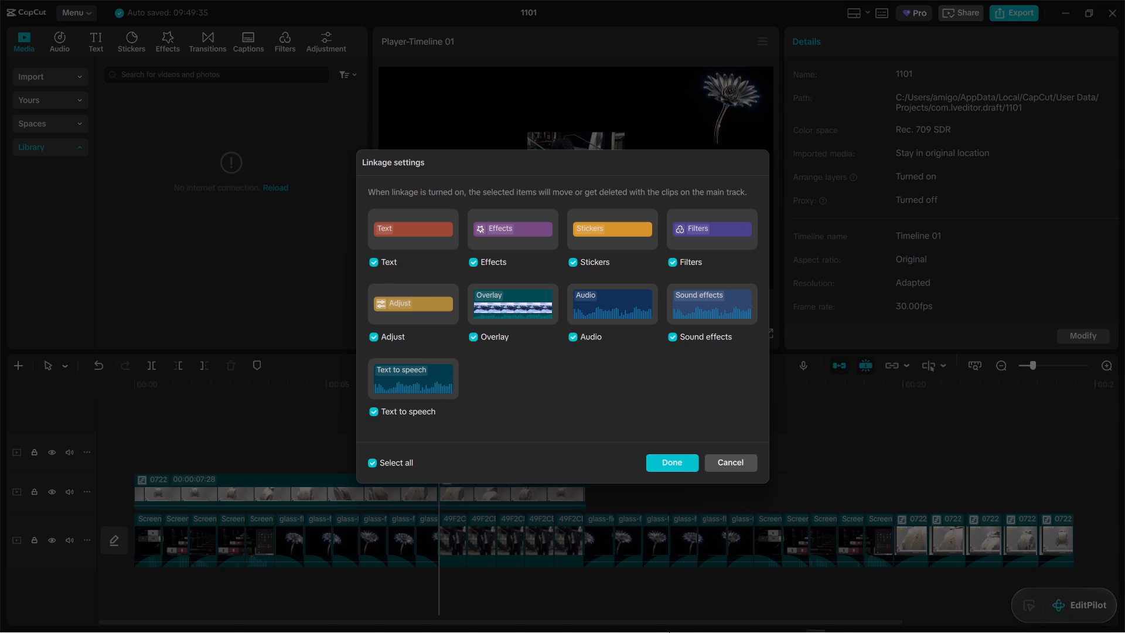
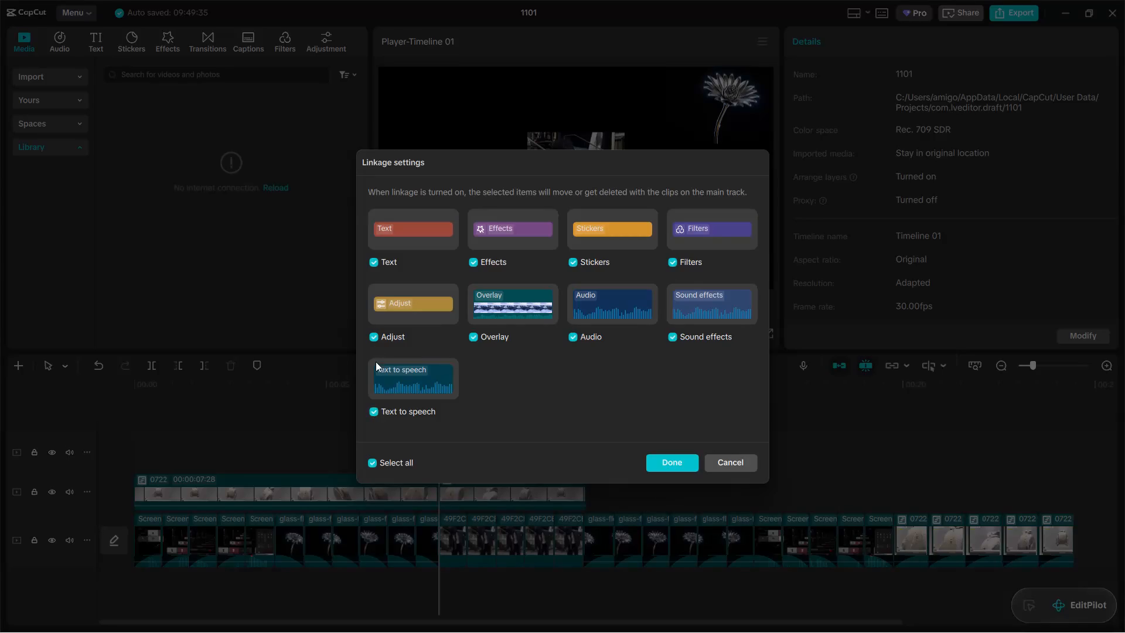
Clear and reselect all item types in the linkage settings, then apply the settings with every type included.
{"action": "left_click", "coordinate": [376, 465]}
{"action": "left_click", "coordinate": [376, 465]}
{"action": "left_click", "coordinate": [659, 469]}
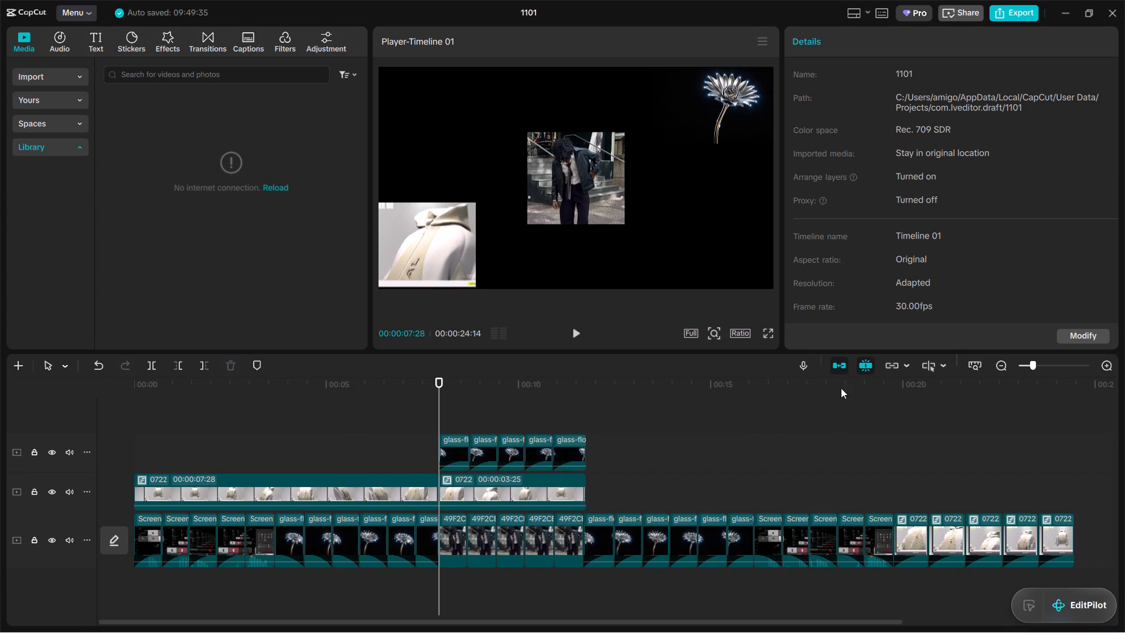
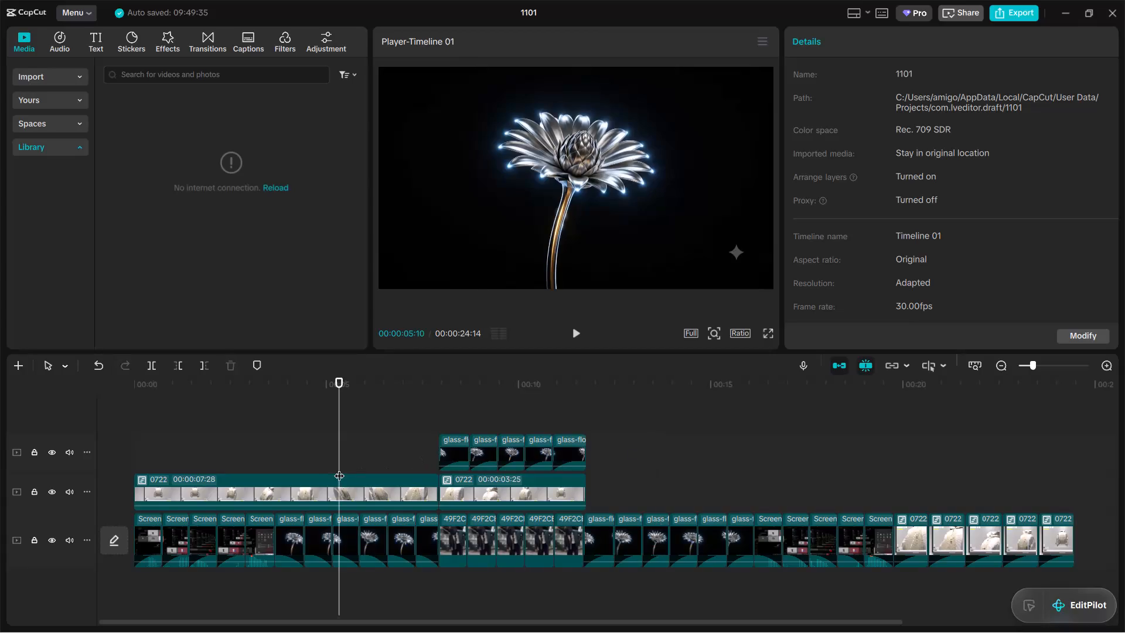
Select the longer 0722 overlay clip at the start of the timeline, above the main track.
{"action": "left_click", "coordinate": [364, 491]}
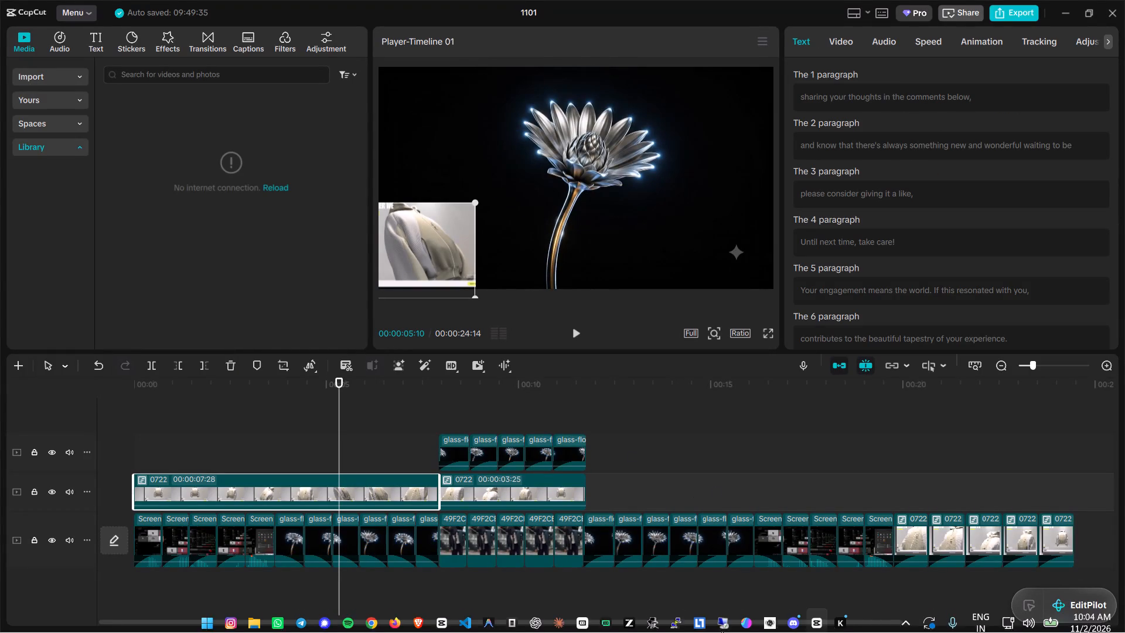
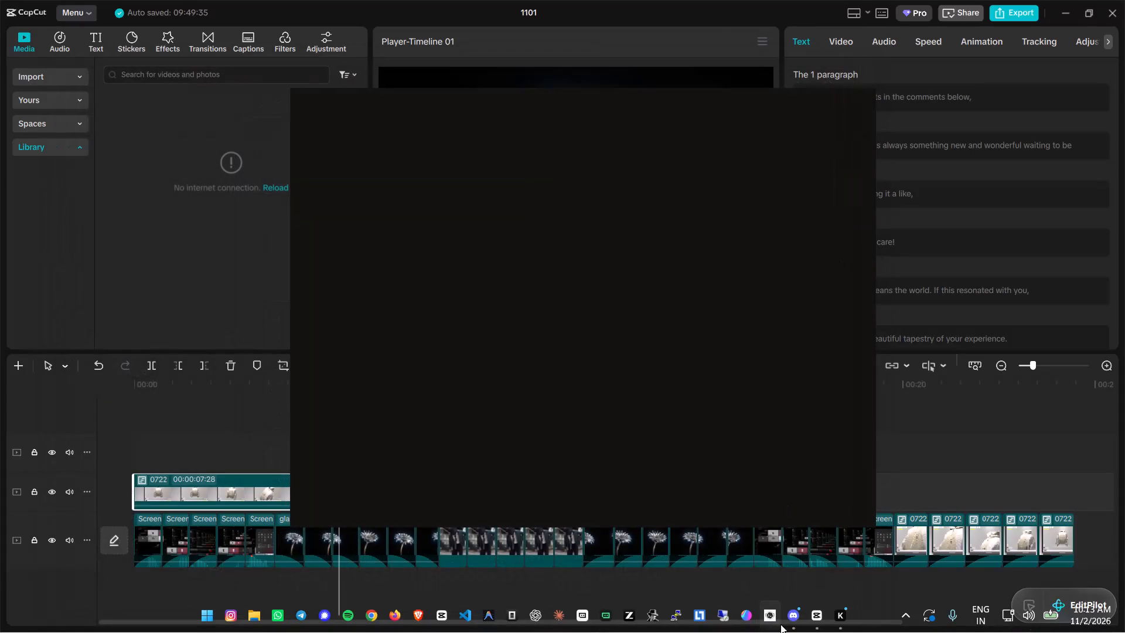
Switch back to the CapCut window with project 1101 open.
{"action": "left_click", "coordinate": [824, 604]}
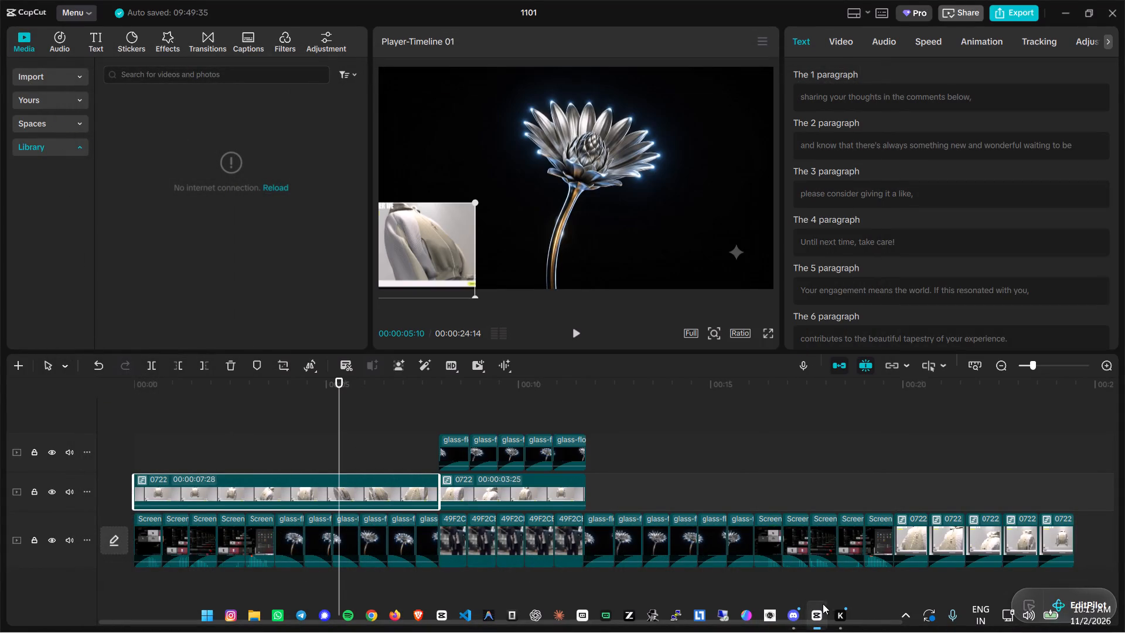